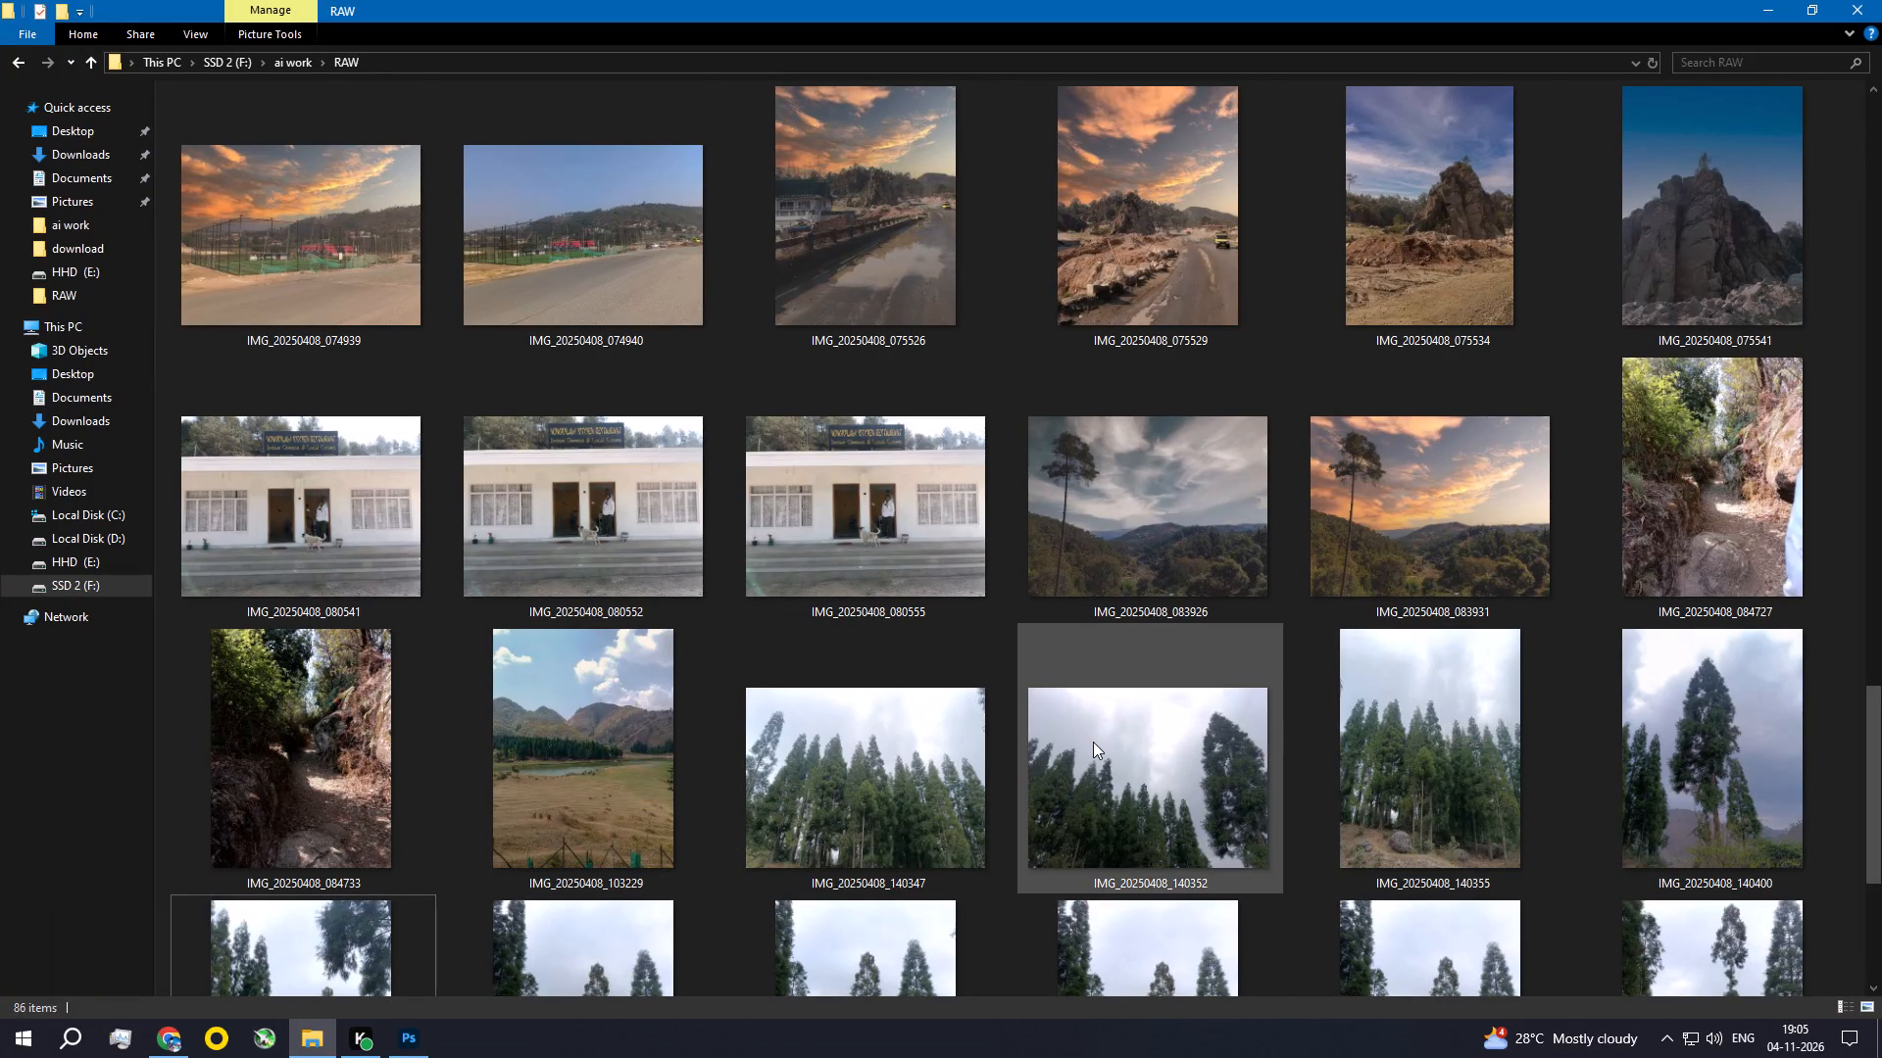
Select the tree photos IMG_20250408_140347, 140352 and 140355 in the RAW folder and open them in Photoshop.
scroll(1093, 742, down, 1)
scroll(1111, 729, up, 1)
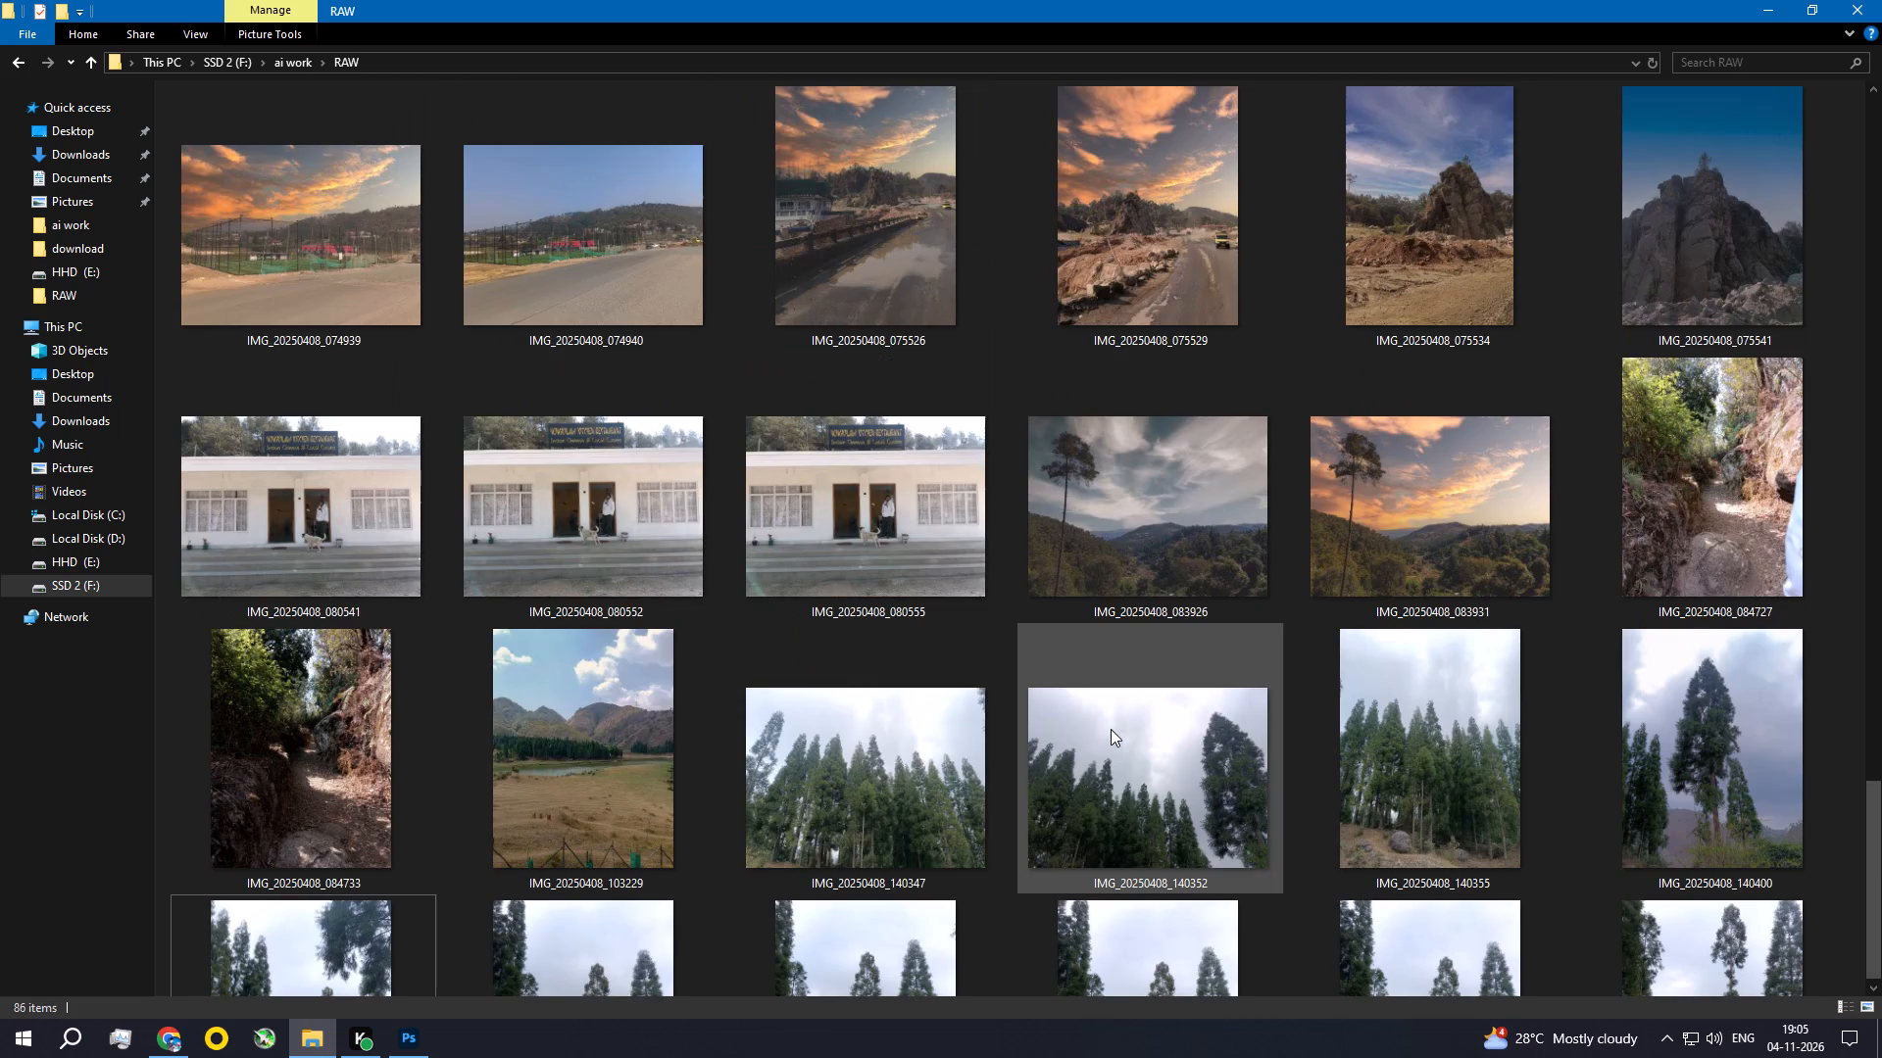
click(902, 803)
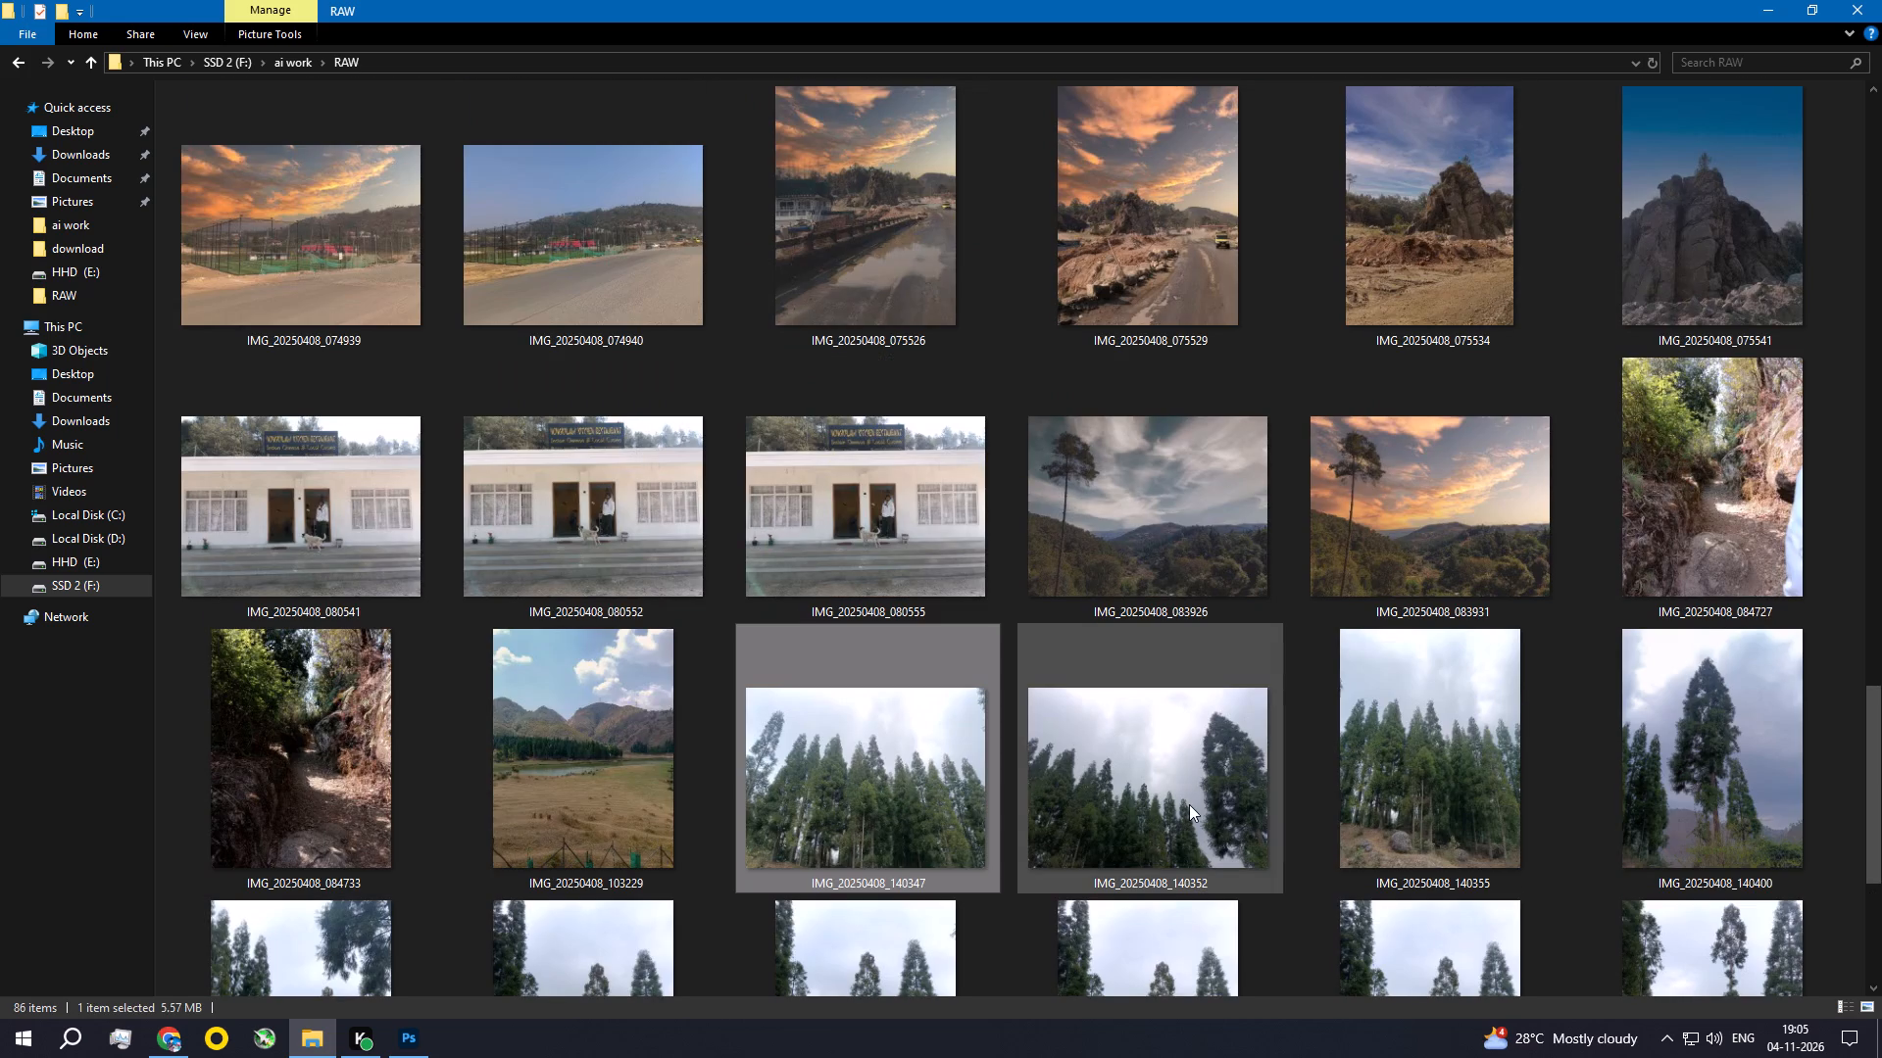
ctrl+click(1189, 804)
ctrl+click(1412, 798)
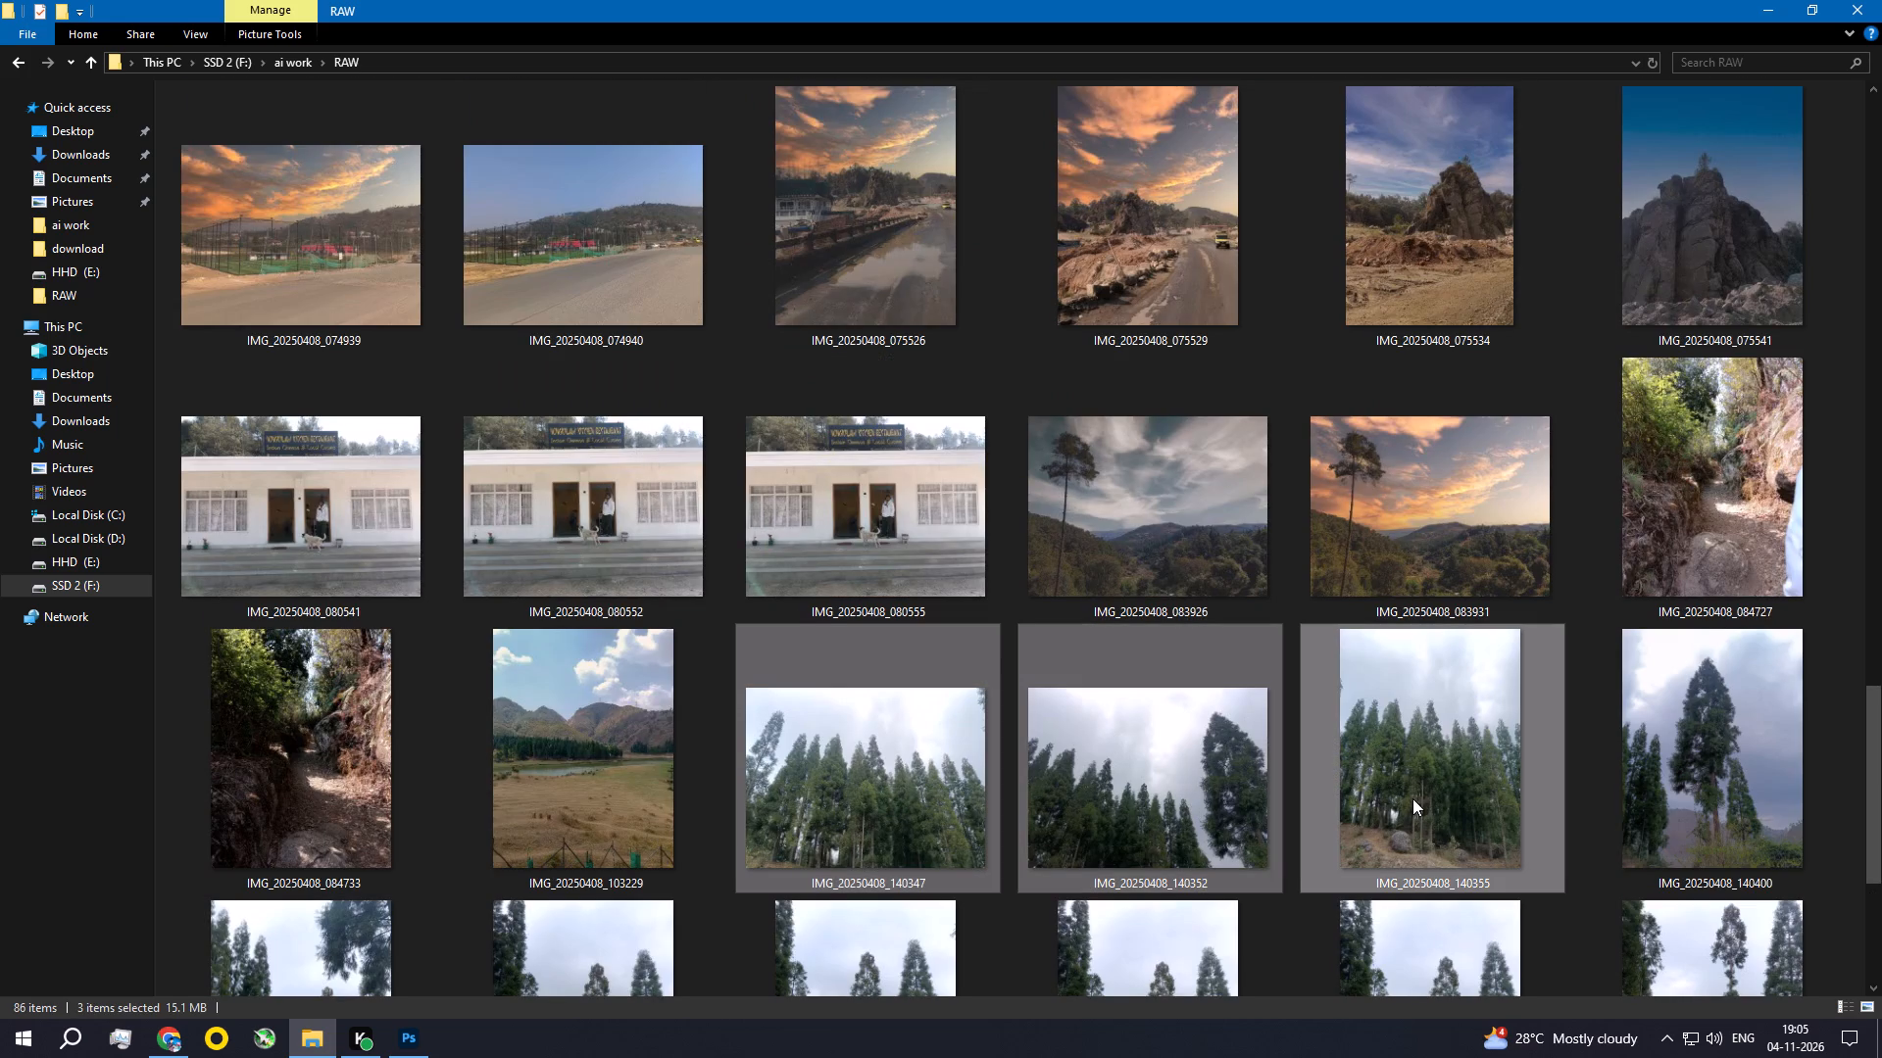
drag(839, 782, 1214, 809)
key(alt+Tab)
key(alt+Tab)
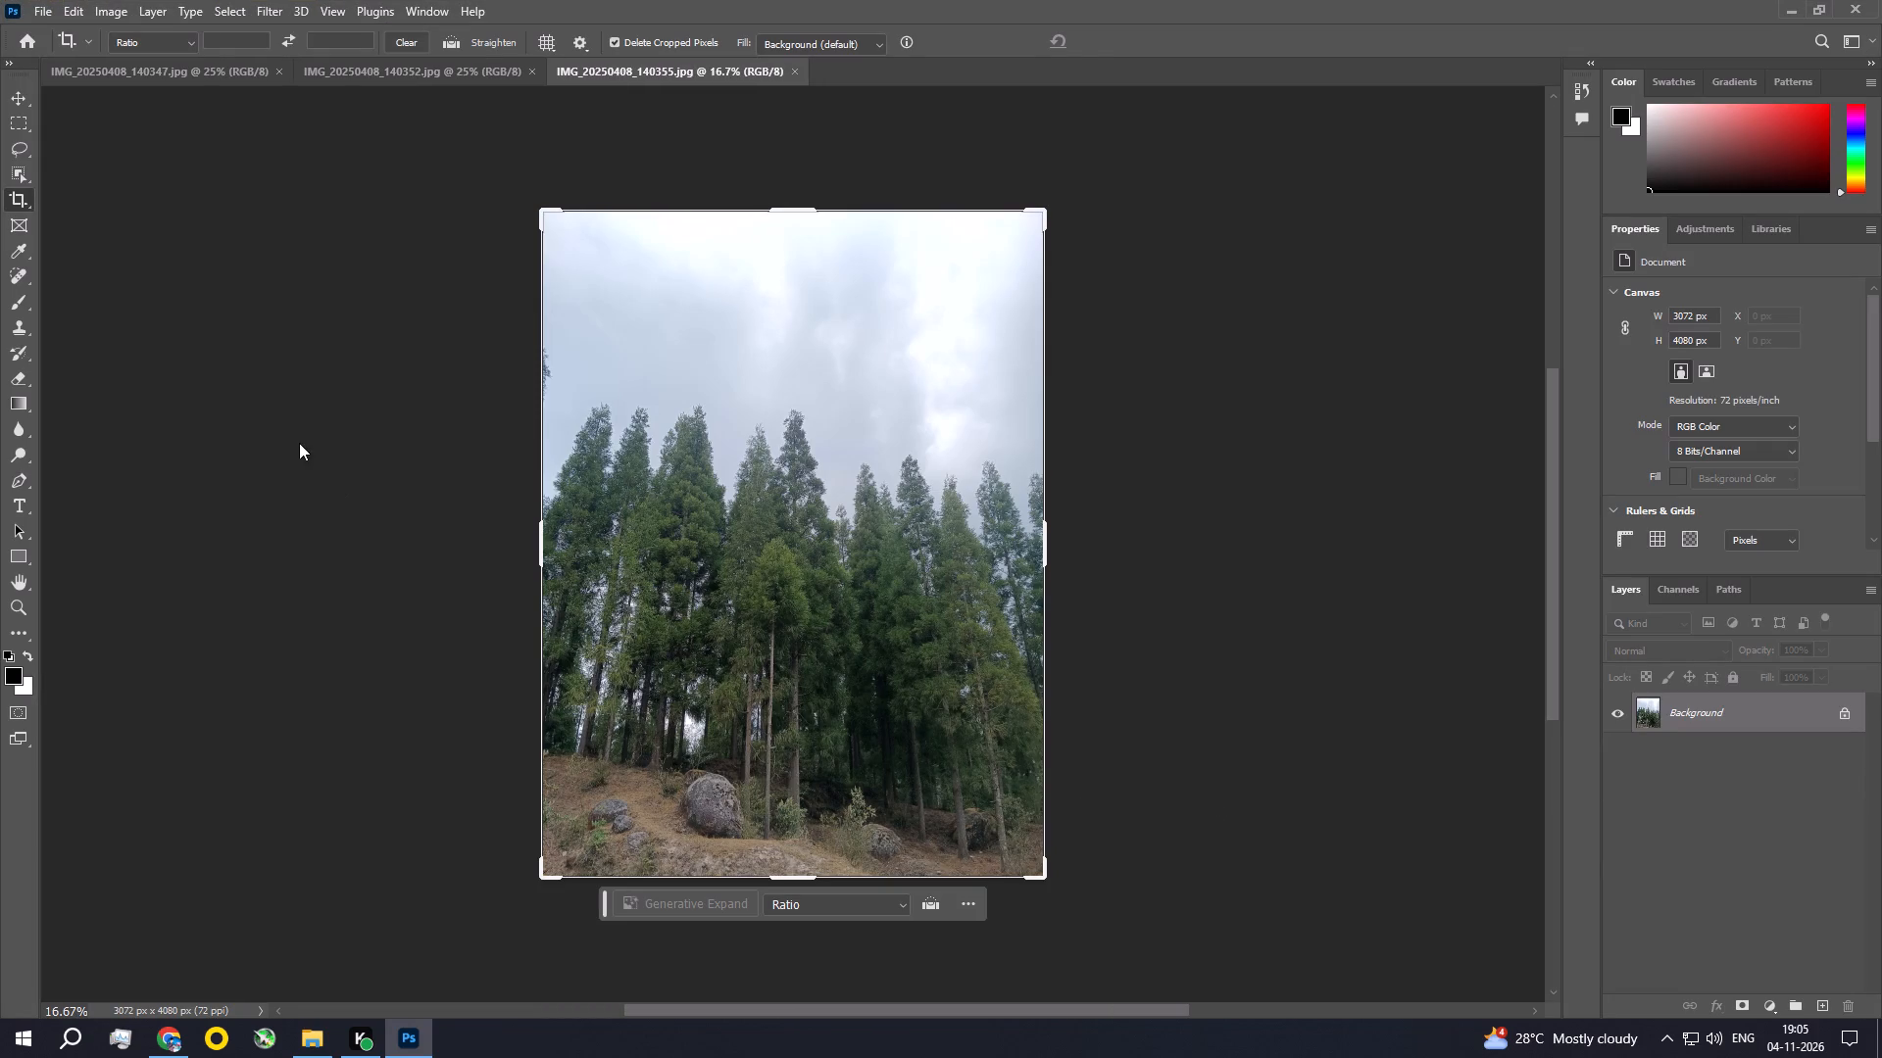
Crop IMG_20250408_140355 slightly narrower, to 3000 px wide at full height, trimming the left edge of the photo.
click(539, 495)
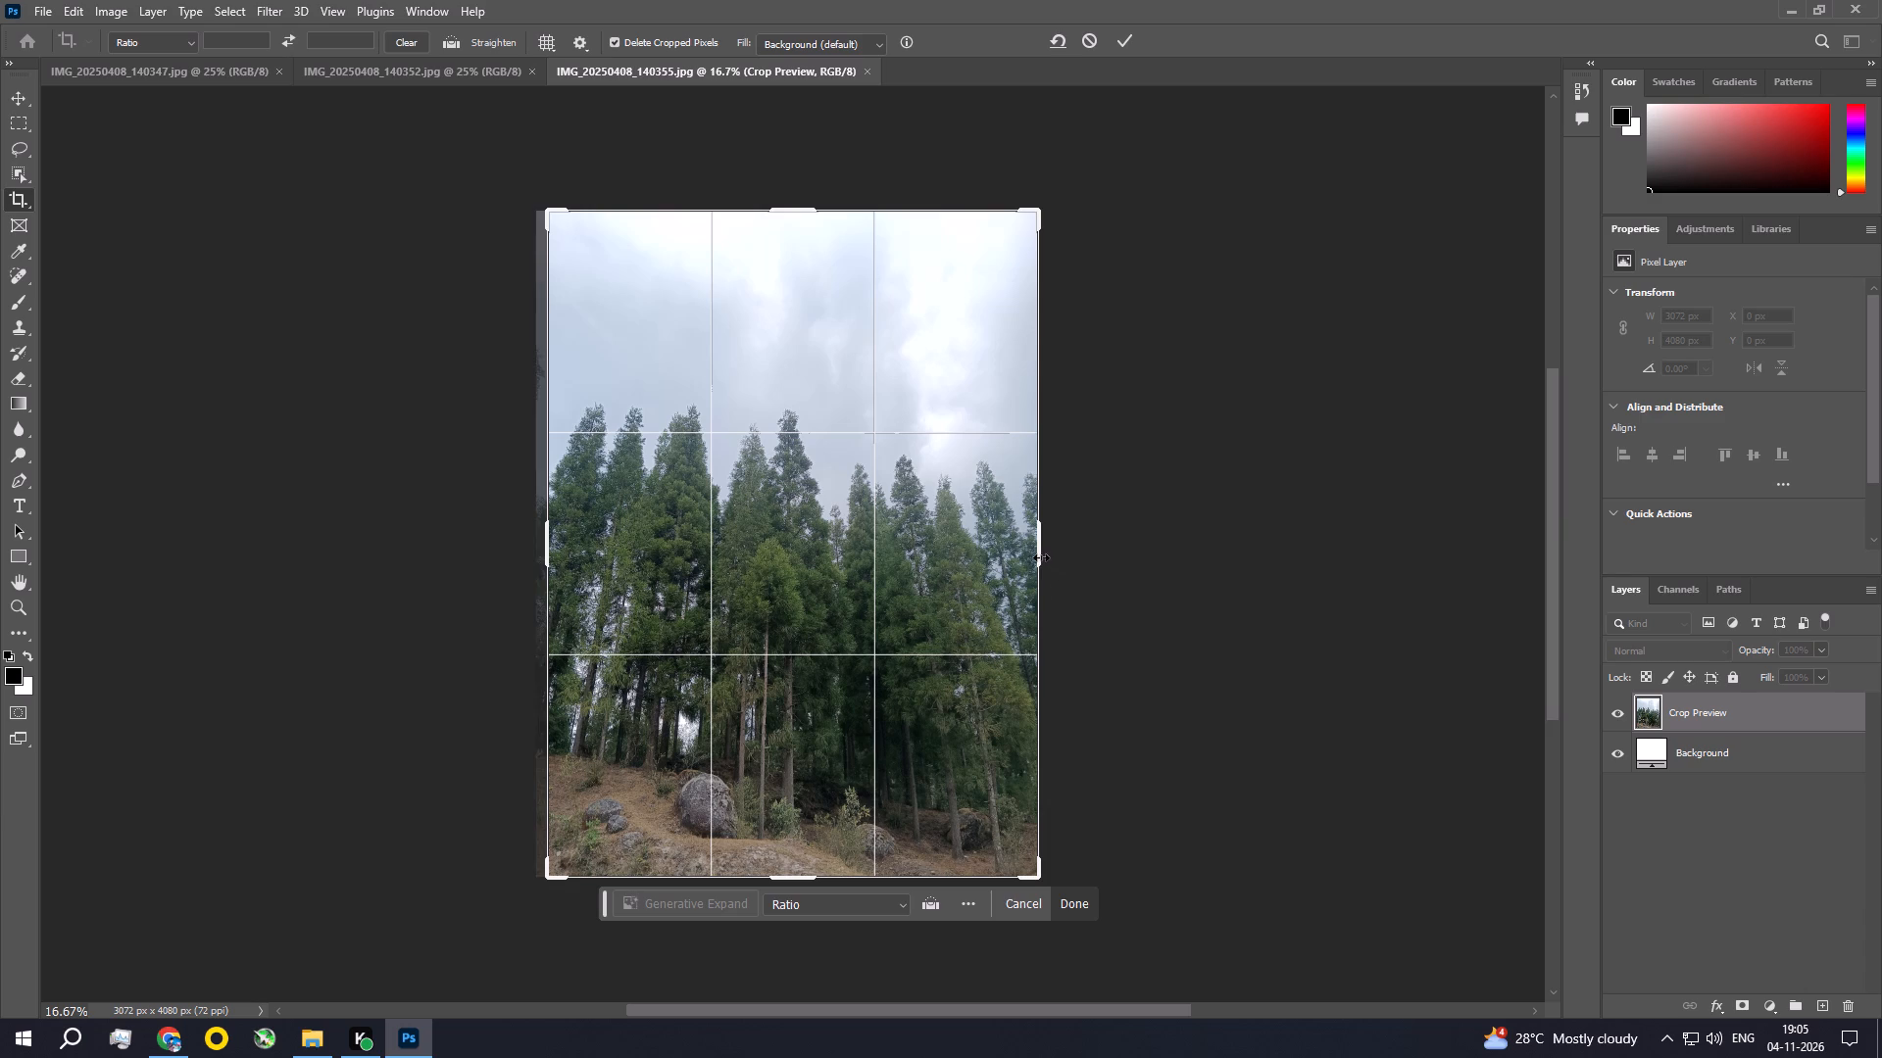
double_click(807, 556)
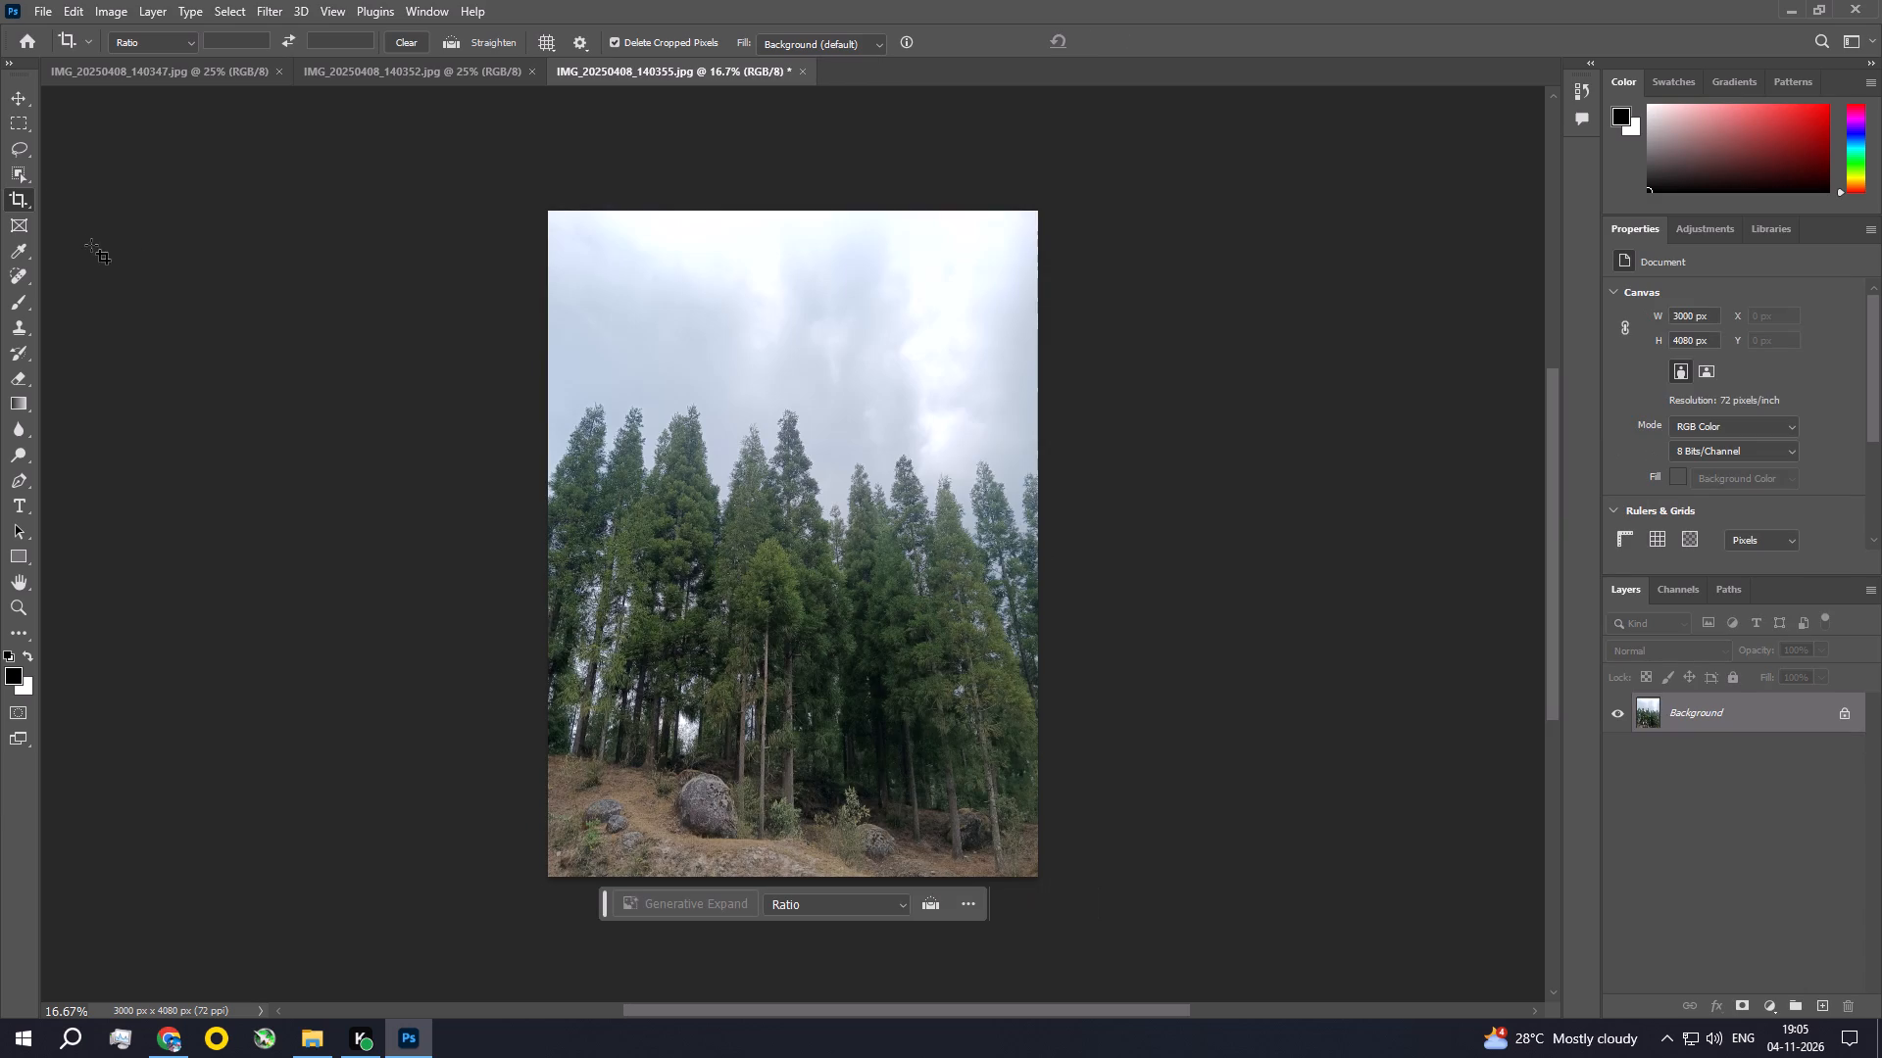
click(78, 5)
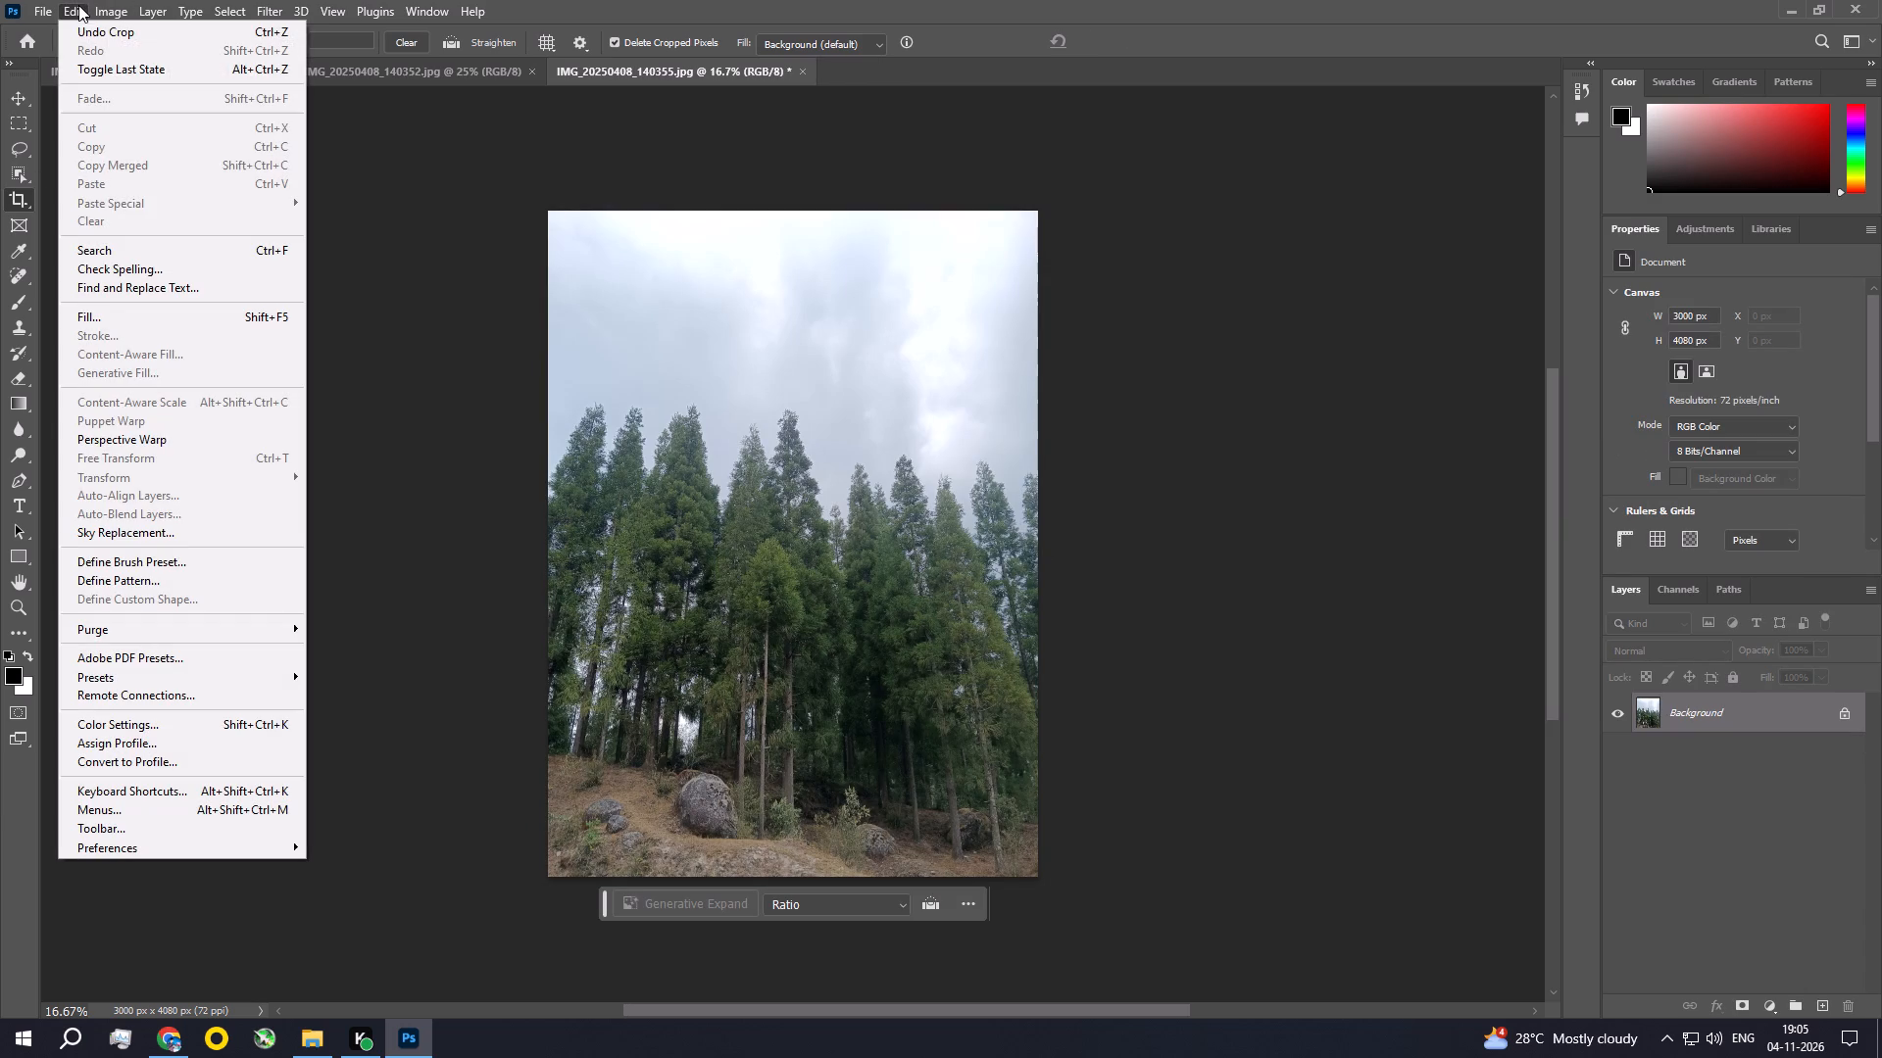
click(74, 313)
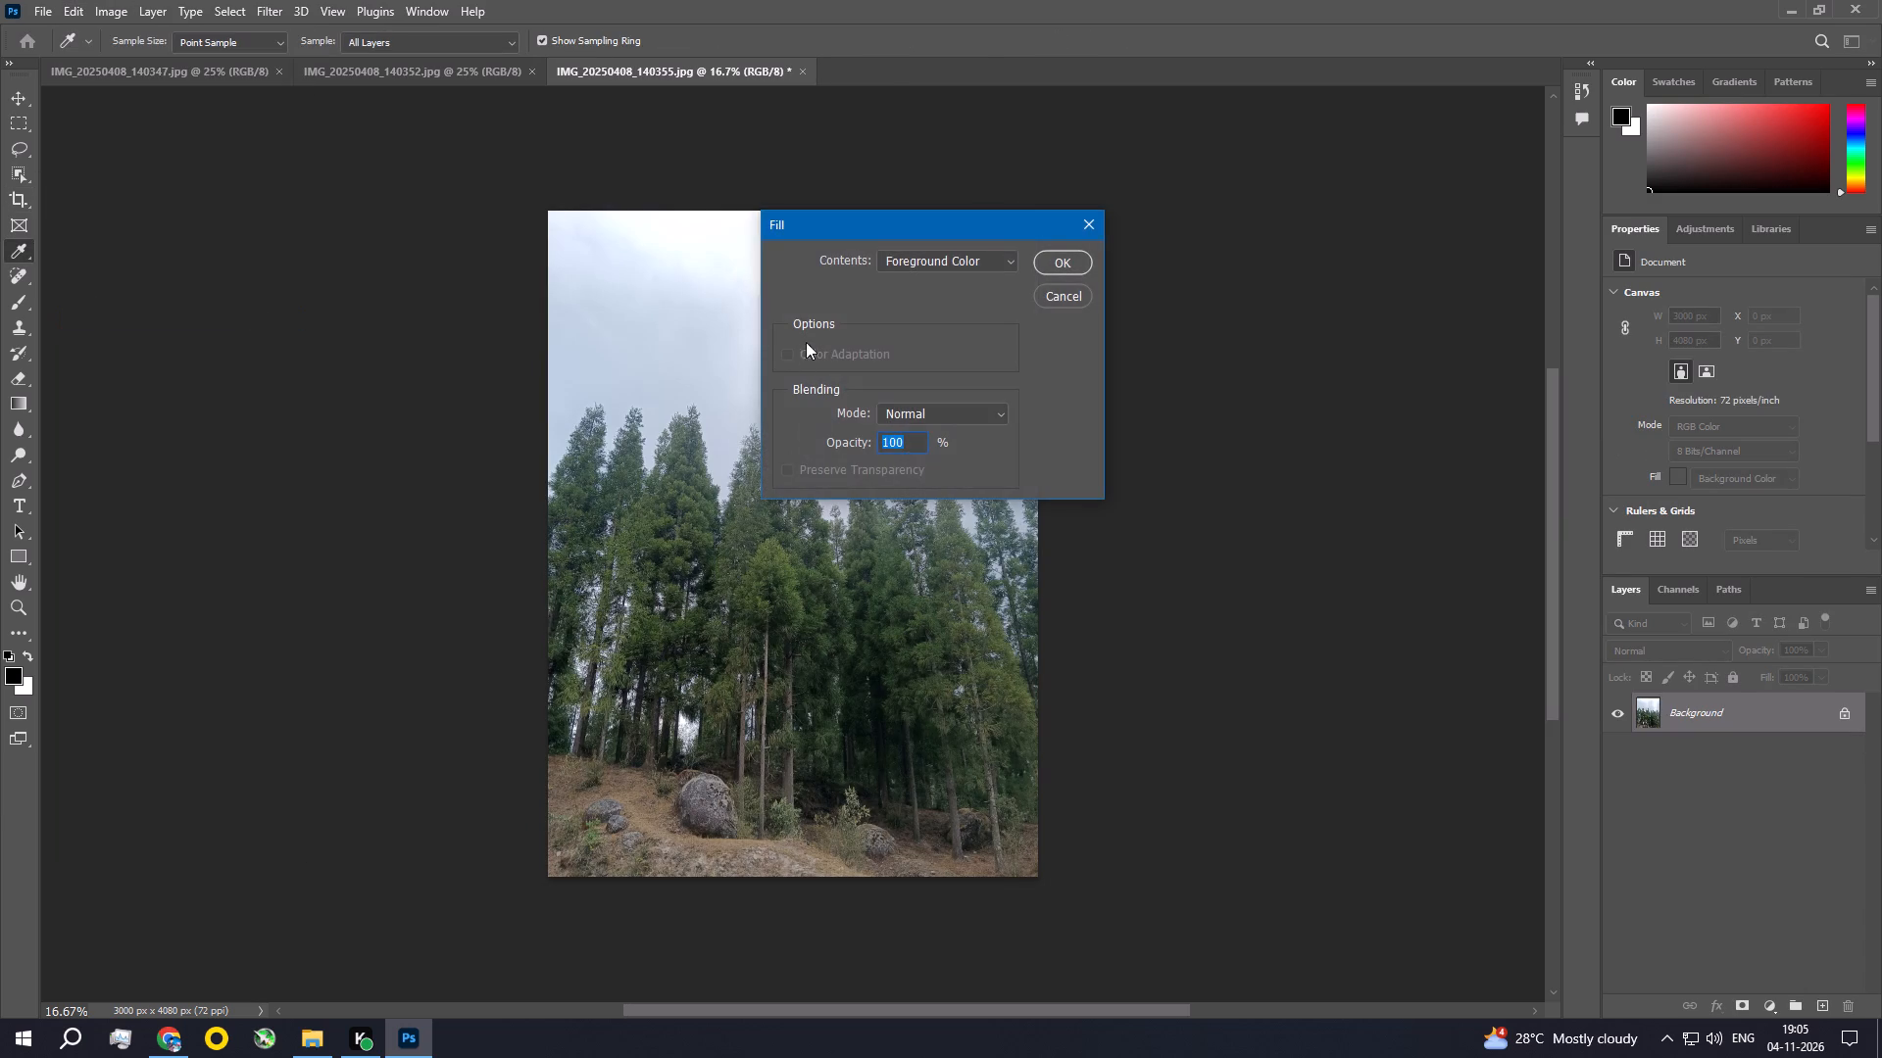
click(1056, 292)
Using the Camera Raw Filter, set exposure to -0.35, contrast +19, highlights -17, shadows +13, whites -10 and blacks +14.
click(272, 2)
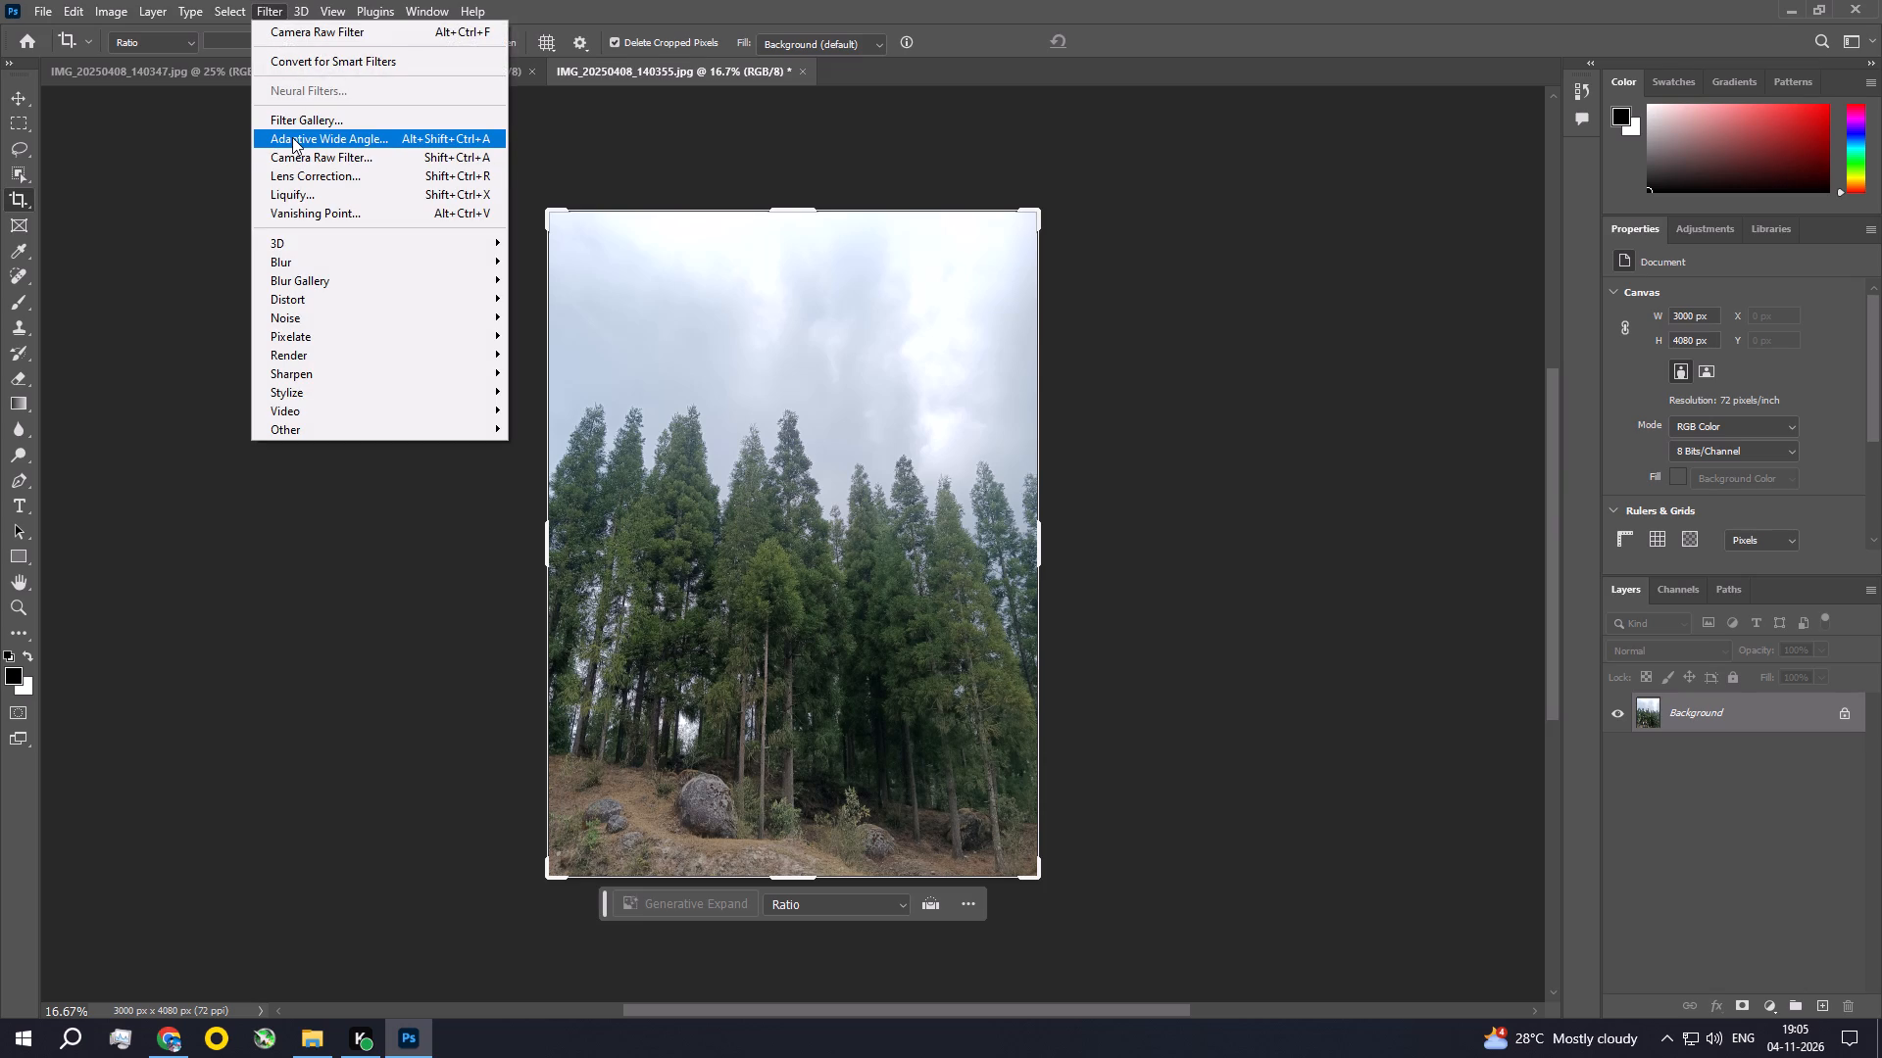
click(353, 154)
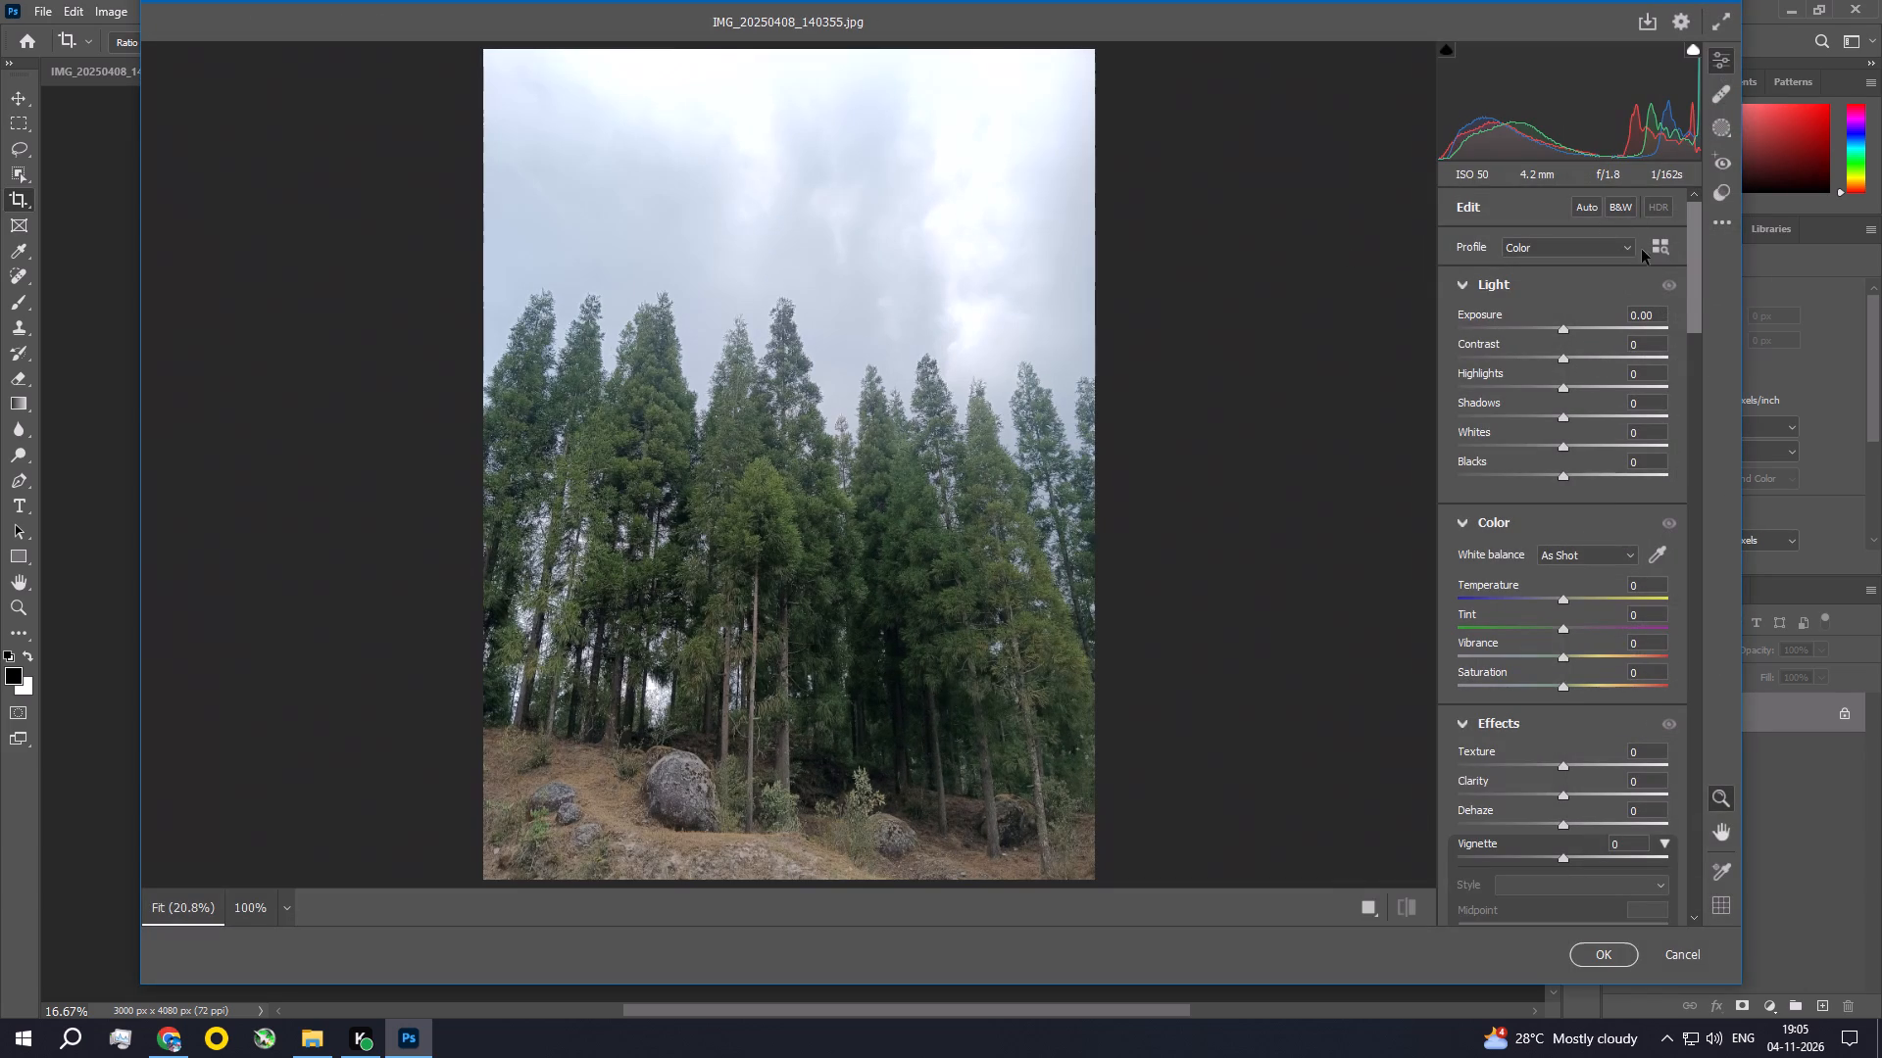
click(1558, 329)
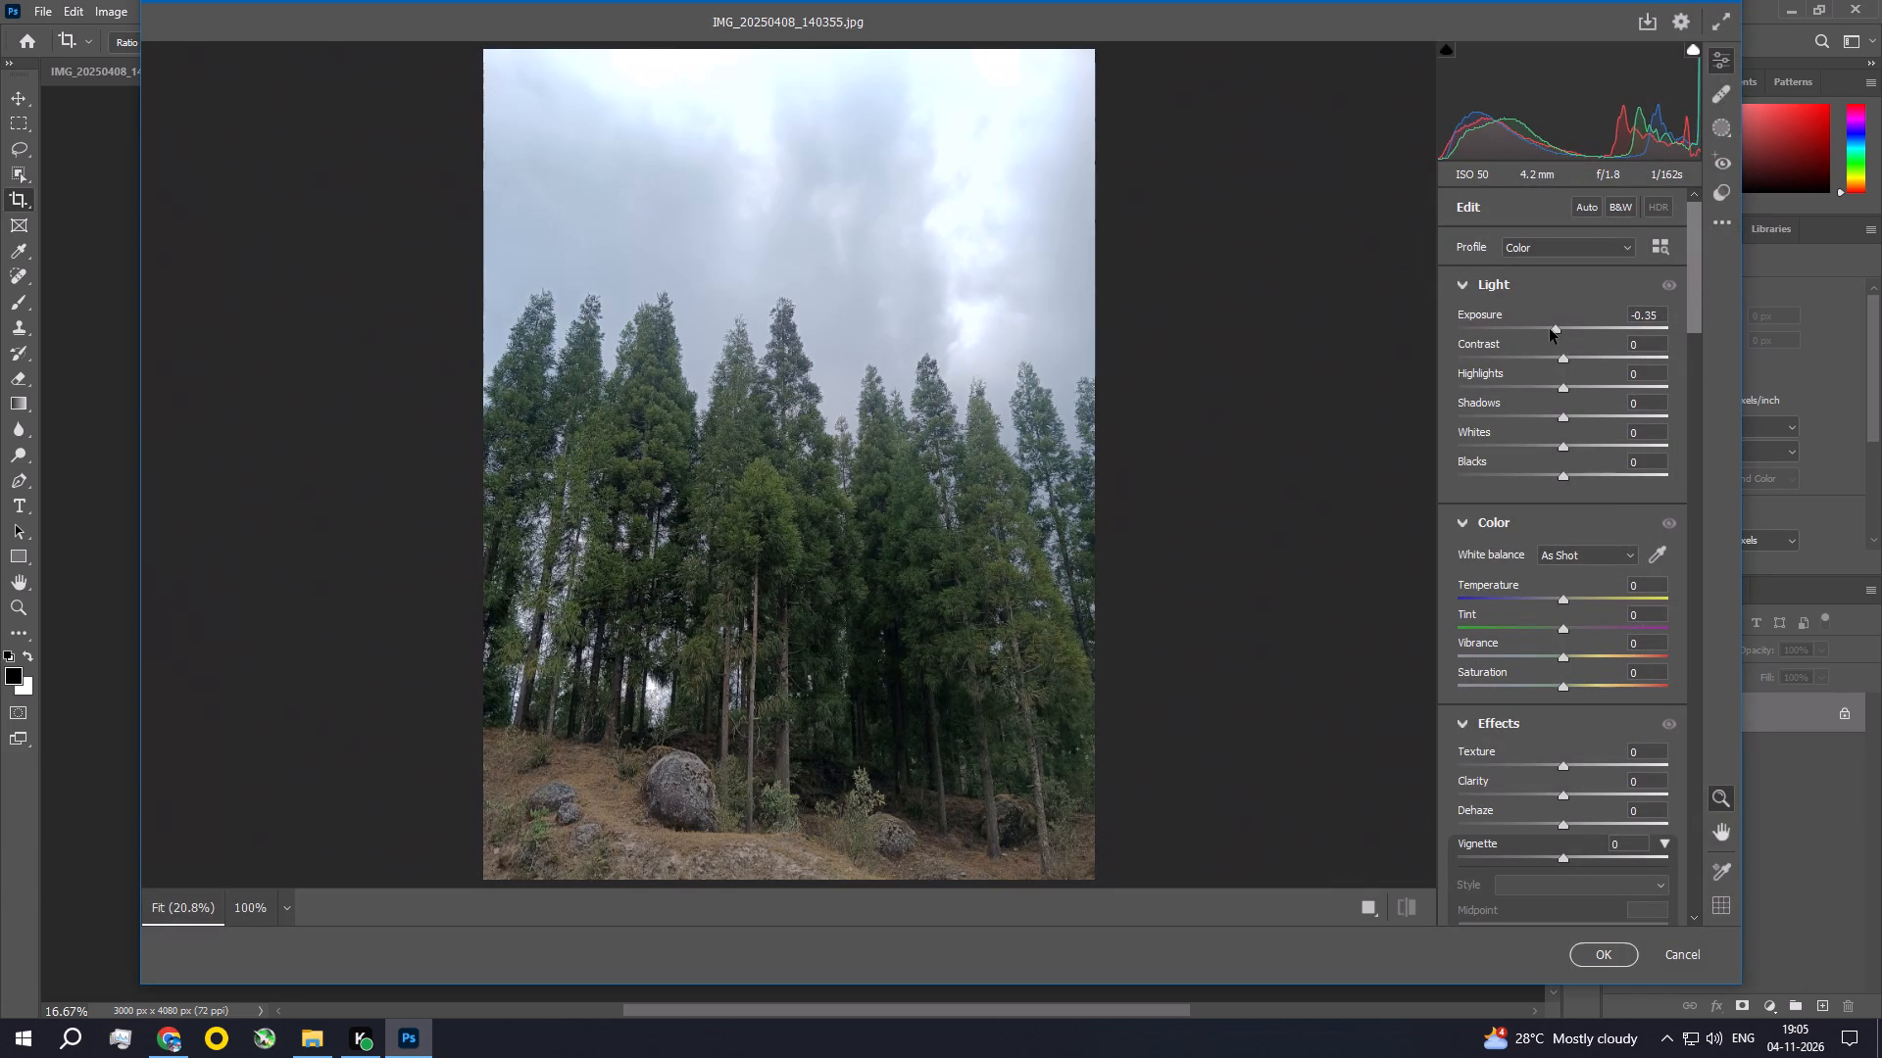
drag(1560, 357, 1571, 355)
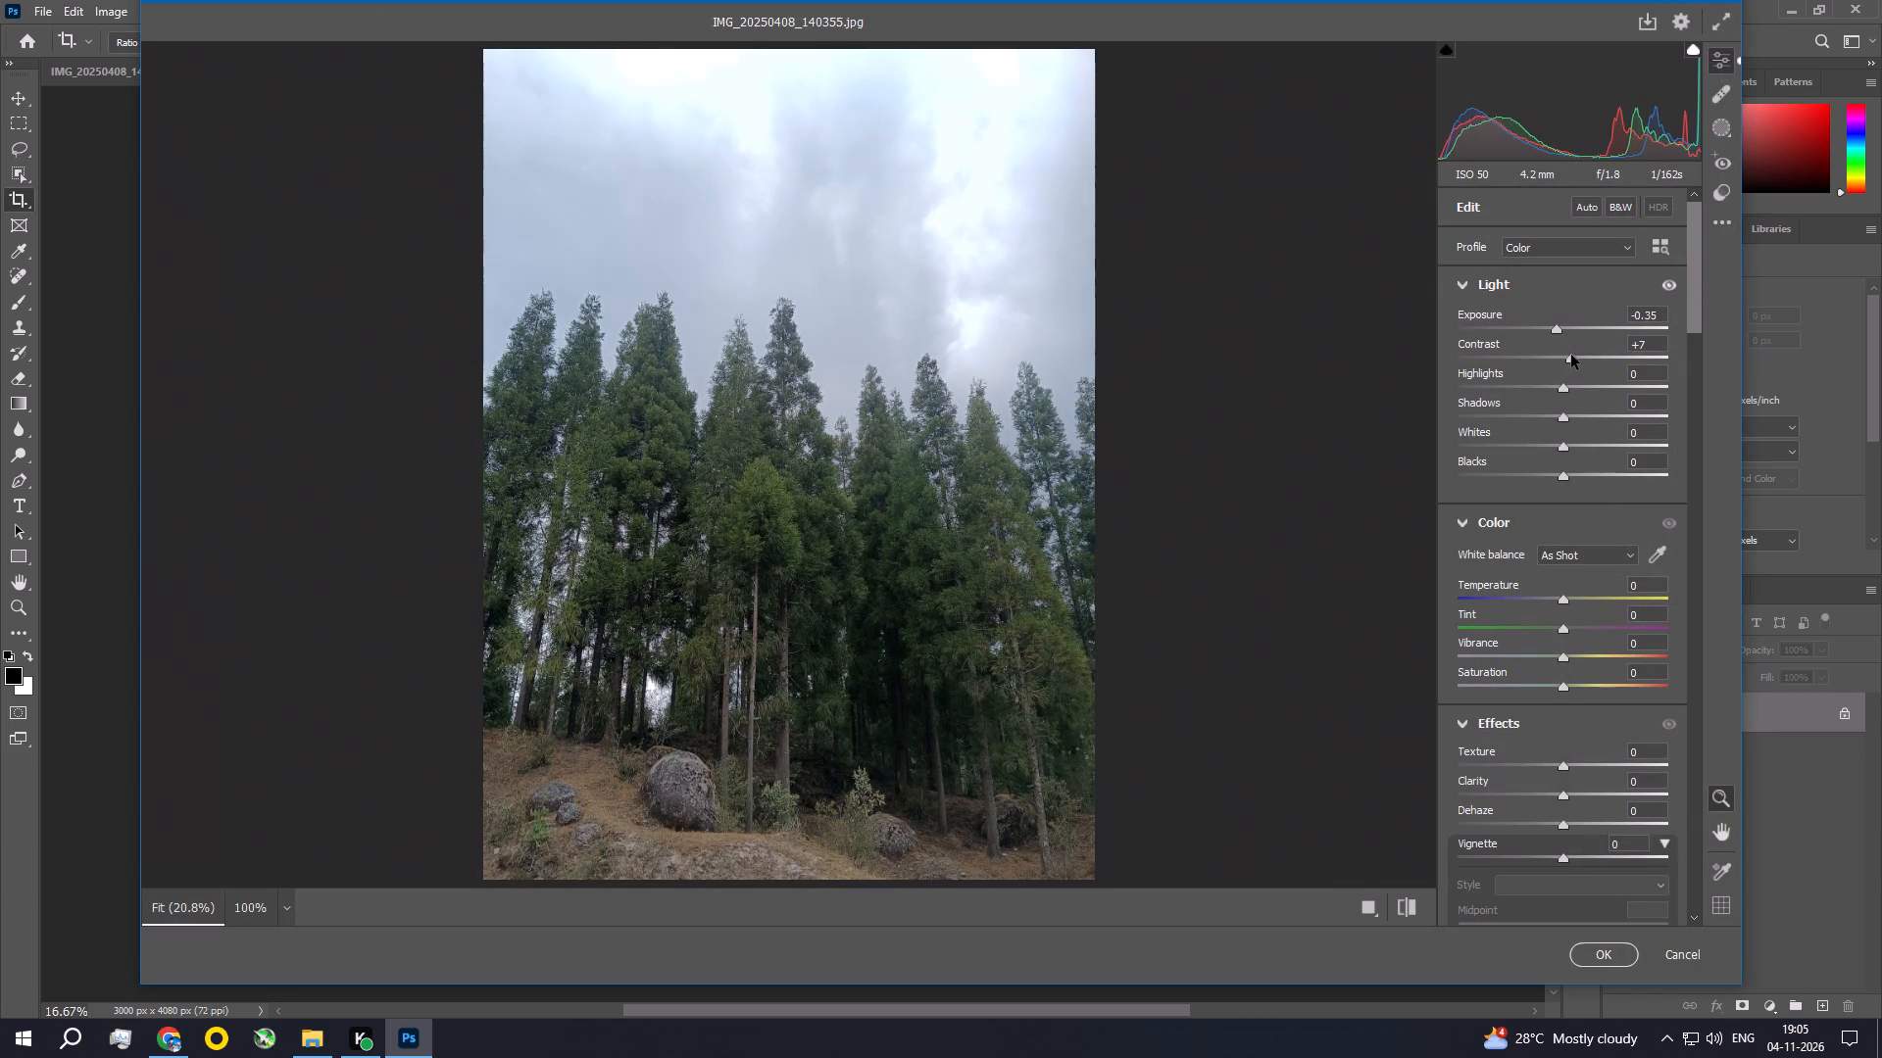
drag(1571, 355, 1580, 356)
drag(1562, 384, 1559, 384)
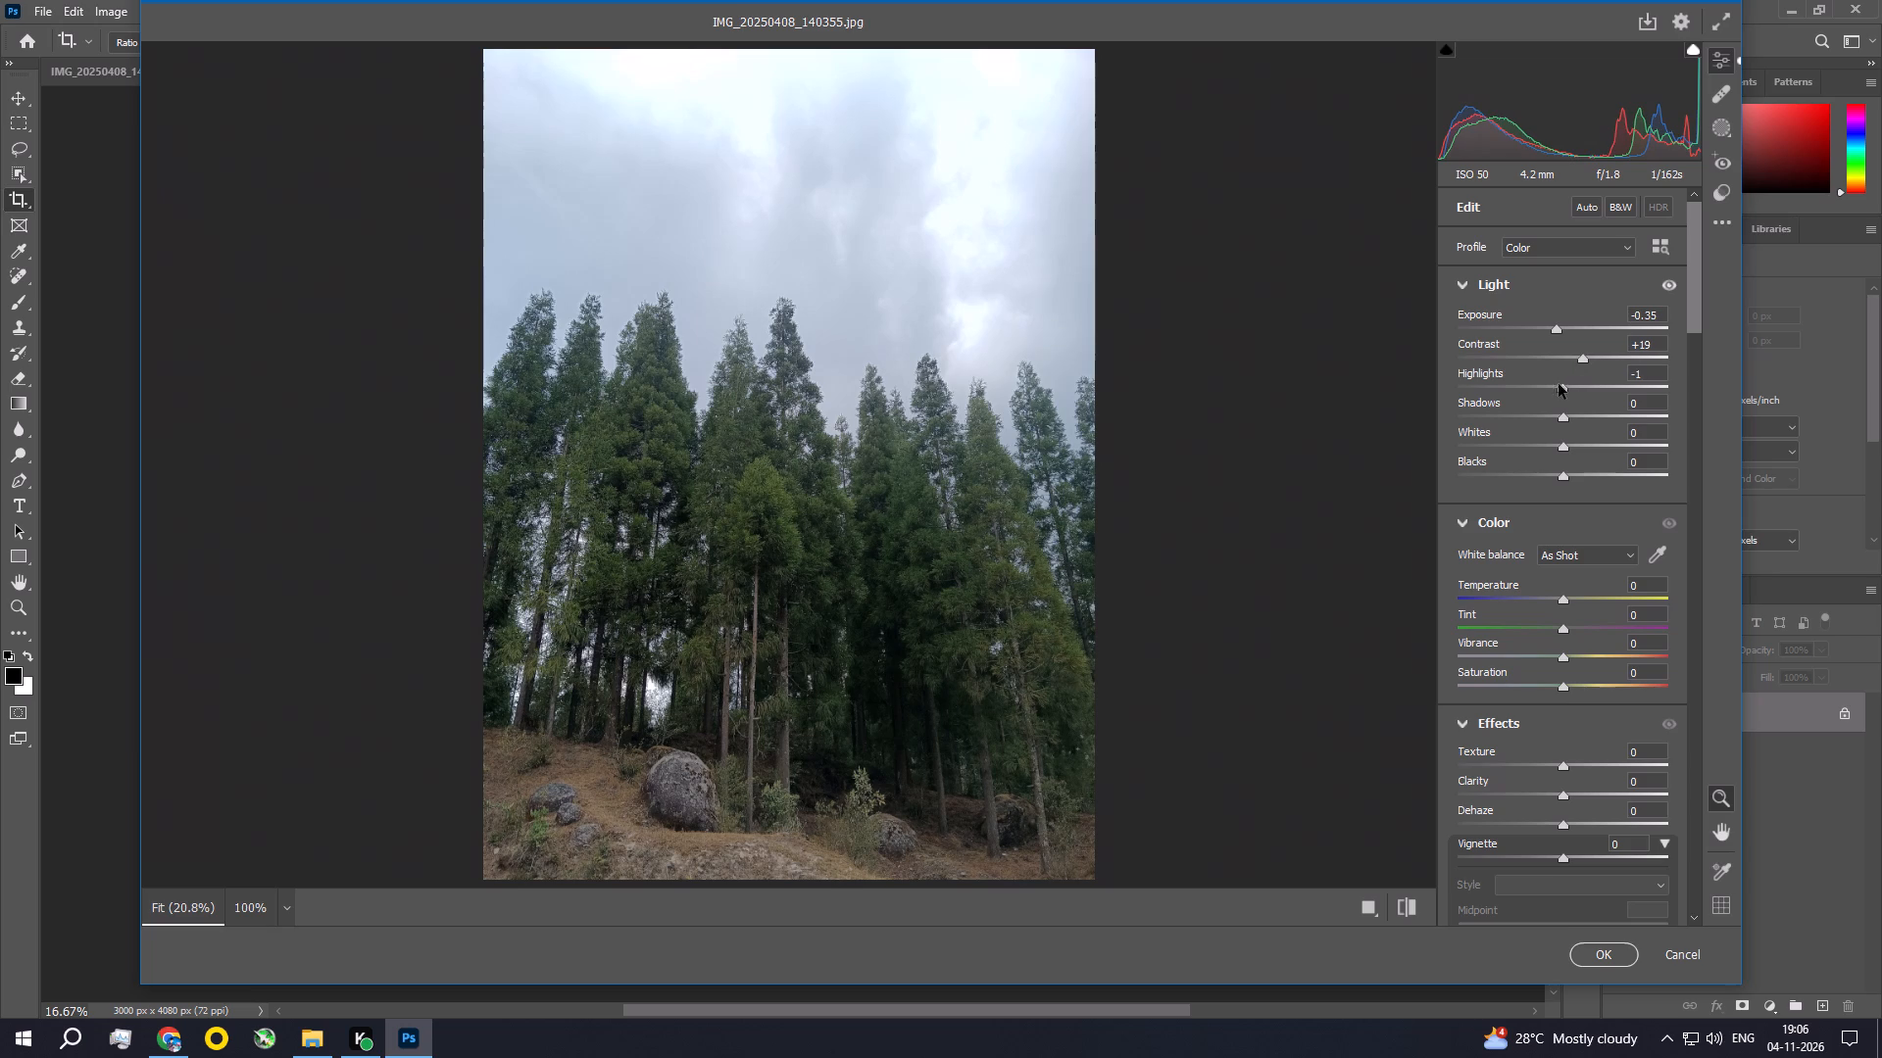
drag(1559, 384, 1545, 387)
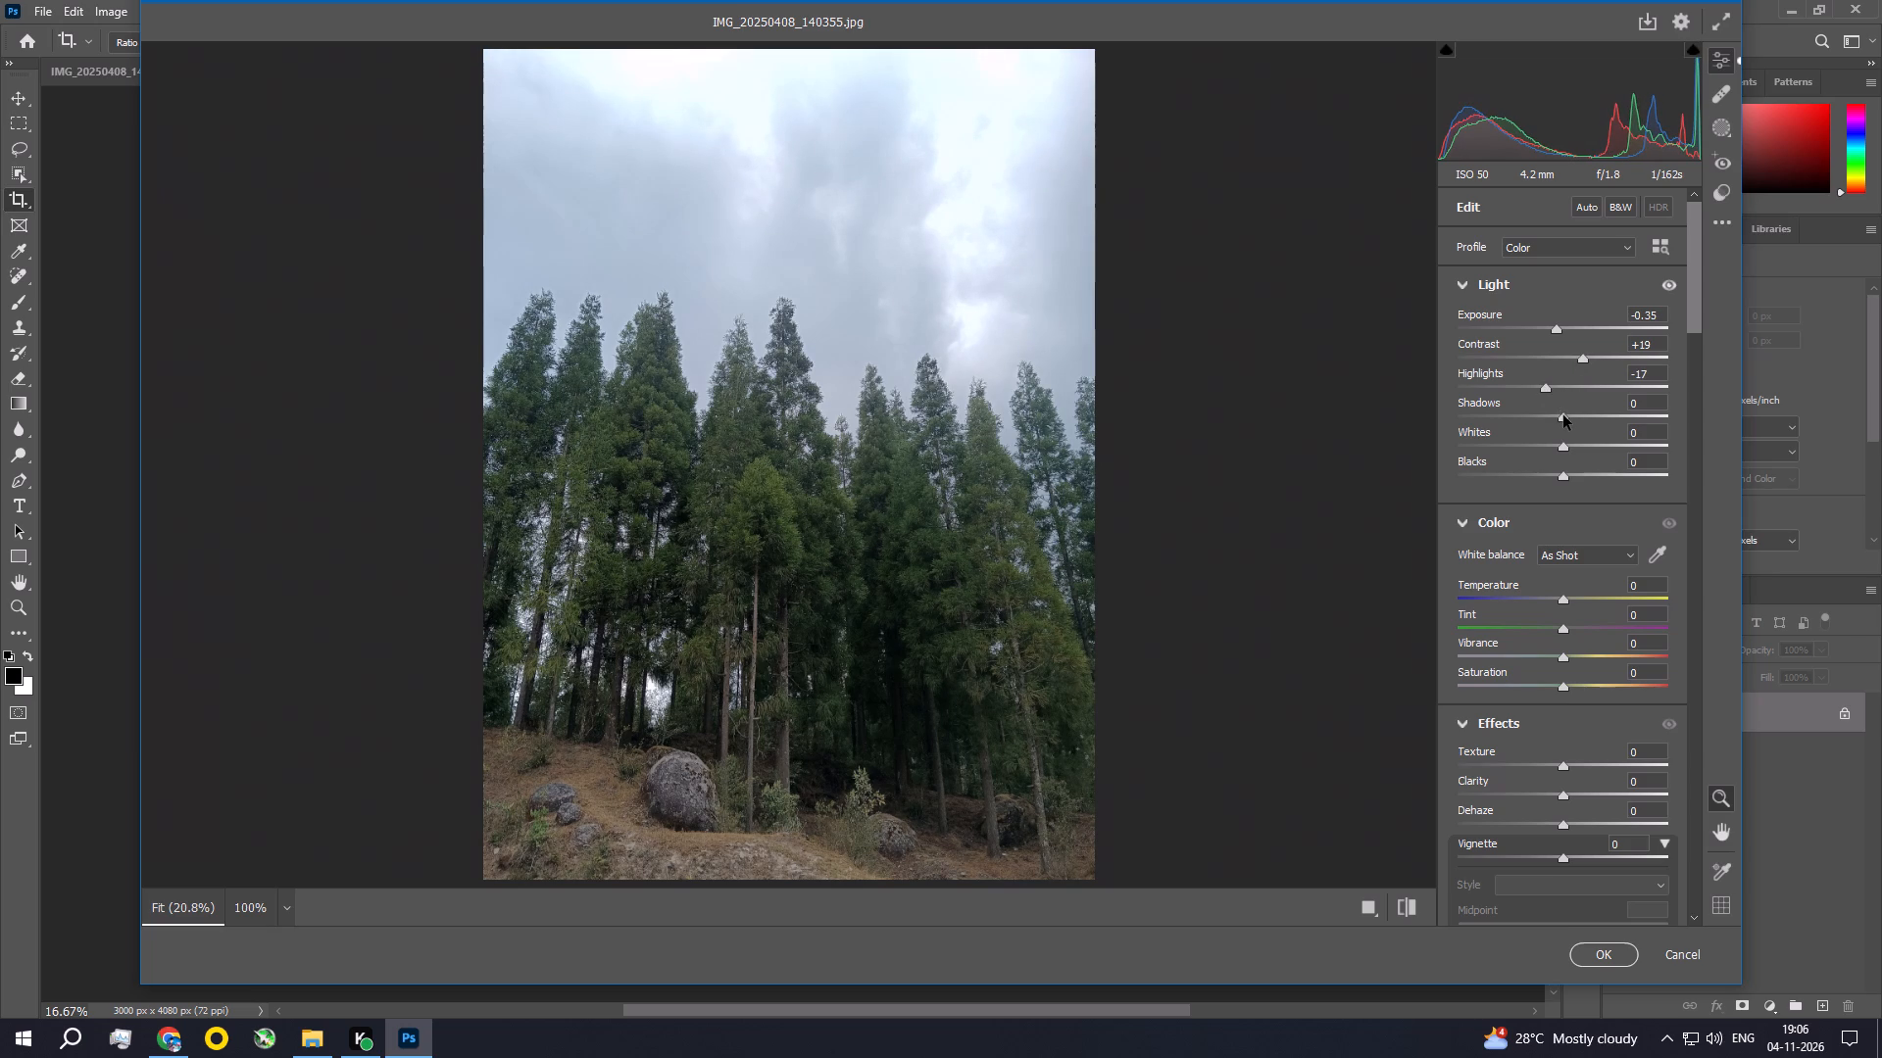
drag(1563, 415, 1577, 422)
drag(1566, 447, 1556, 449)
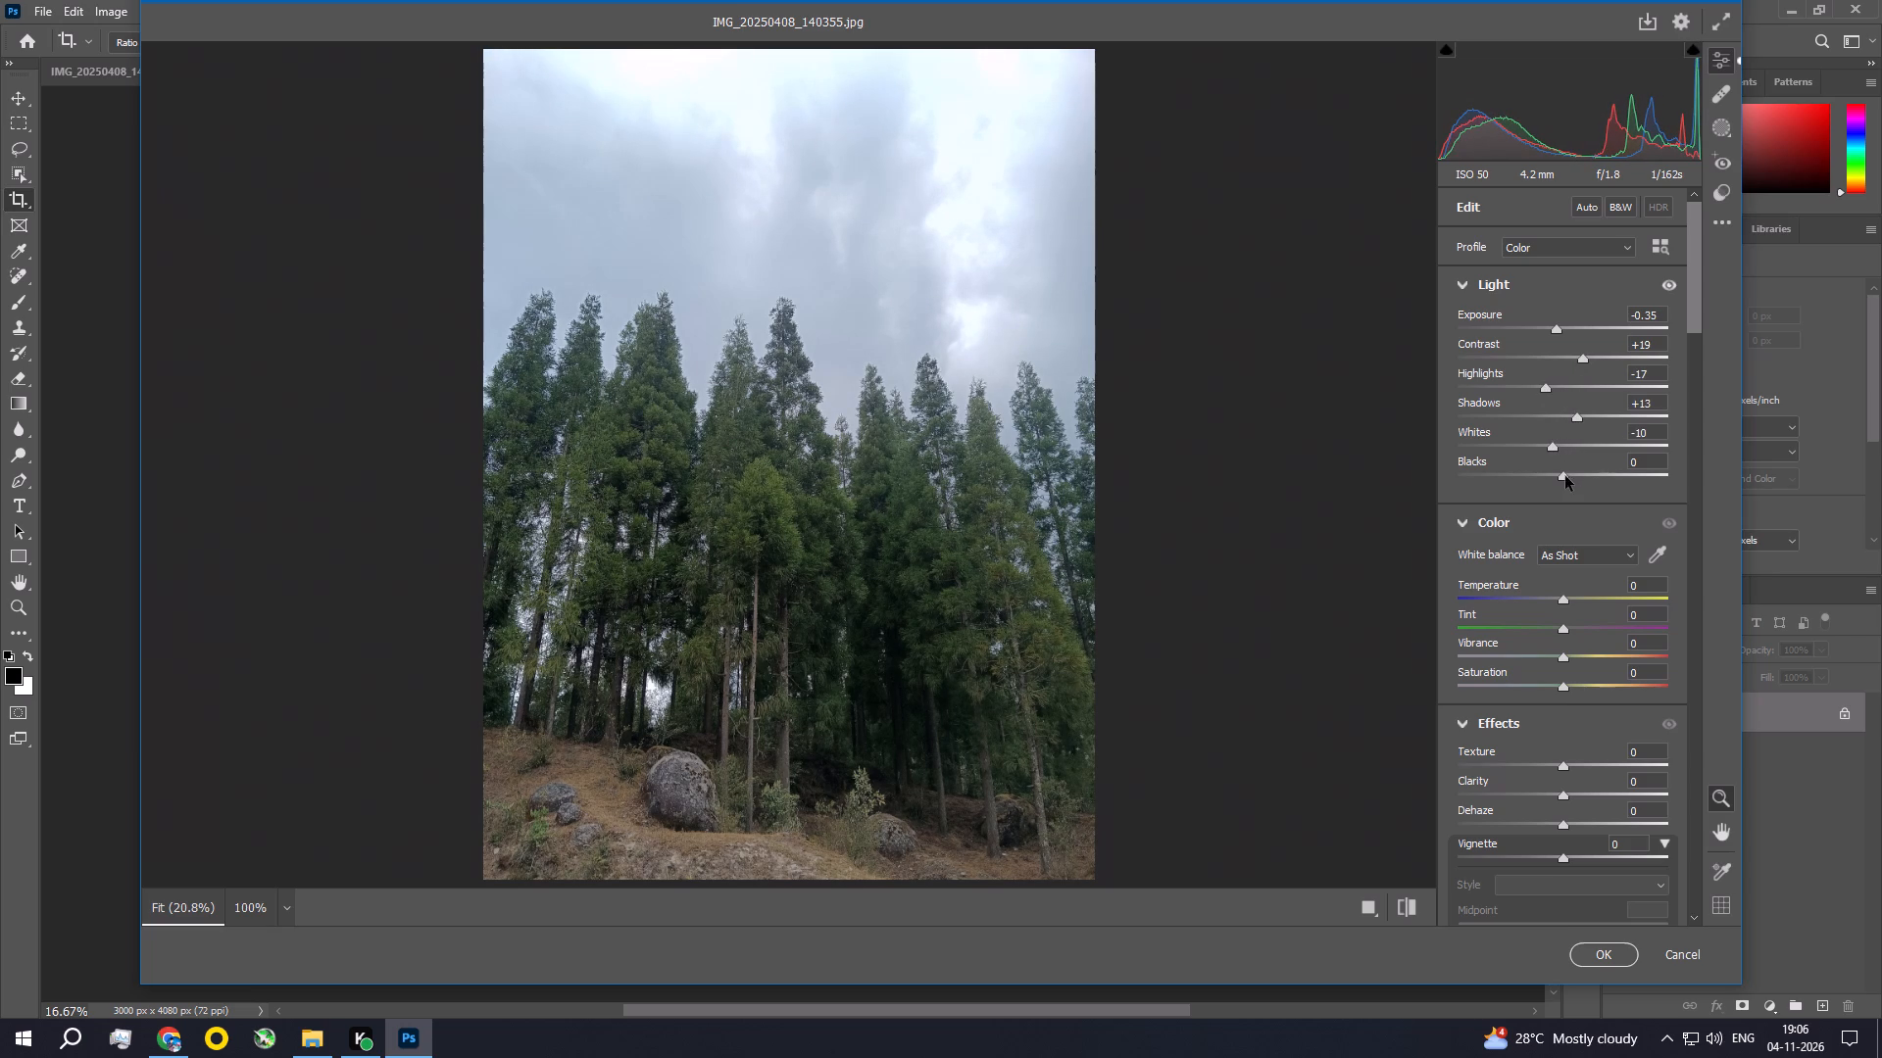
drag(1562, 474, 1563, 478)
drag(1563, 478, 1583, 476)
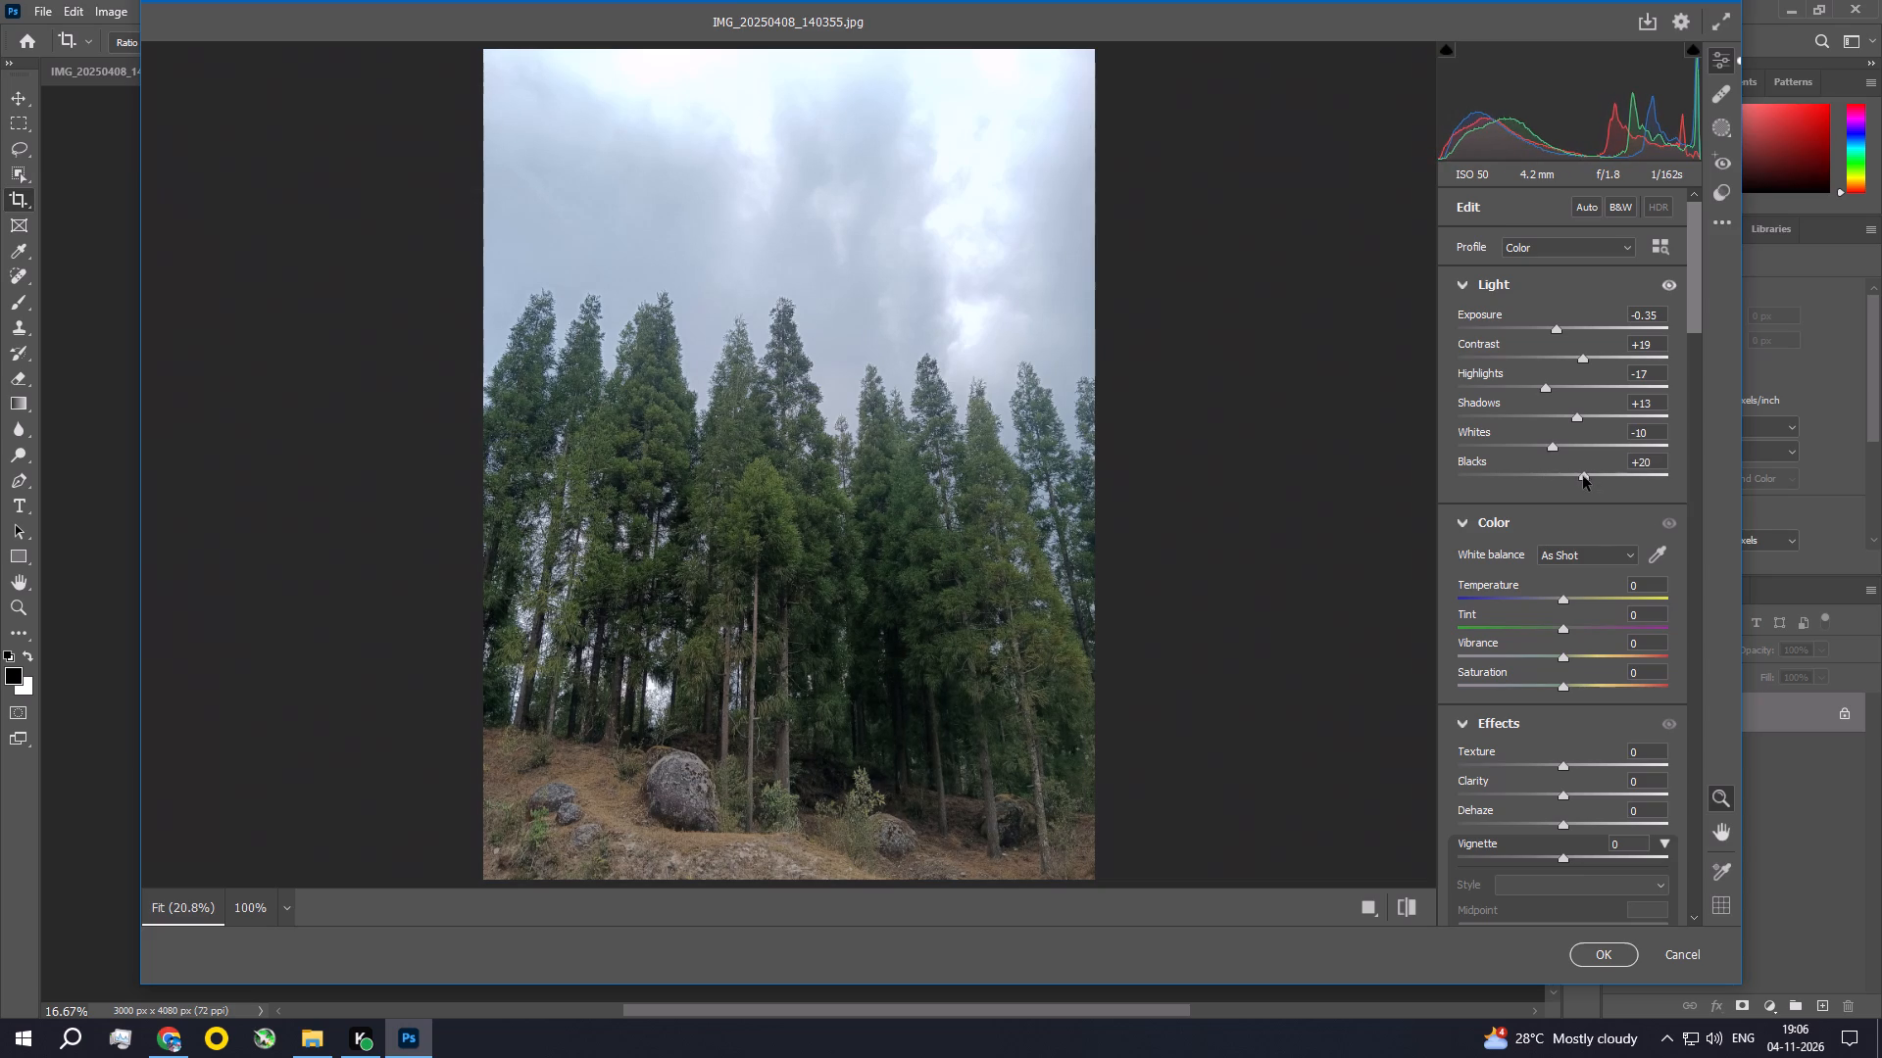
drag(1583, 476, 1577, 478)
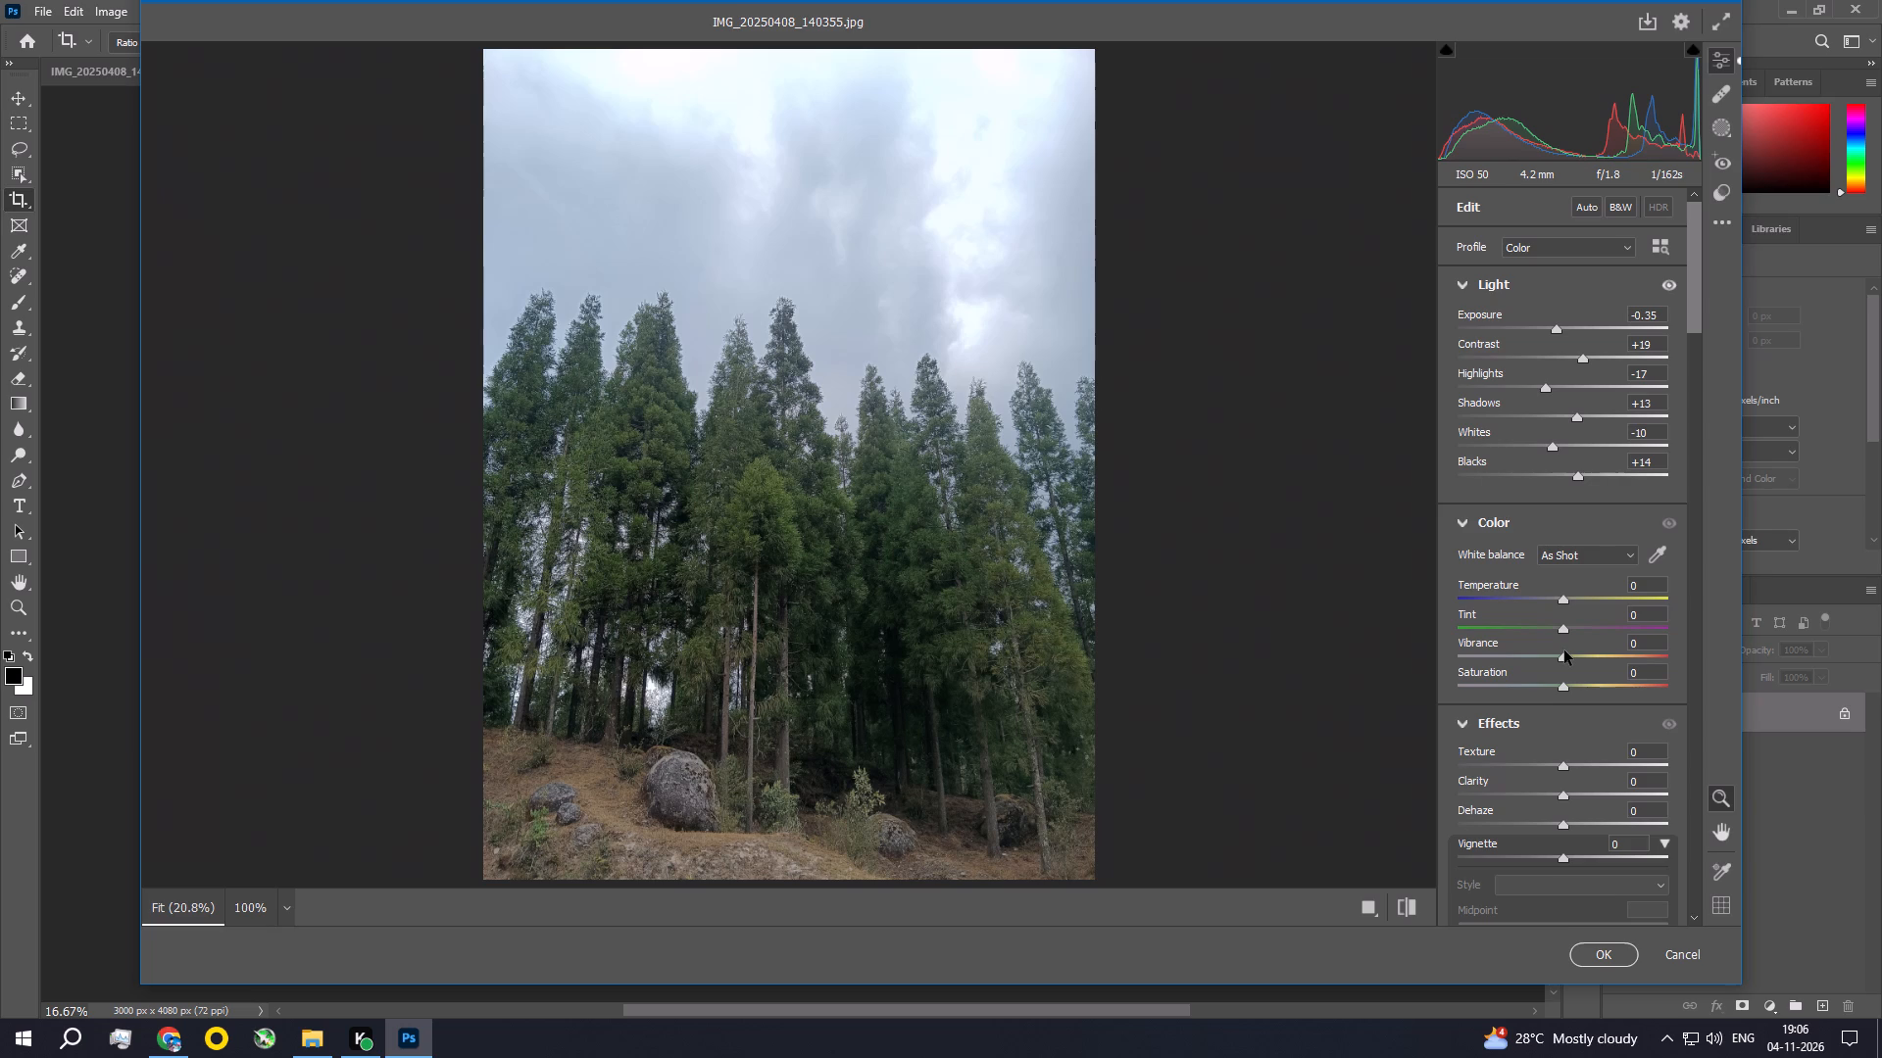
Adjust the photo's colour with temperature +2, tint -7, vibrance +9 and saturation +20.
click(1562, 601)
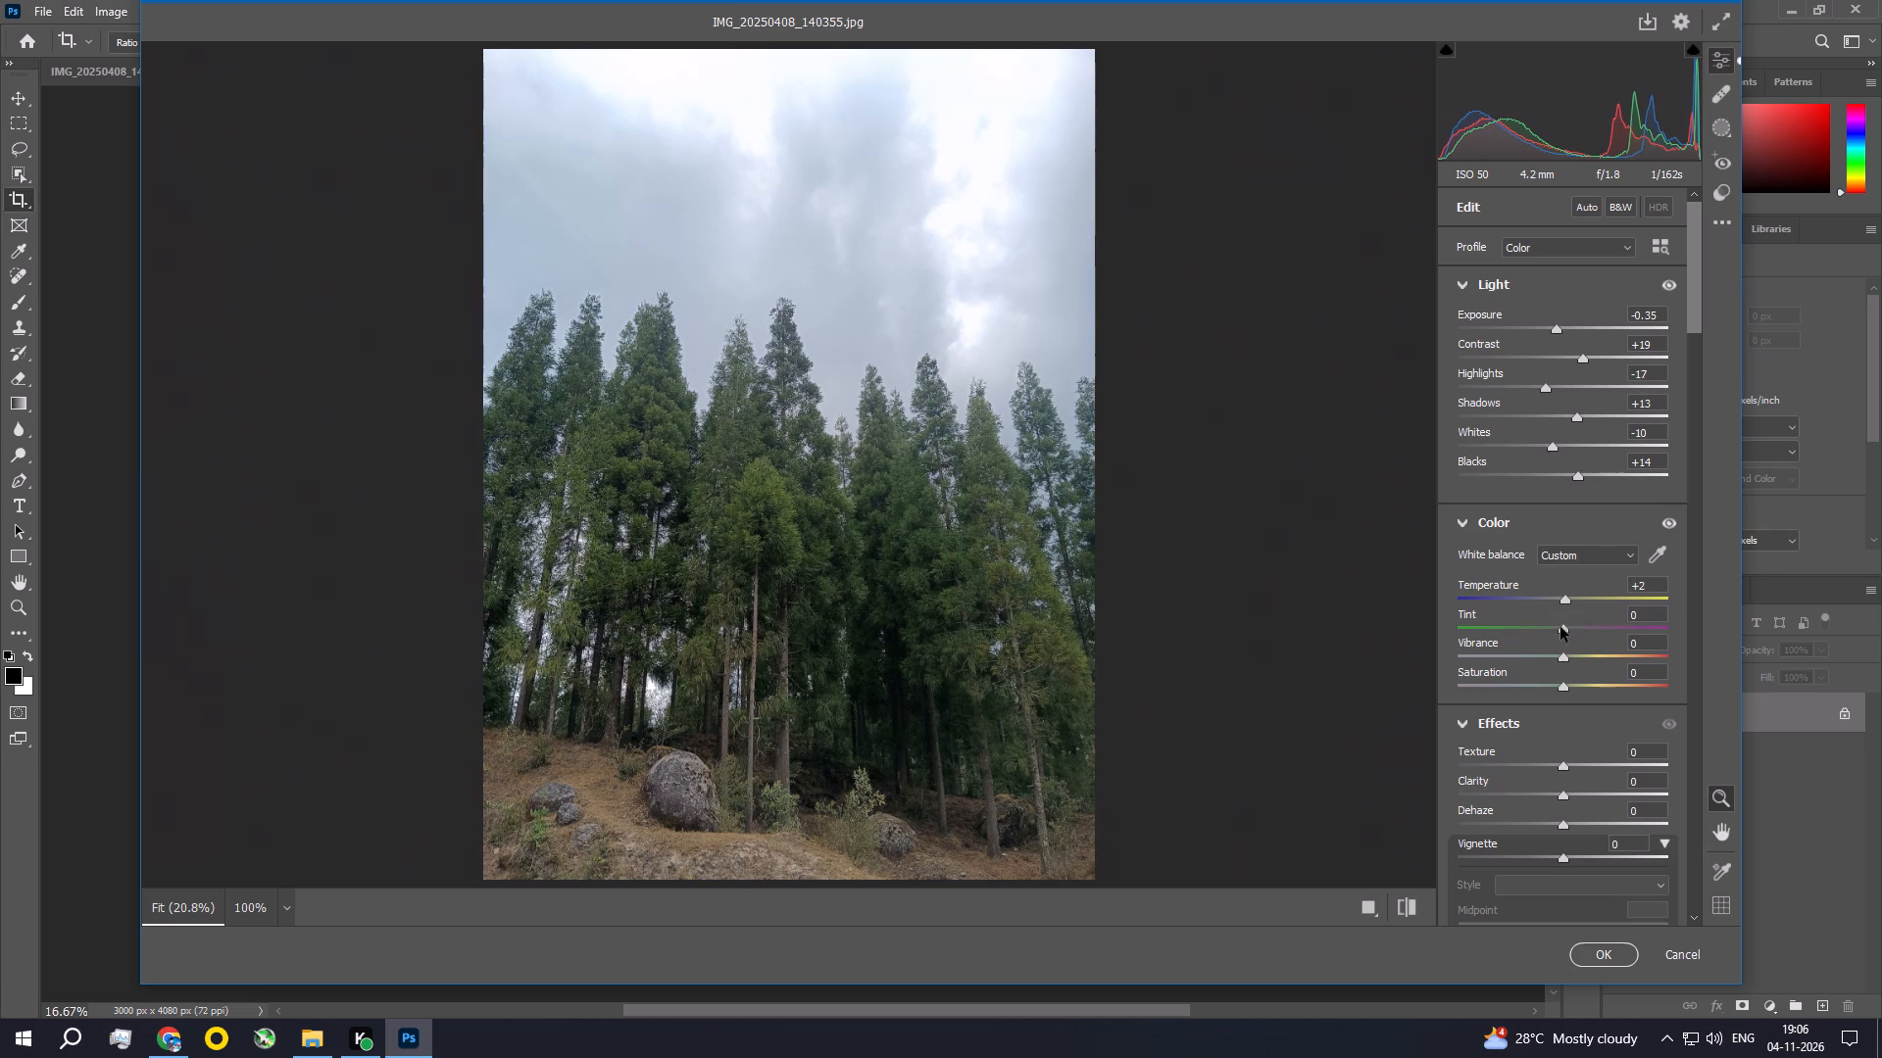
click(1562, 630)
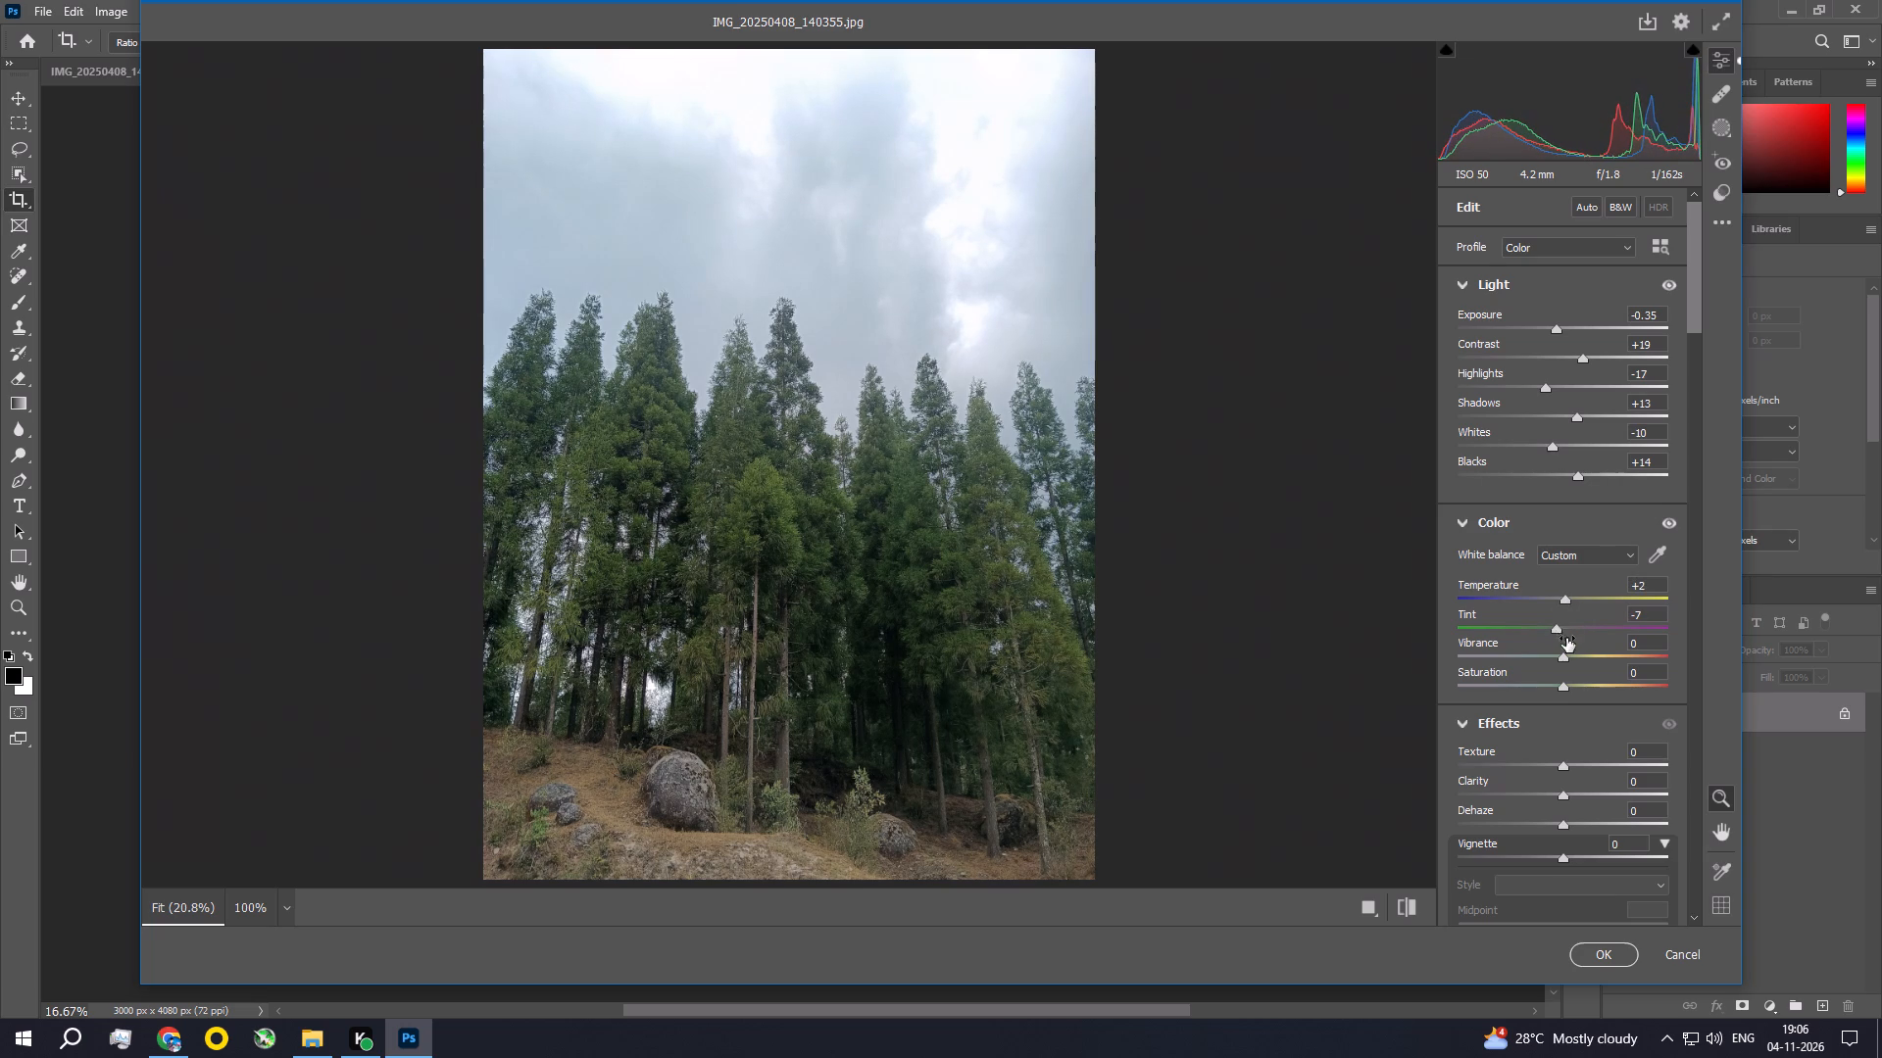
drag(1563, 658, 1570, 659)
drag(1570, 659, 1568, 648)
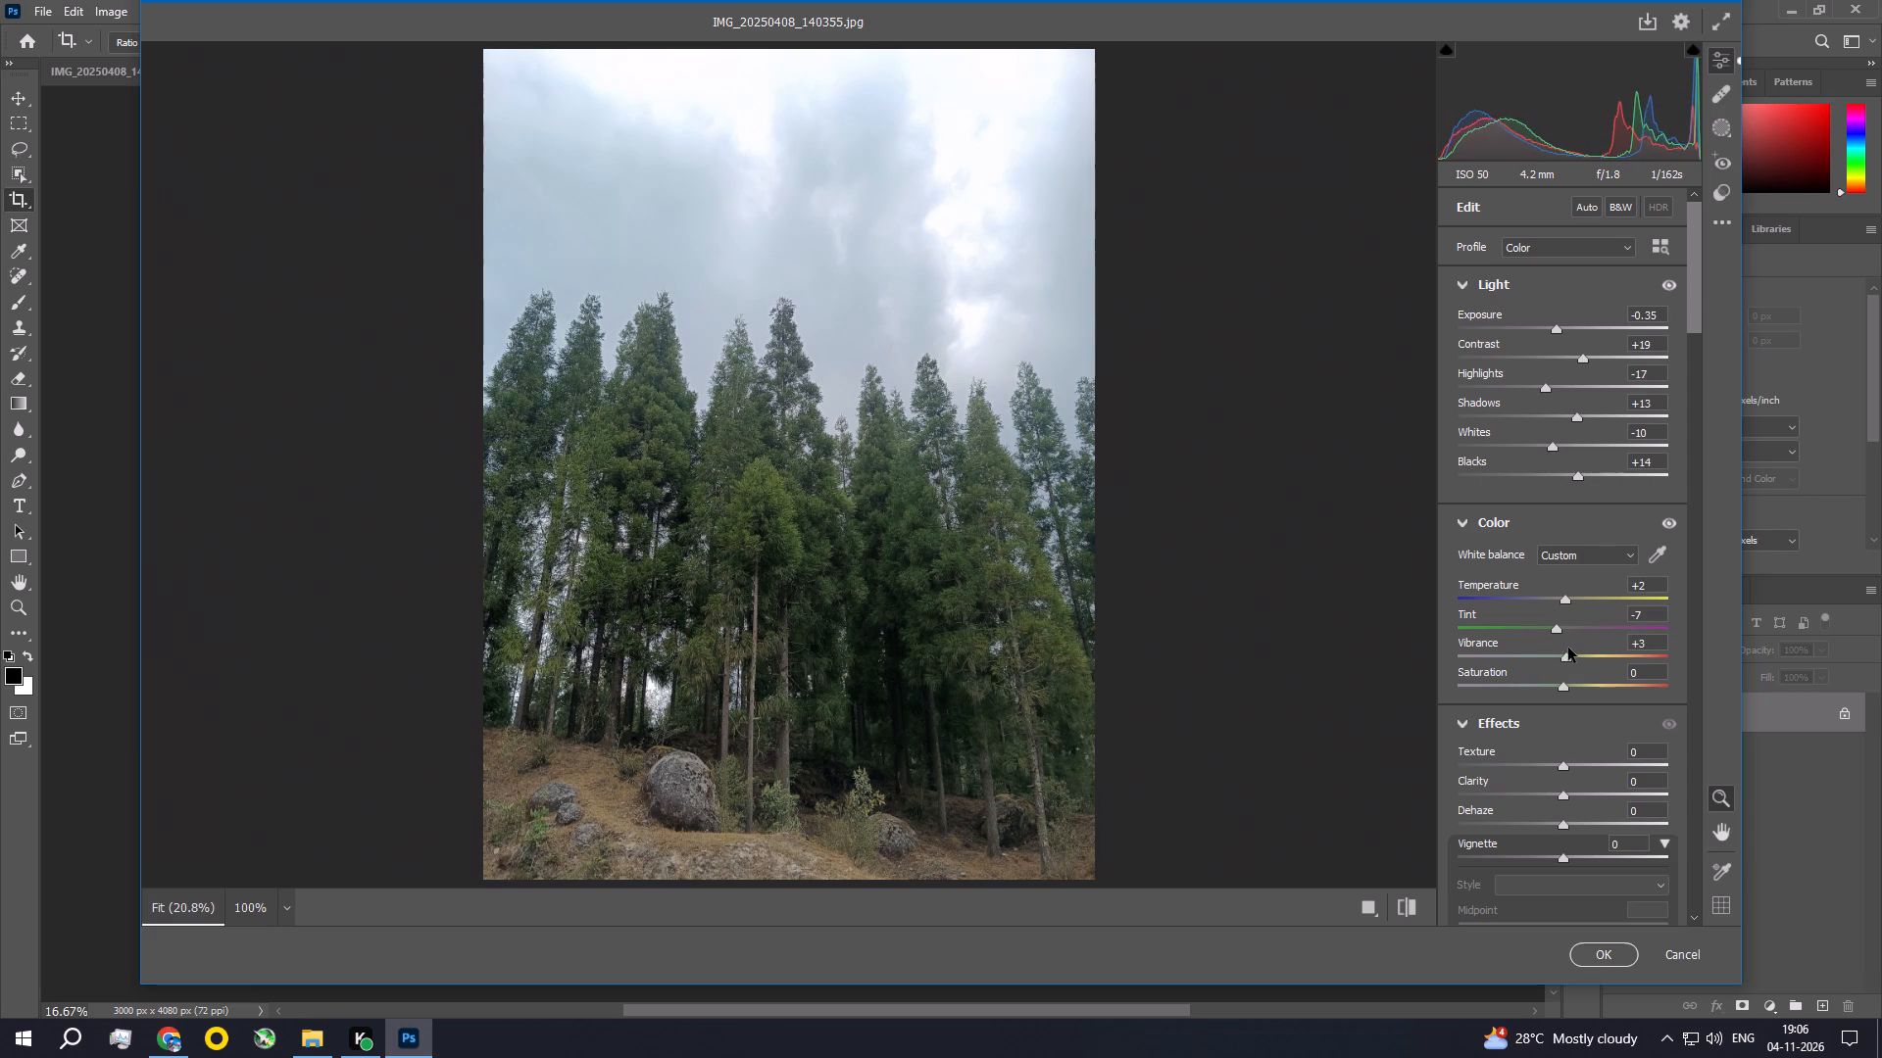
drag(1568, 648, 1573, 648)
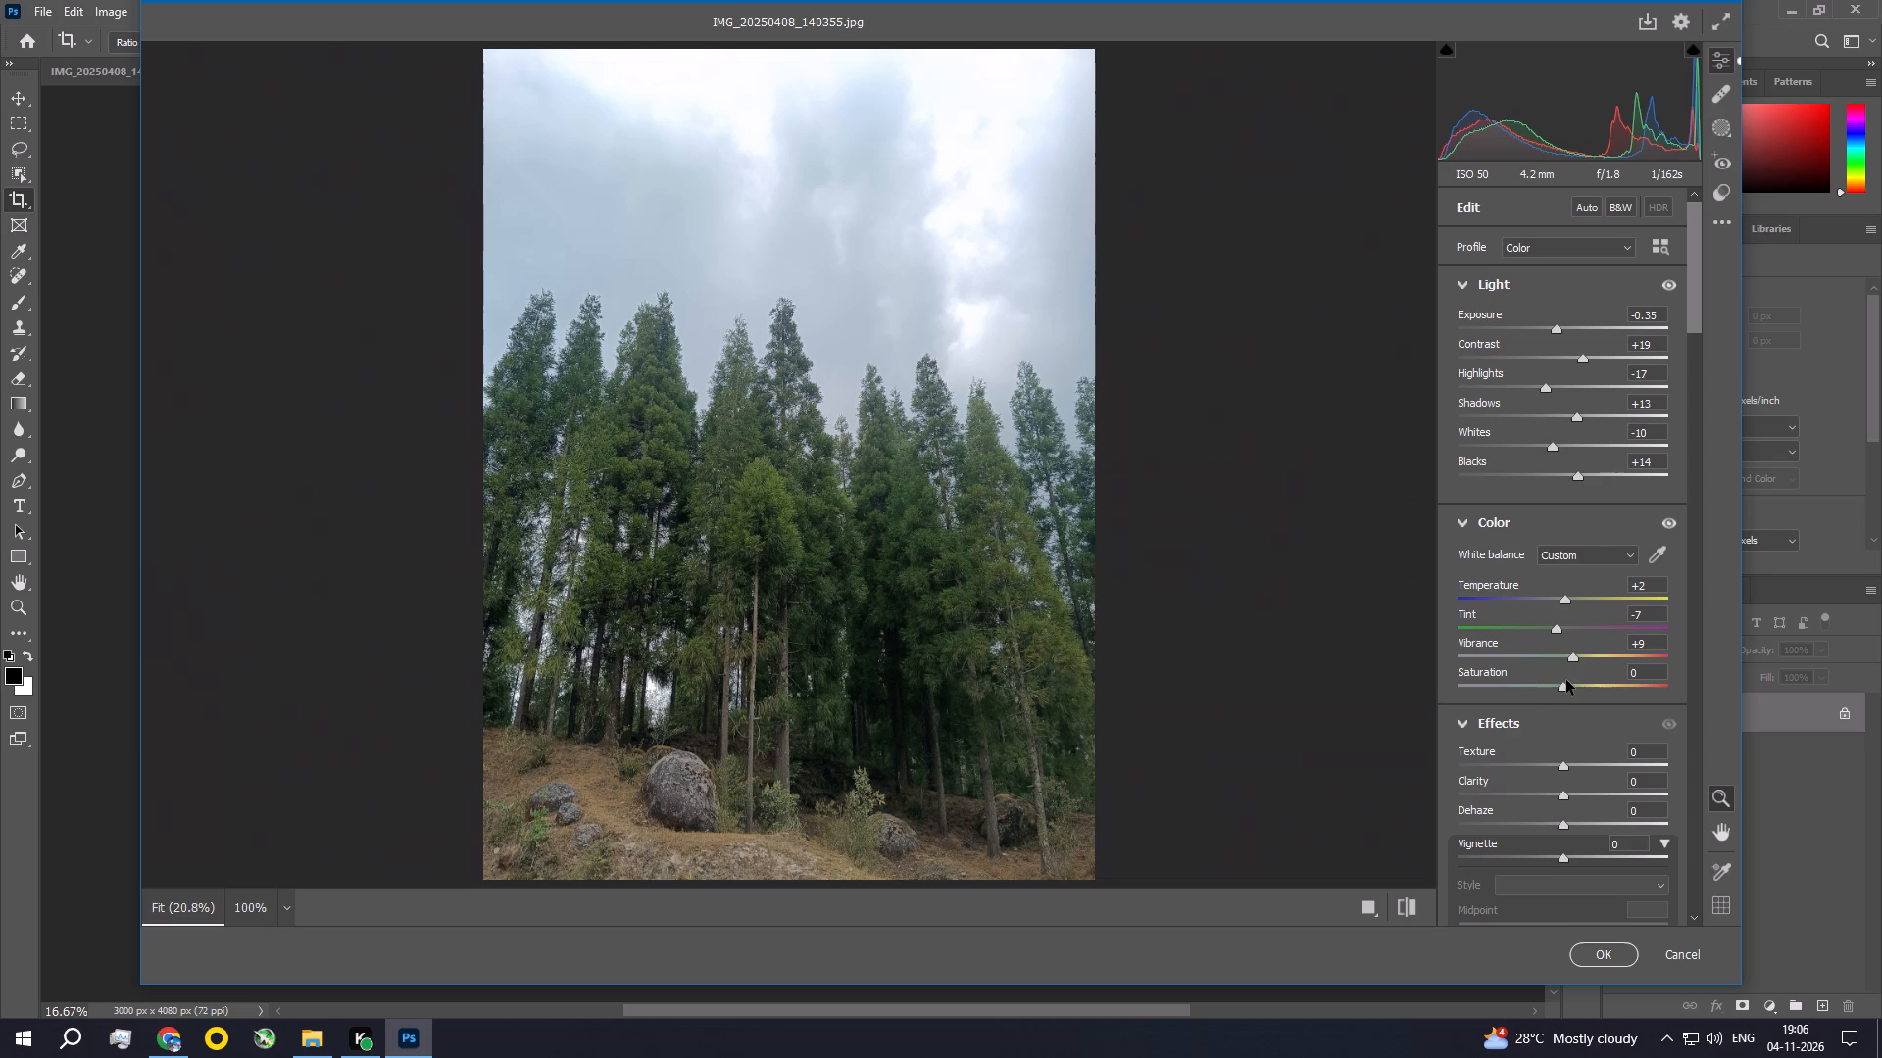
drag(1567, 687, 1576, 685)
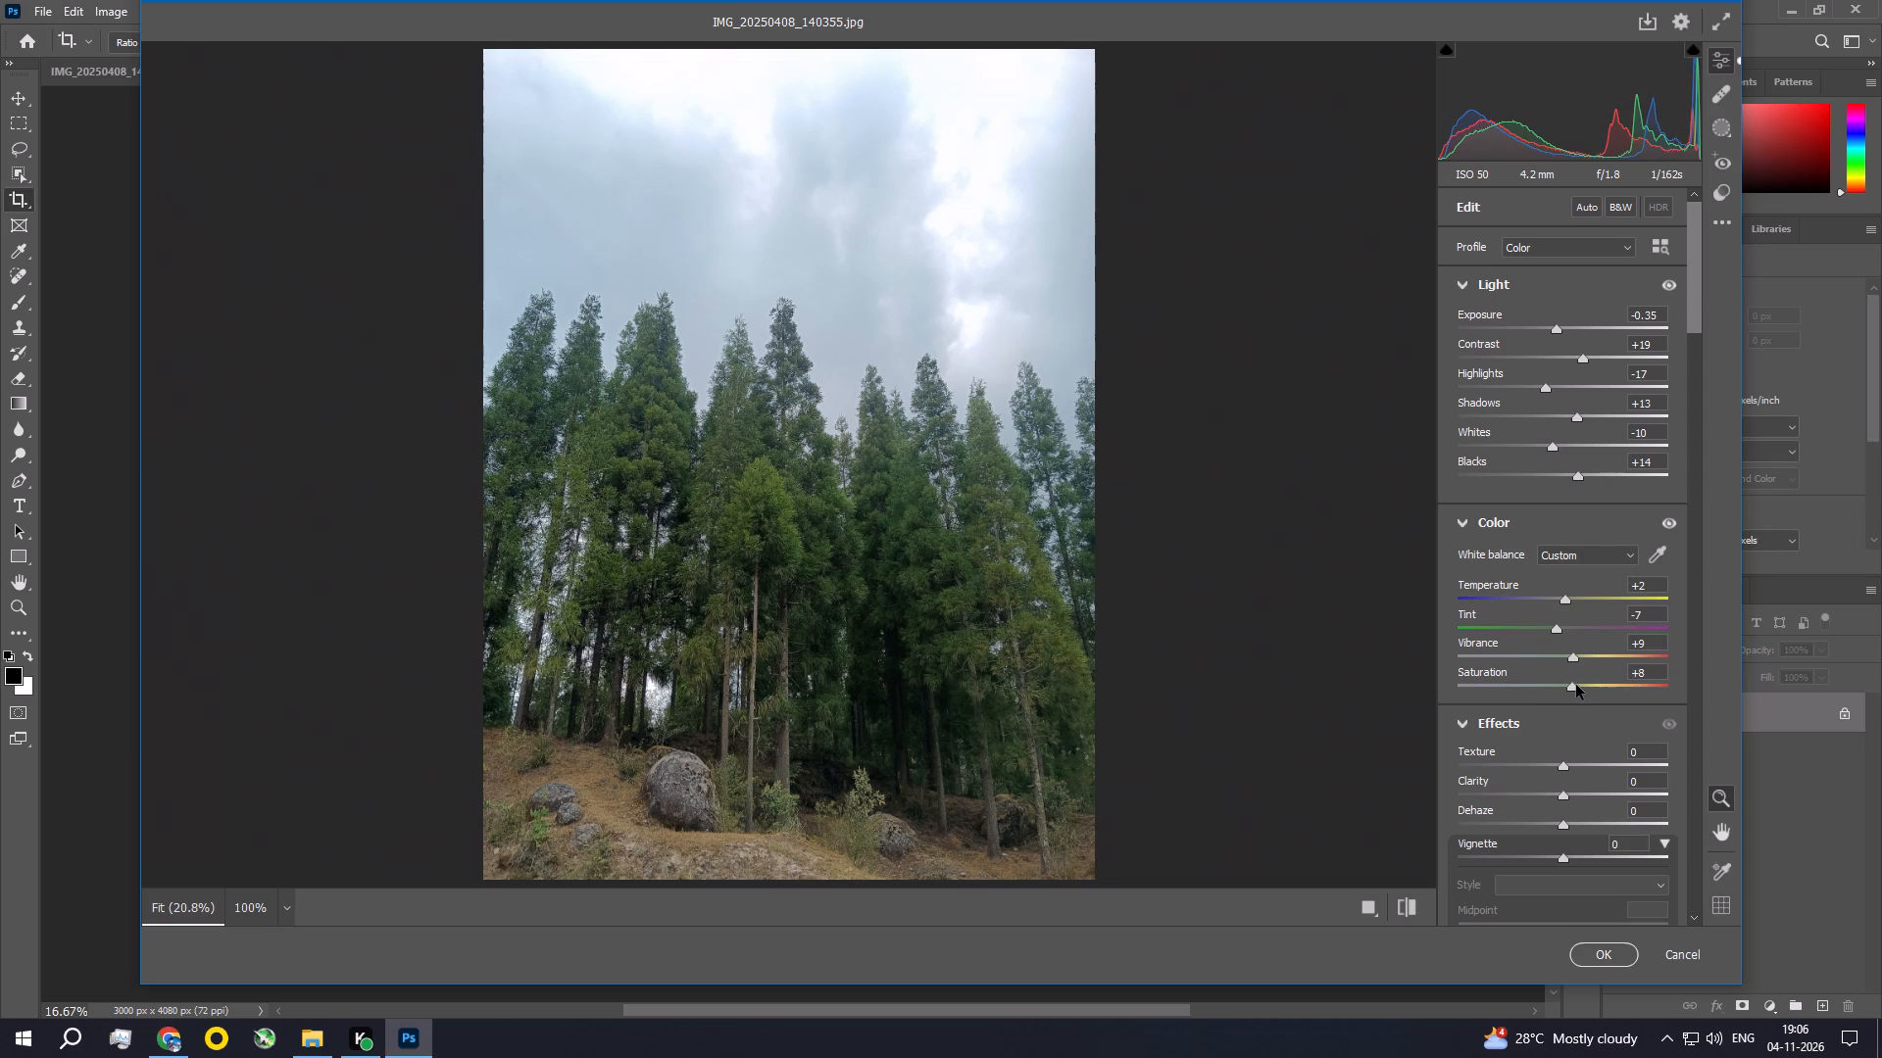
drag(1576, 685, 1587, 683)
right_click(1587, 683)
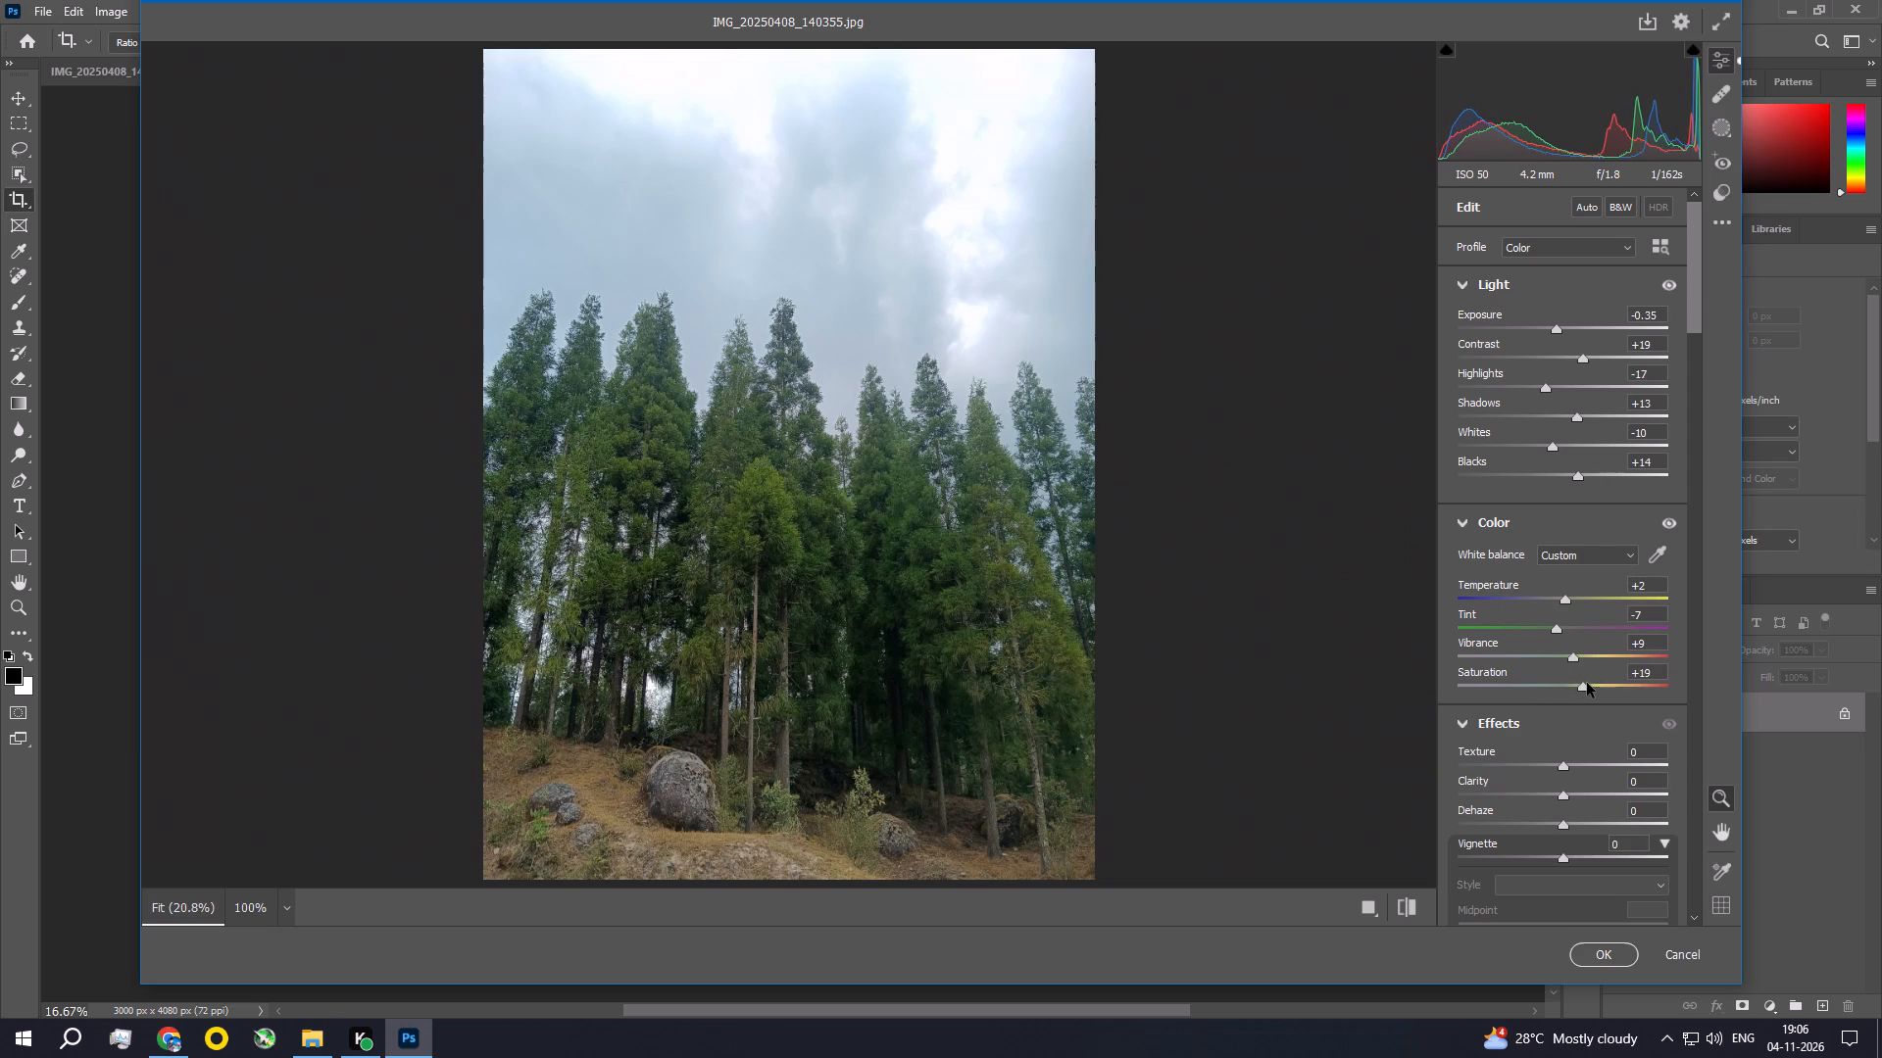
drag(1587, 683, 1588, 683)
Set the effects to texture +10, clarity +9 and dehaze +21.
drag(1694, 295, 1701, 371)
right_click(1701, 371)
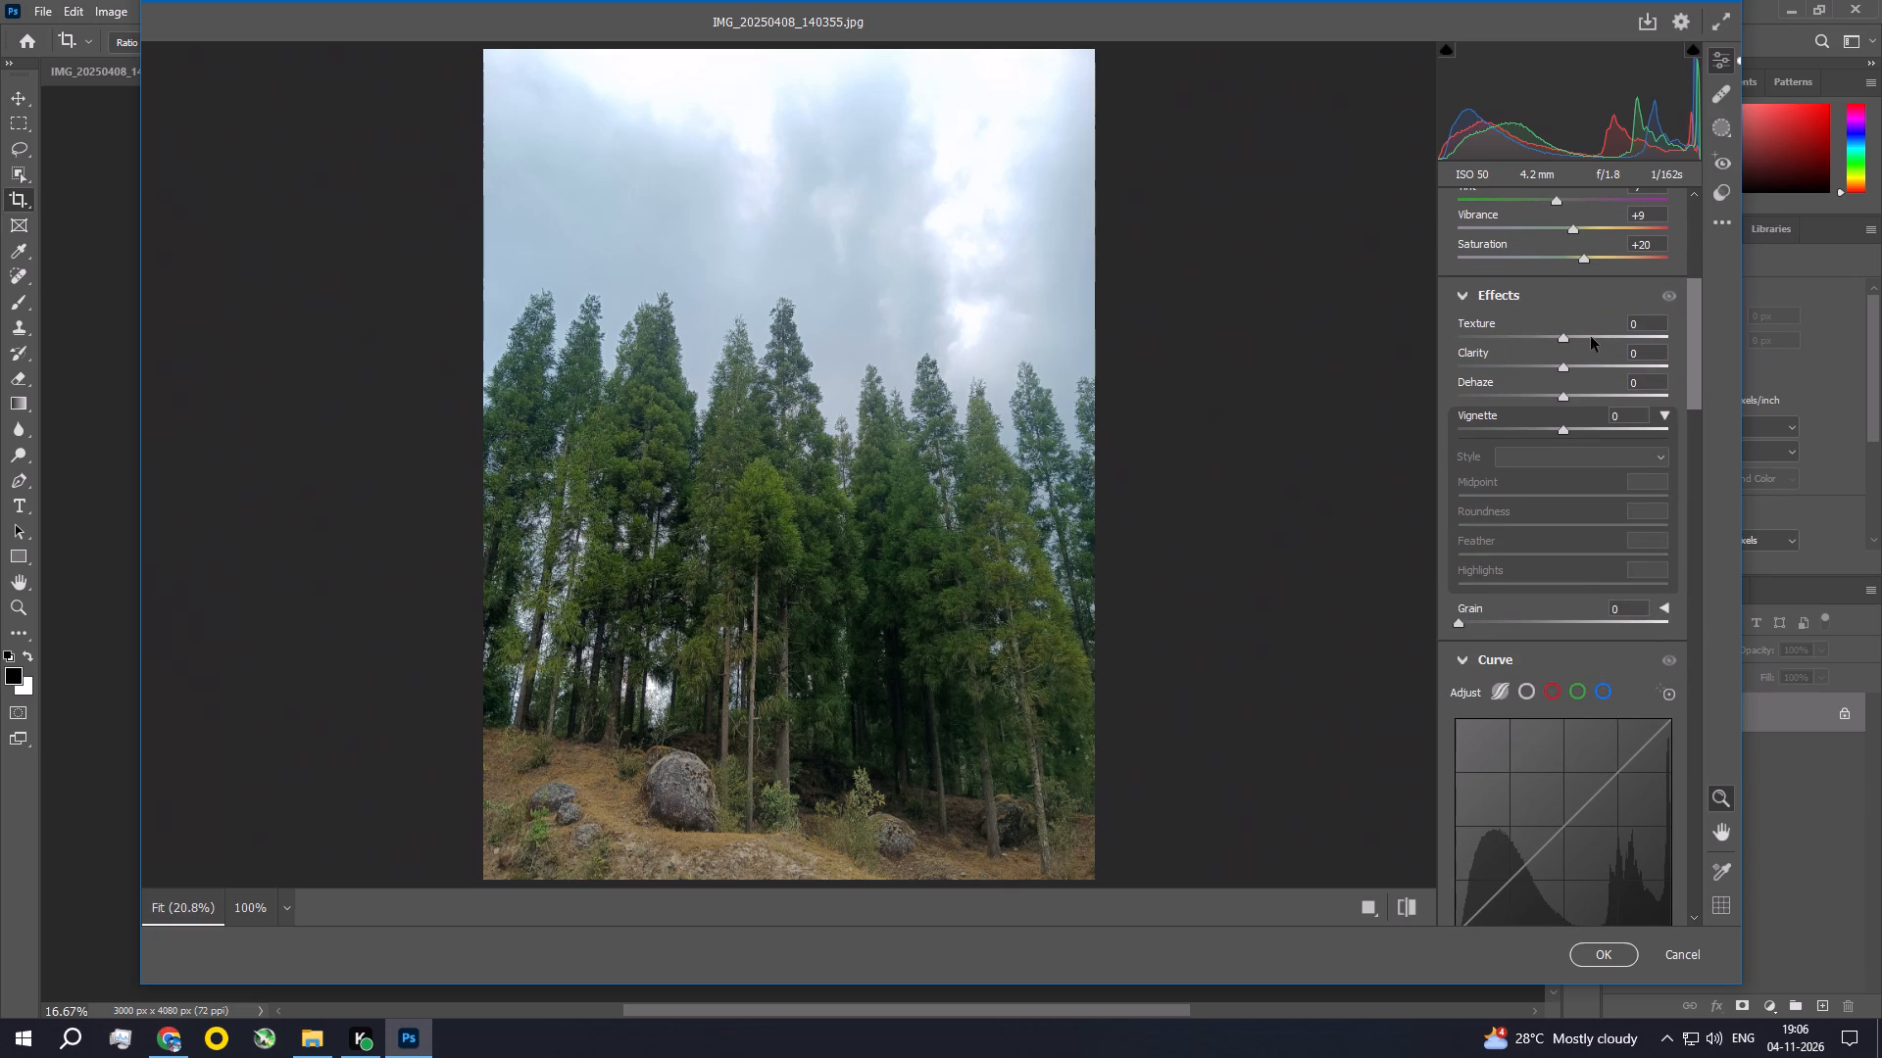
drag(1567, 338, 1578, 347)
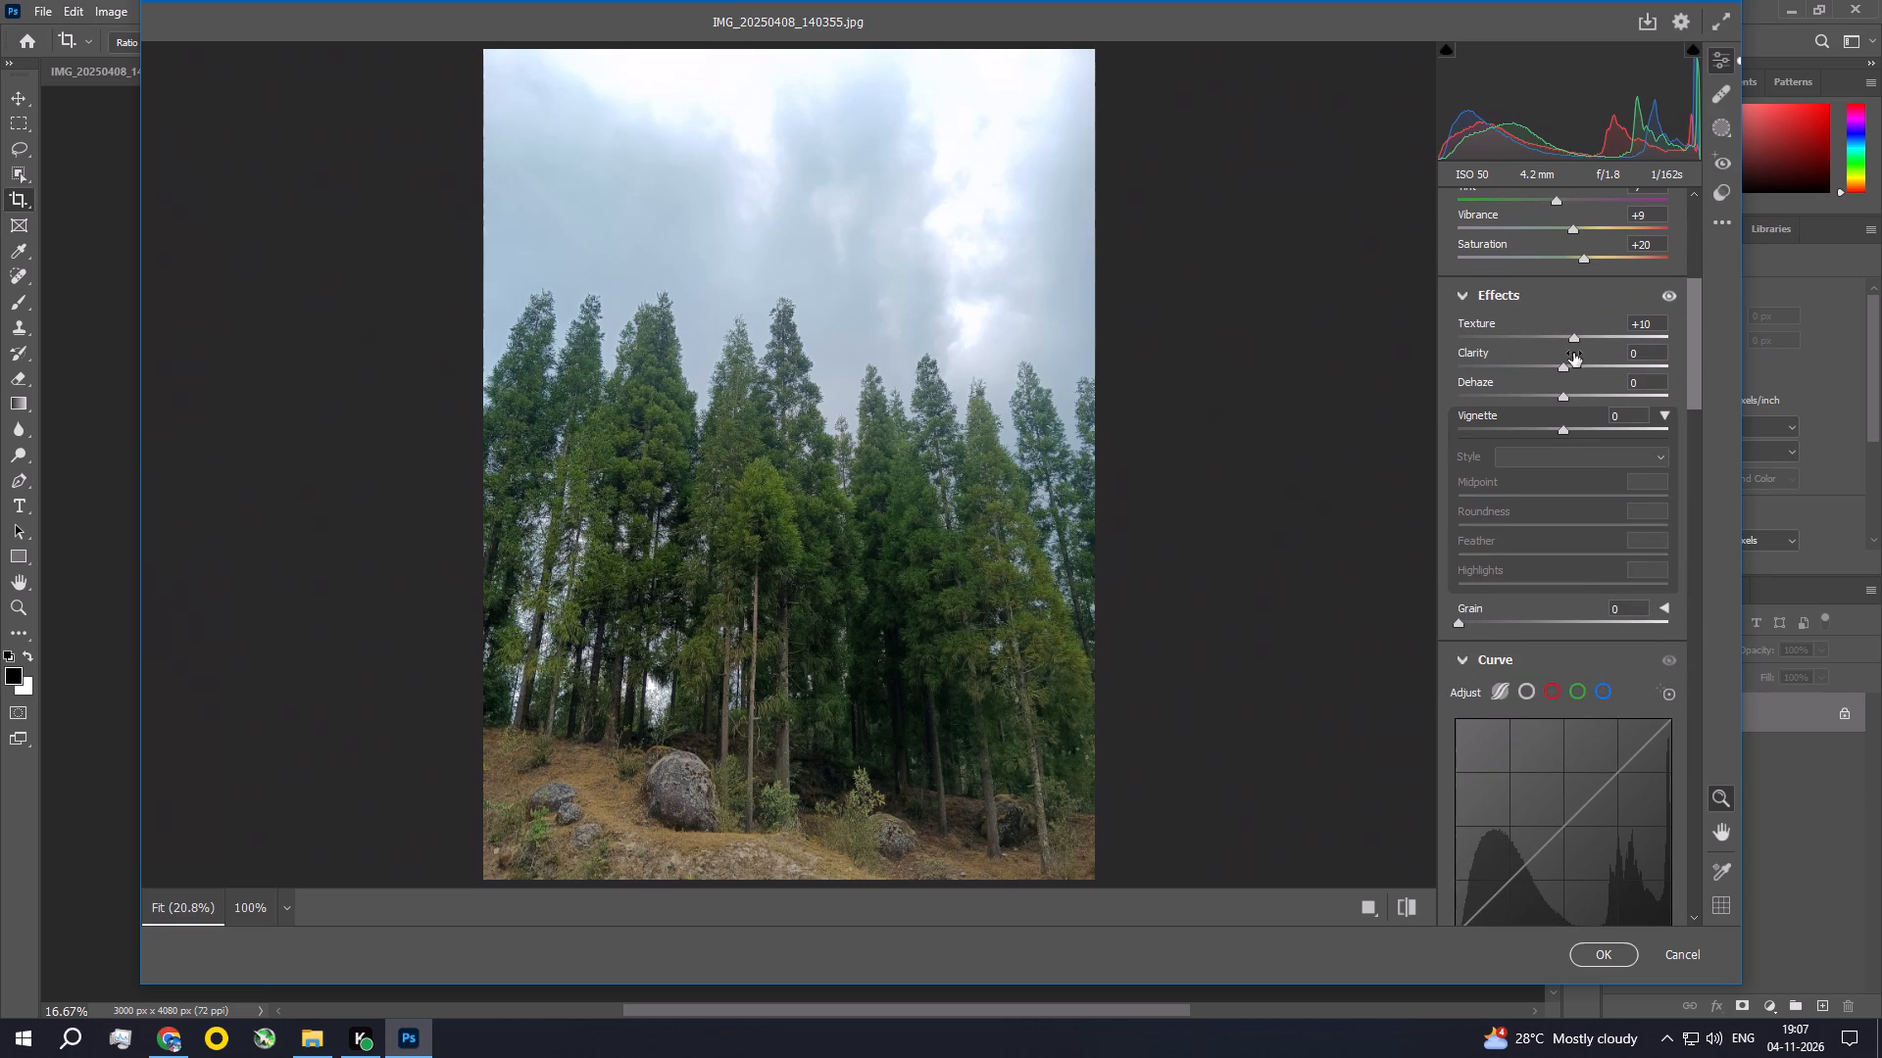
click(1570, 367)
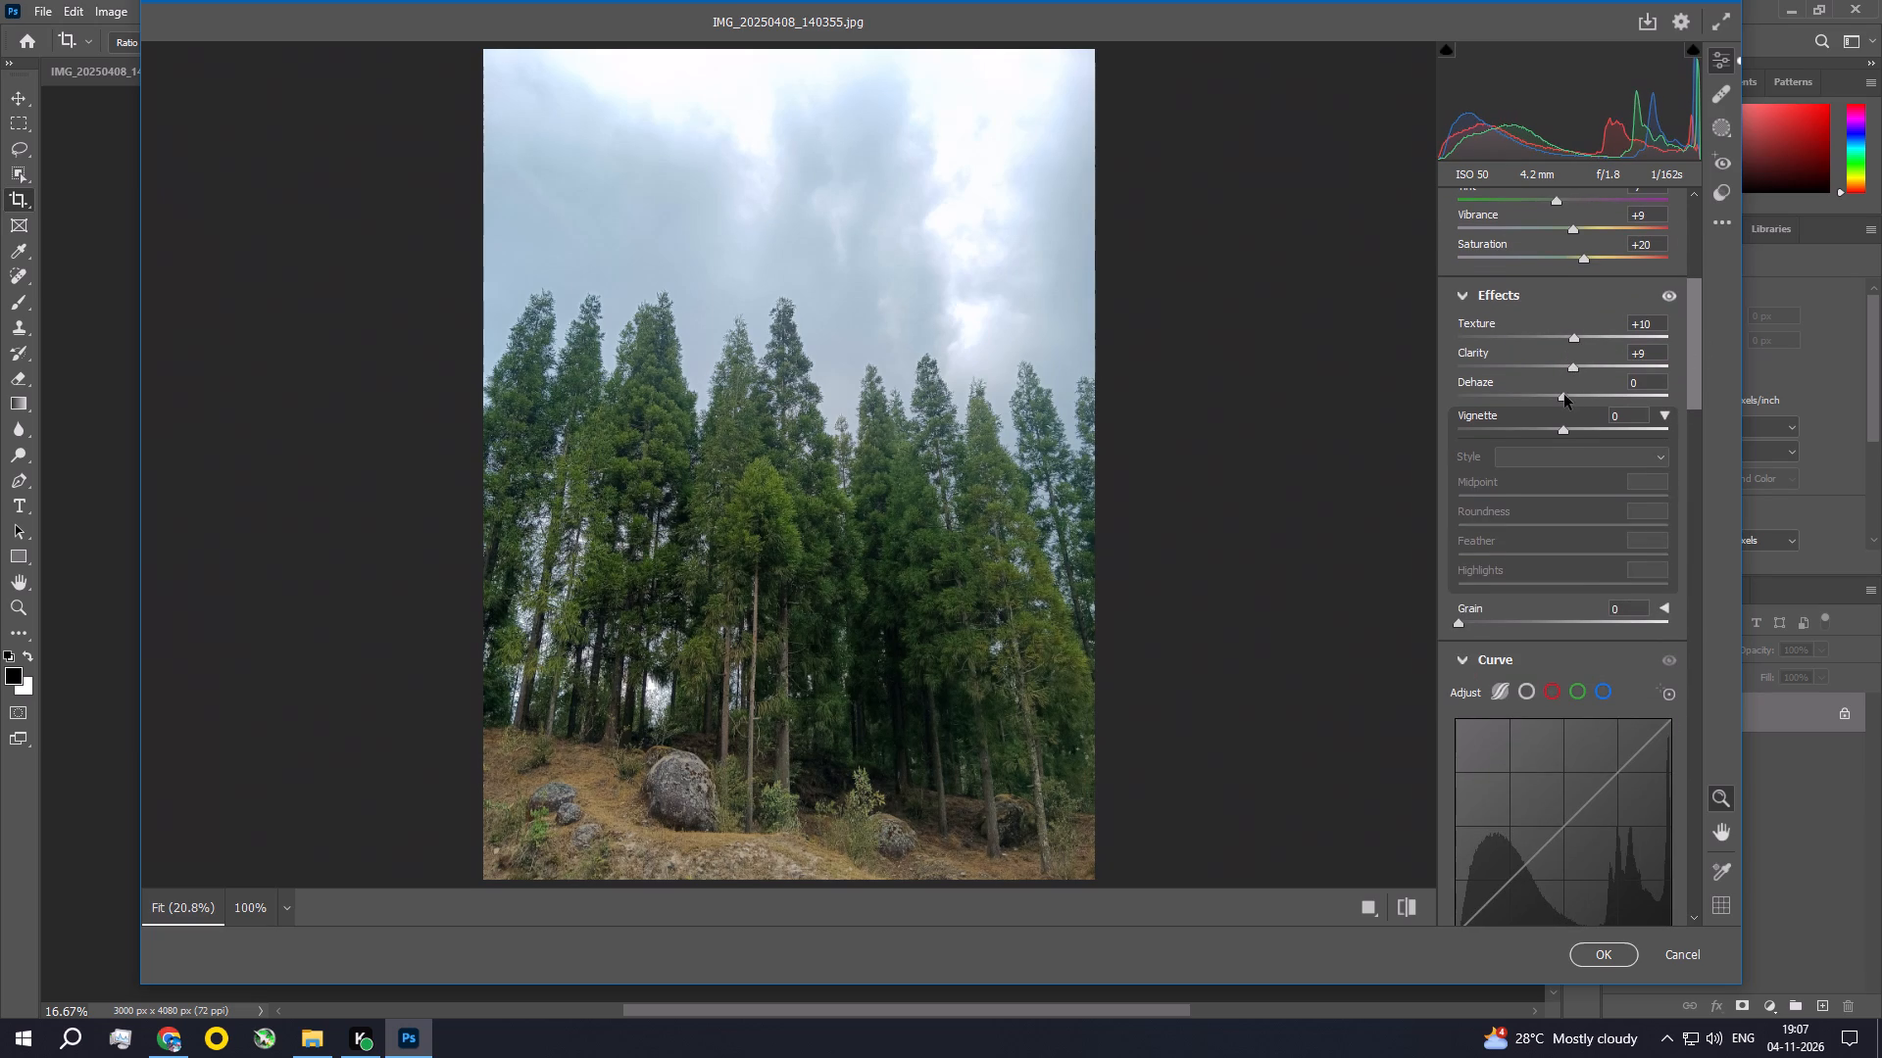
drag(1564, 395, 1561, 386)
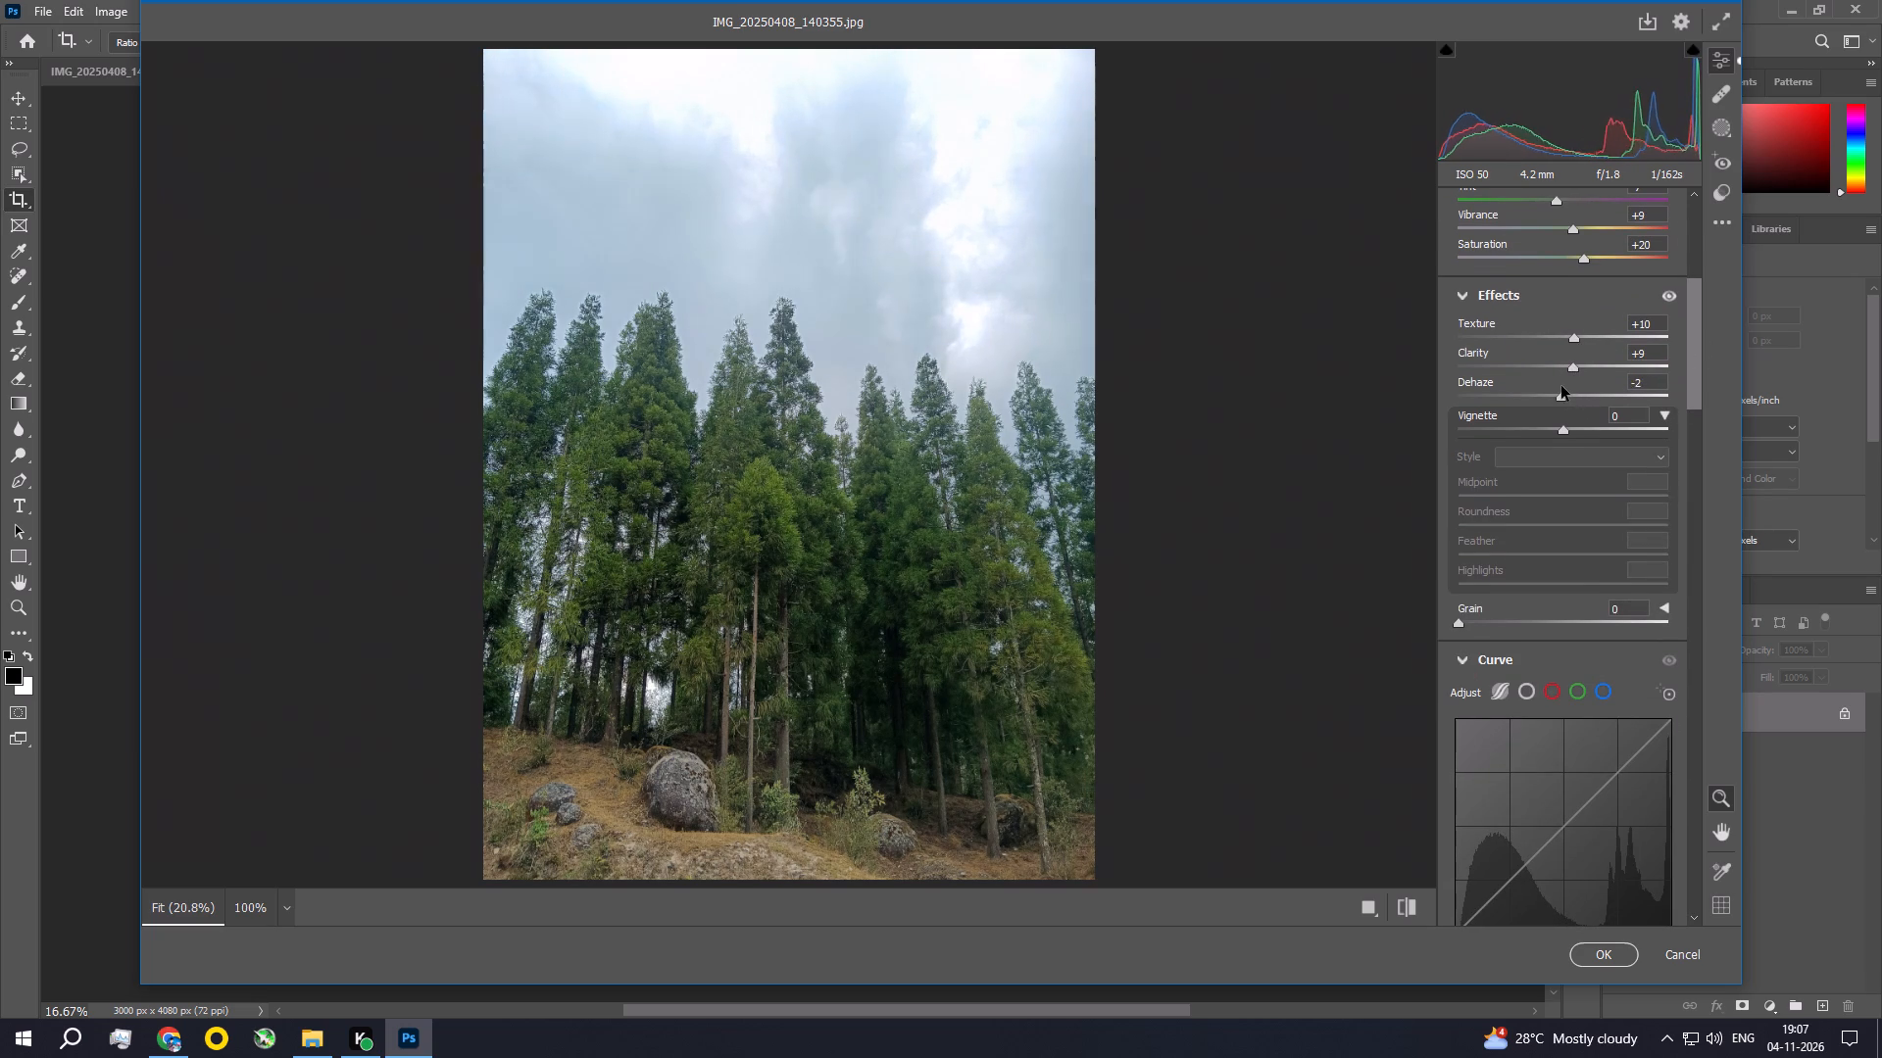
drag(1561, 386, 1586, 387)
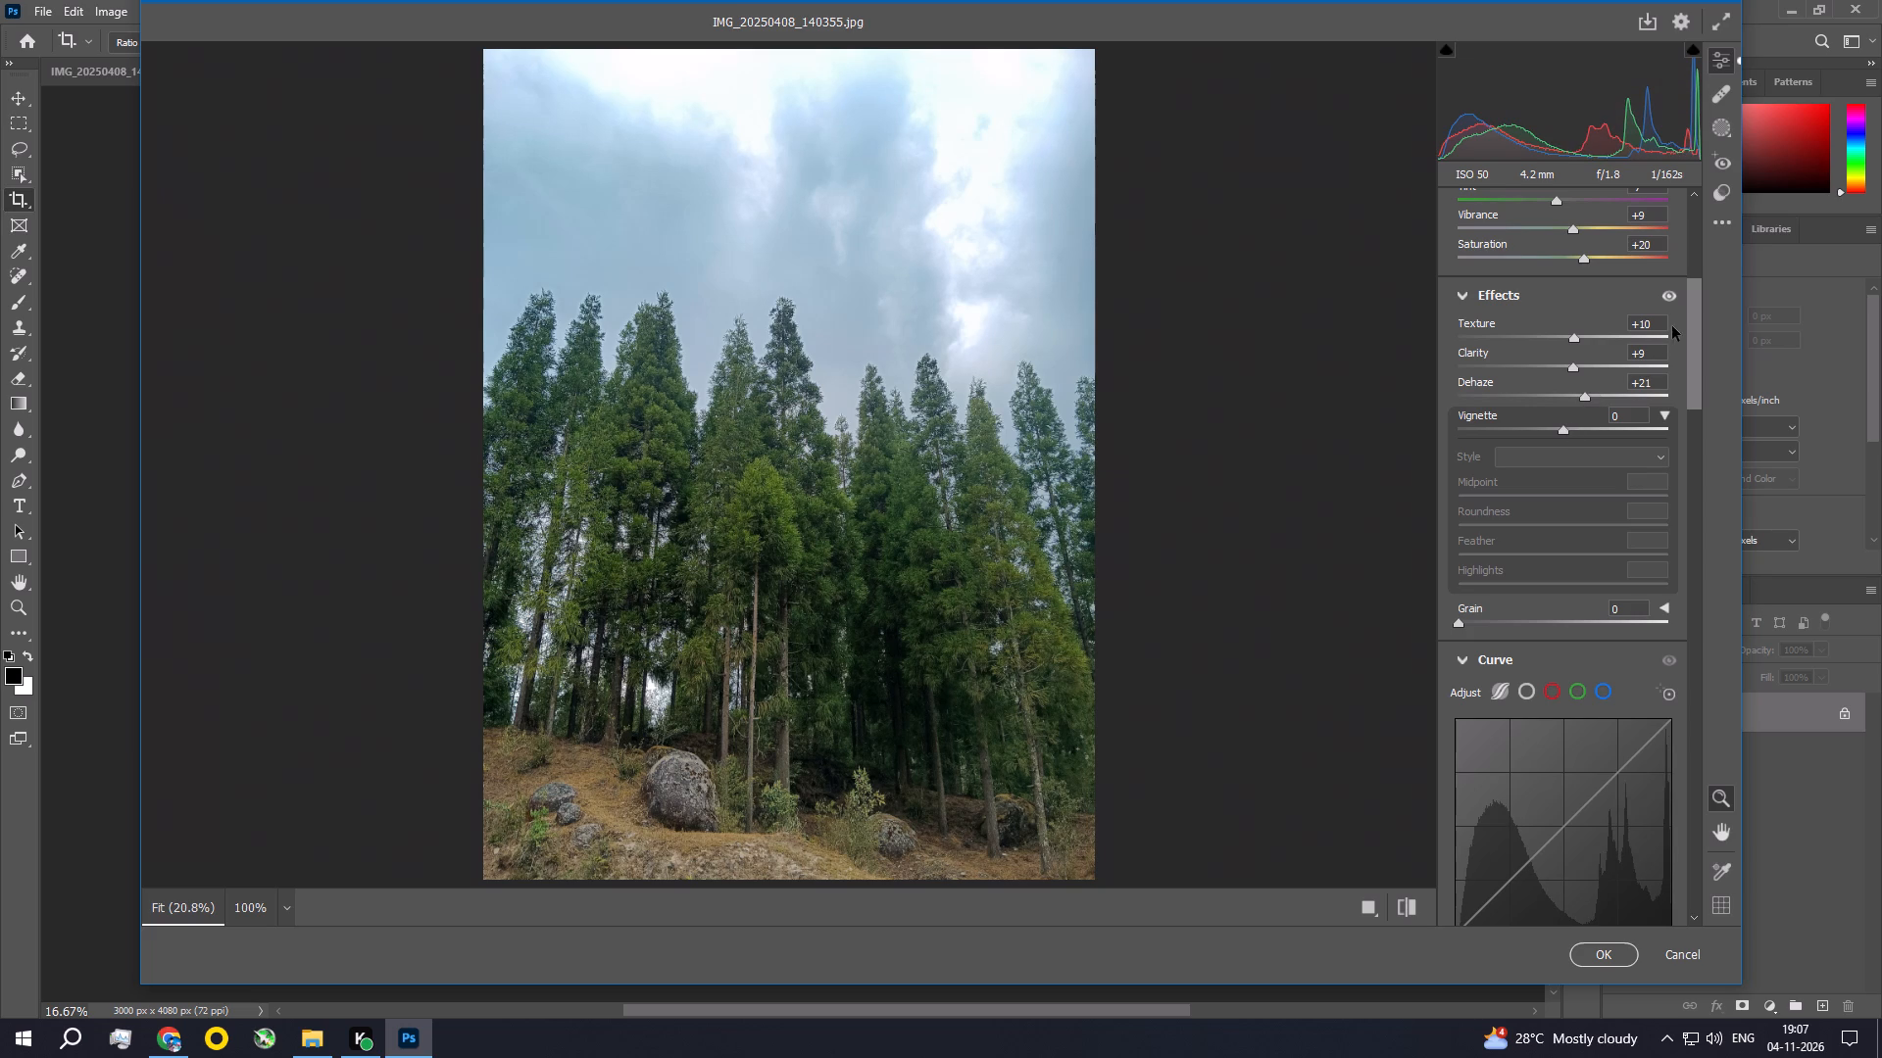
Shape the parametric tone curve with highlights at -14 and lights at +3.
drag(1691, 309, 1694, 396)
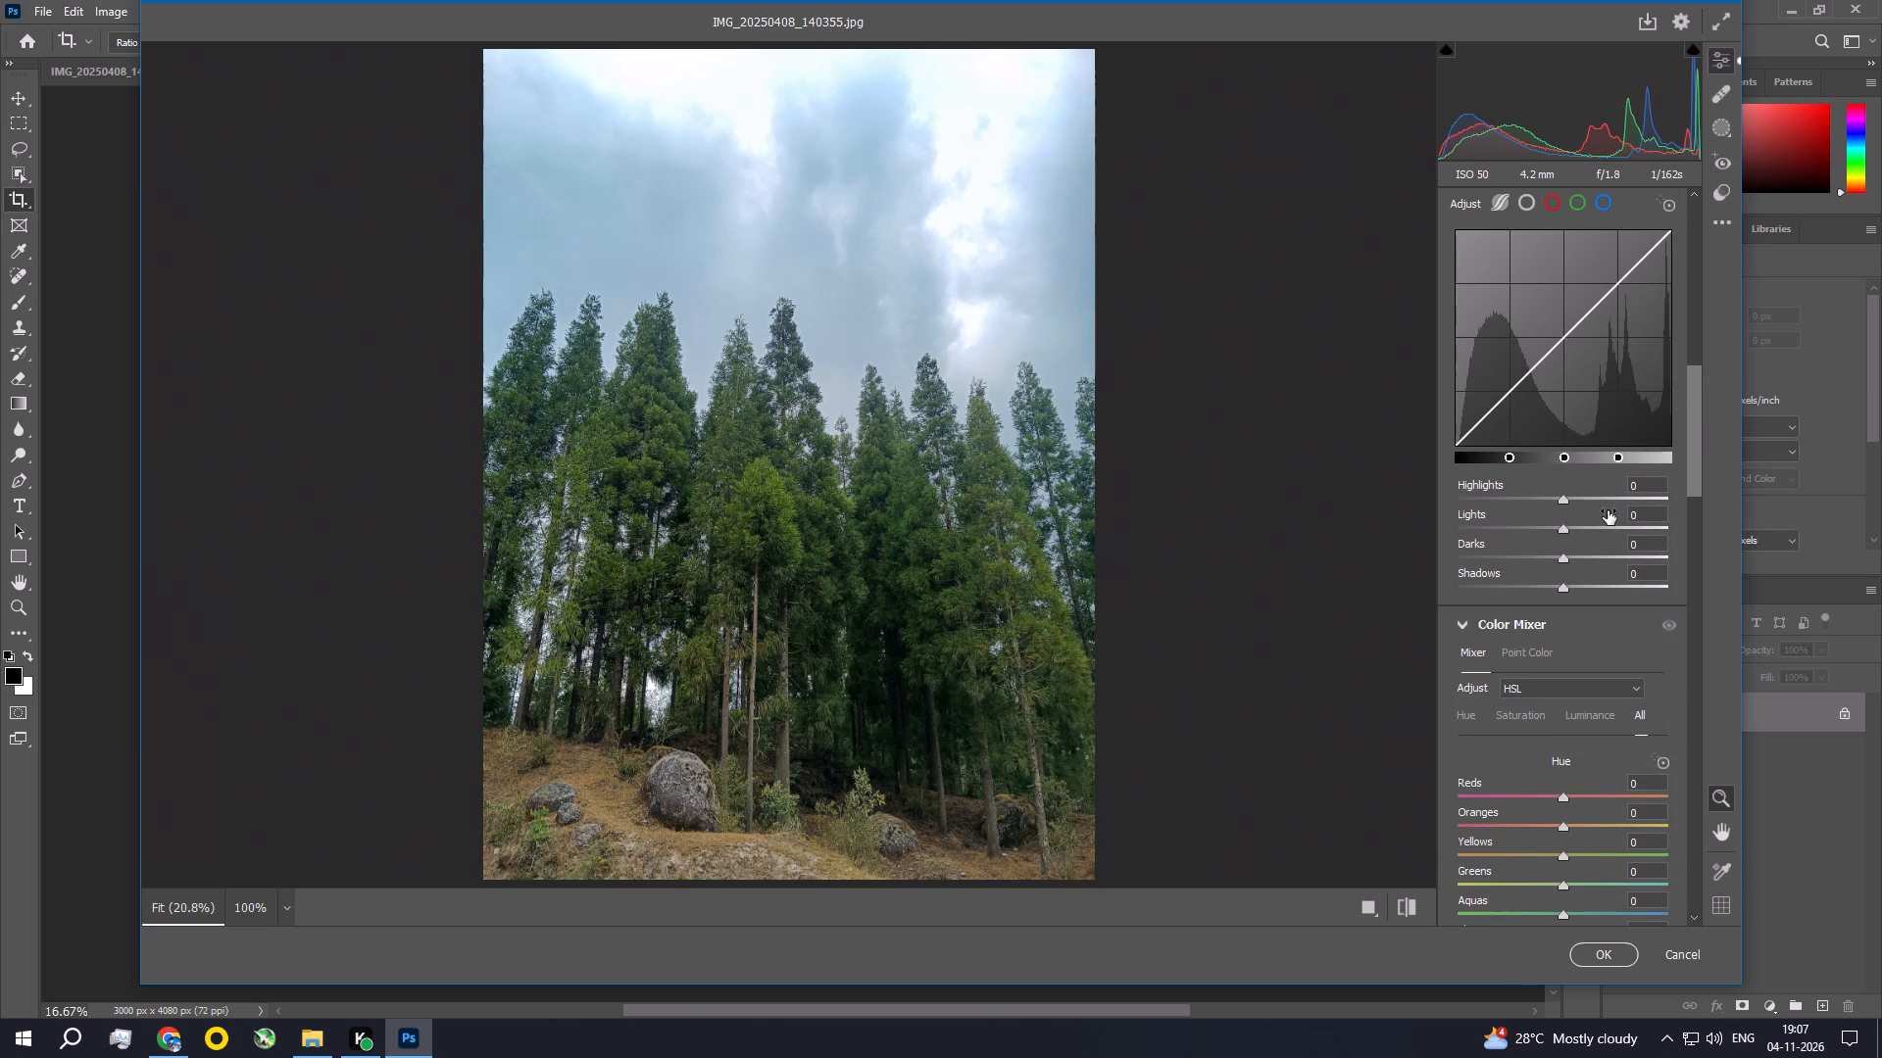
drag(1562, 503, 1537, 499)
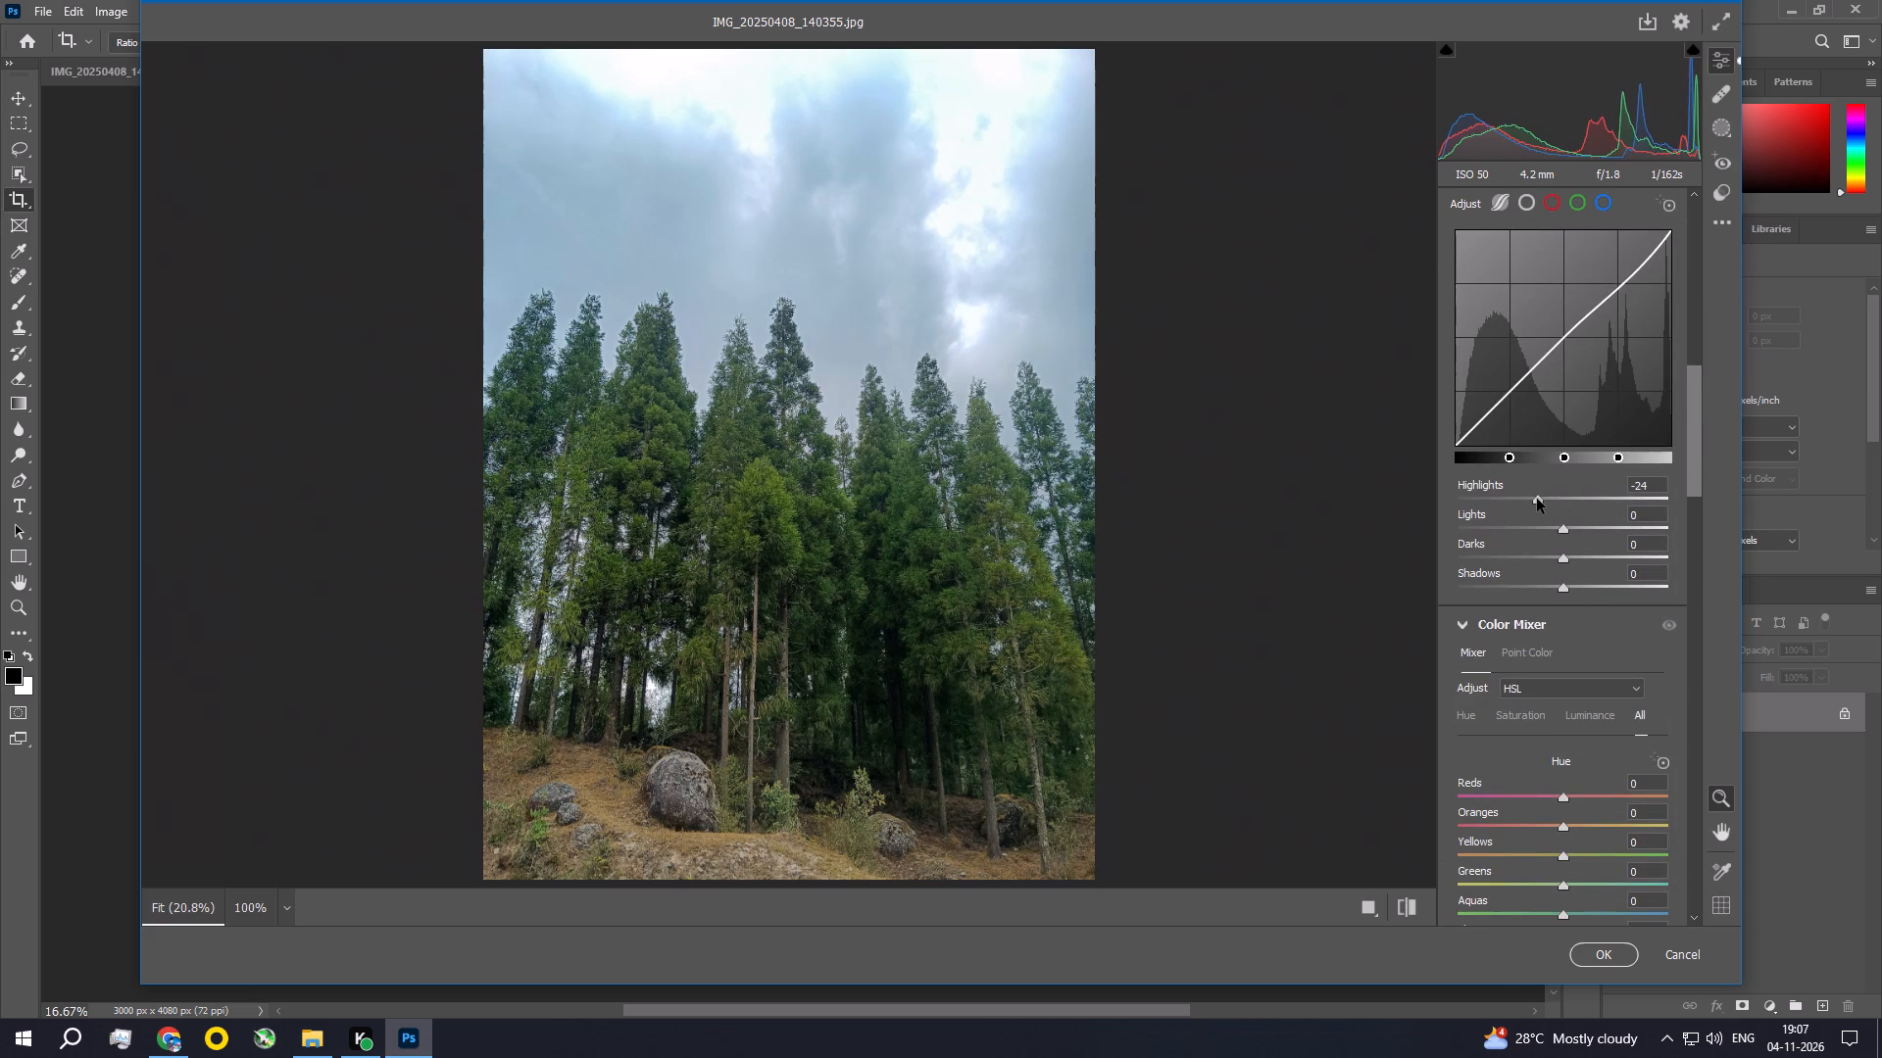
drag(1537, 499, 1521, 503)
drag(1566, 528, 1563, 528)
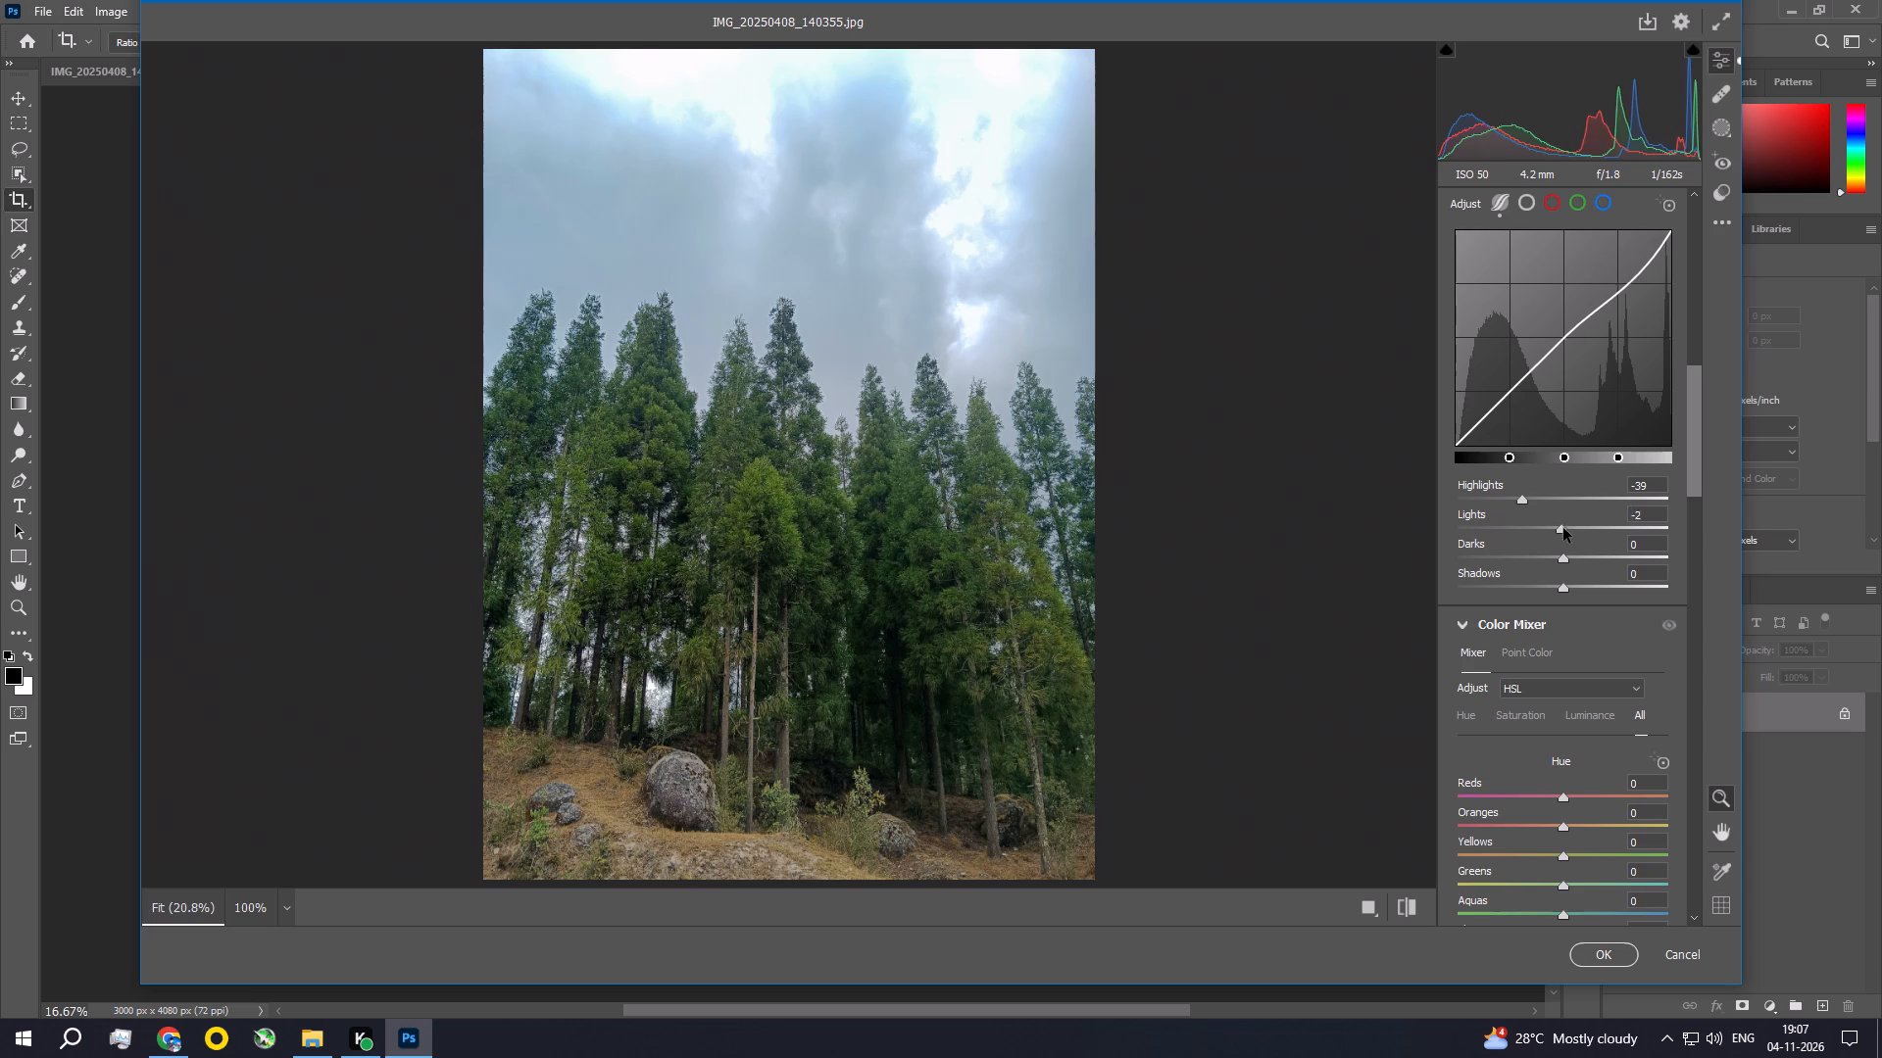
drag(1563, 528, 1591, 516)
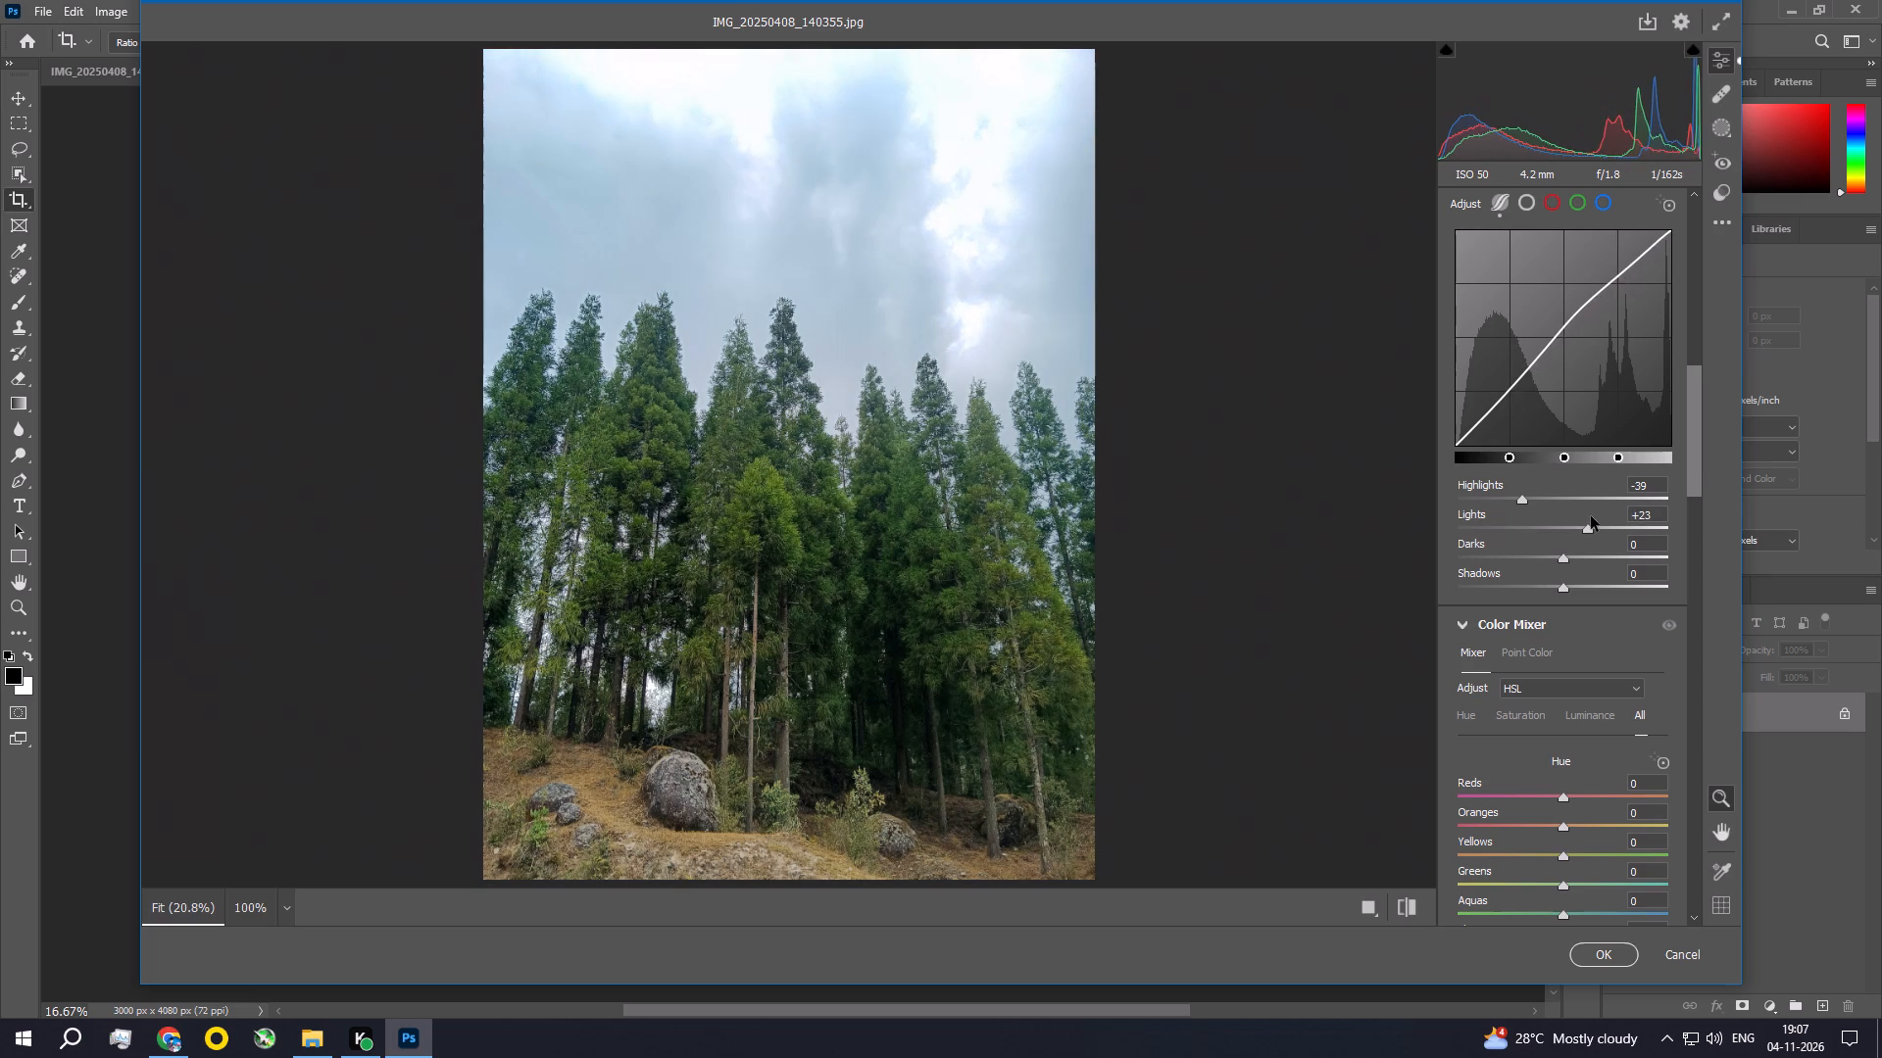
drag(1591, 516, 1578, 512)
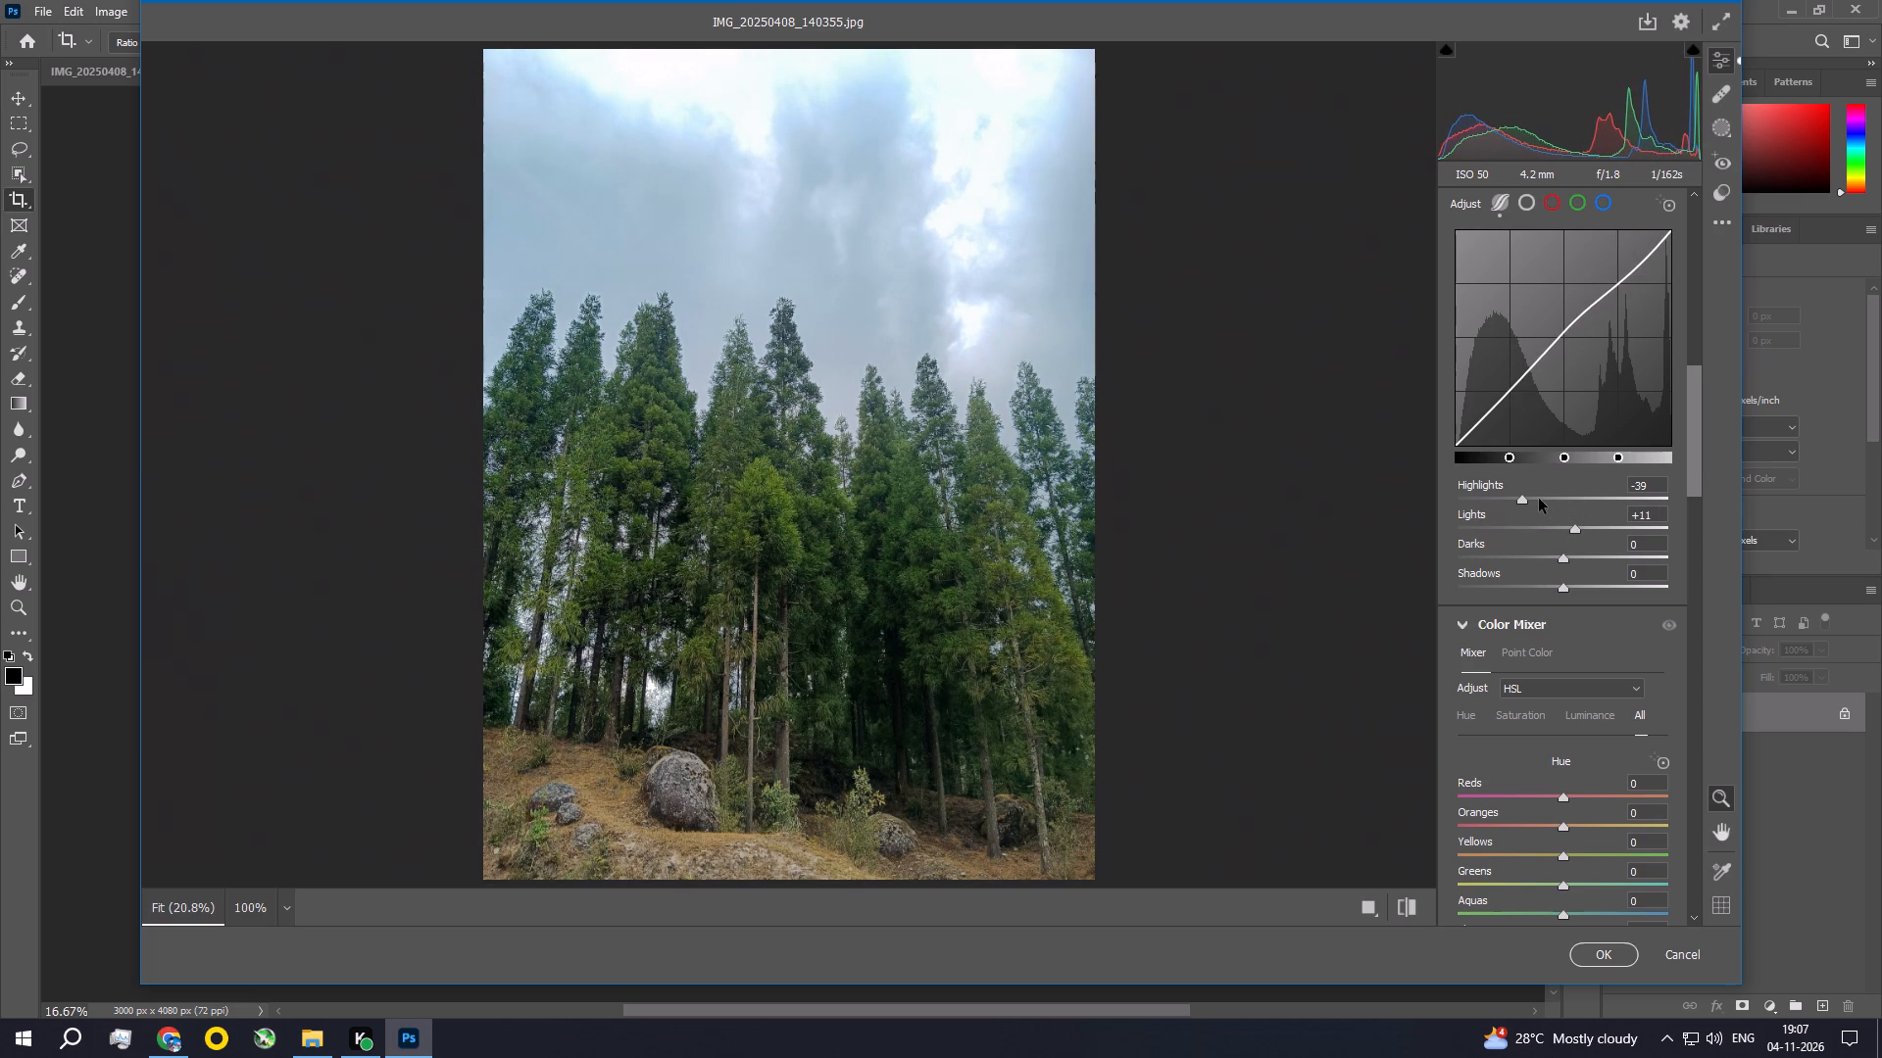
drag(1539, 499, 1548, 501)
drag(1574, 531, 1565, 529)
In the Color Mixer, set saturation of oranges +17, yellows +19, greens +17 and aquas +16, plus yellow luminance +19, and apply the filter.
drag(1692, 446, 1698, 498)
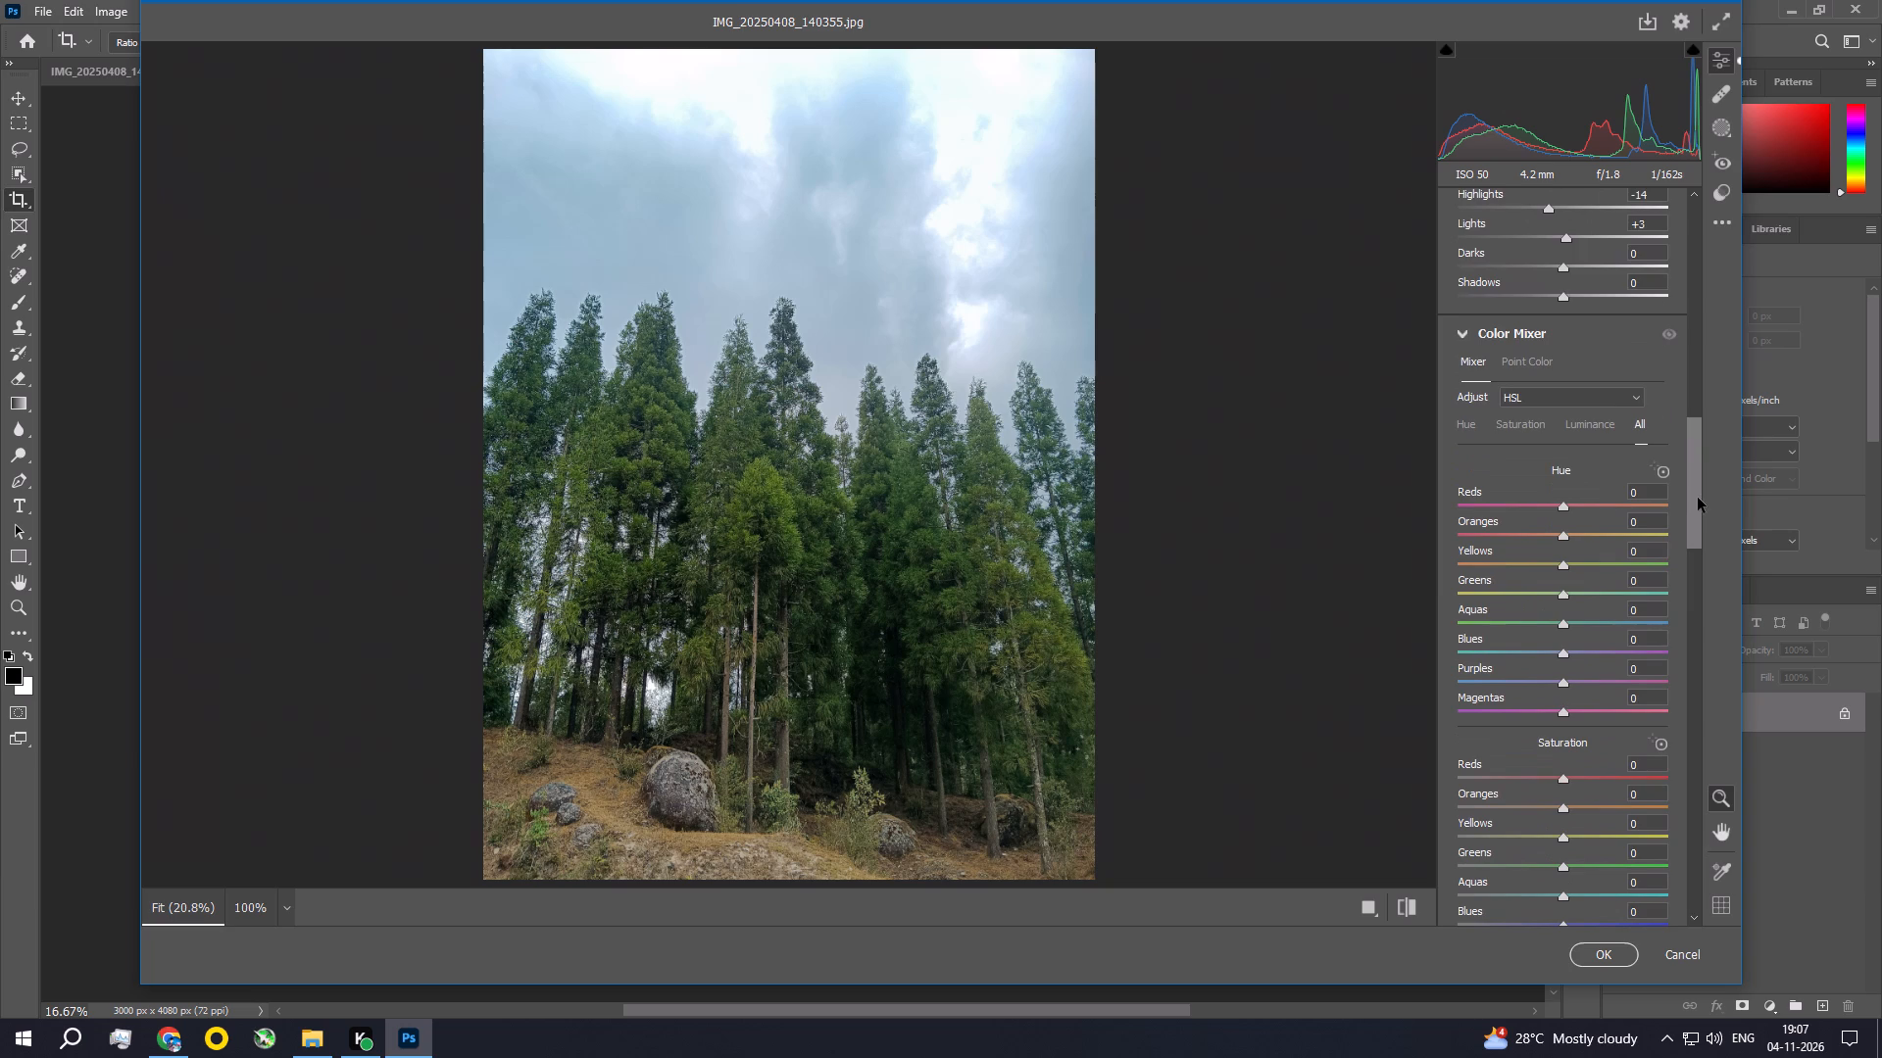
drag(1698, 498, 1715, 602)
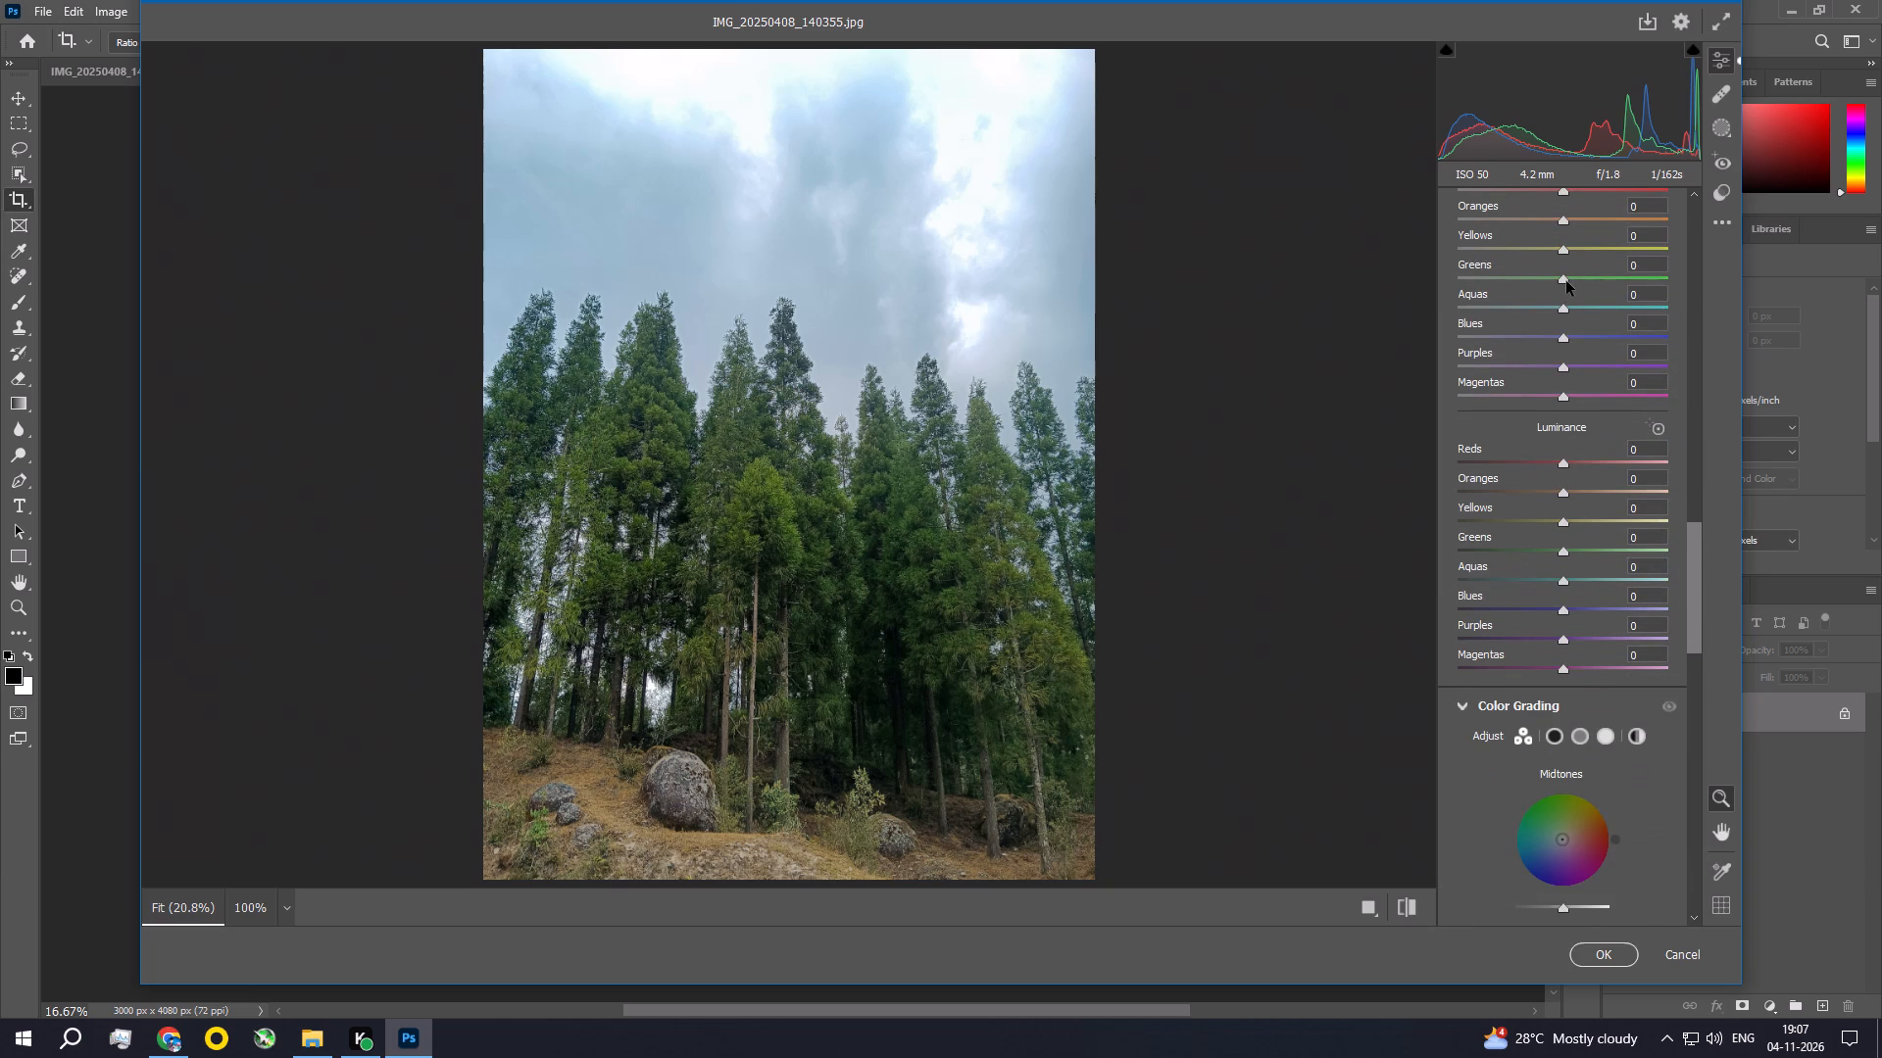
drag(1560, 277, 1574, 287)
drag(1574, 287, 1578, 290)
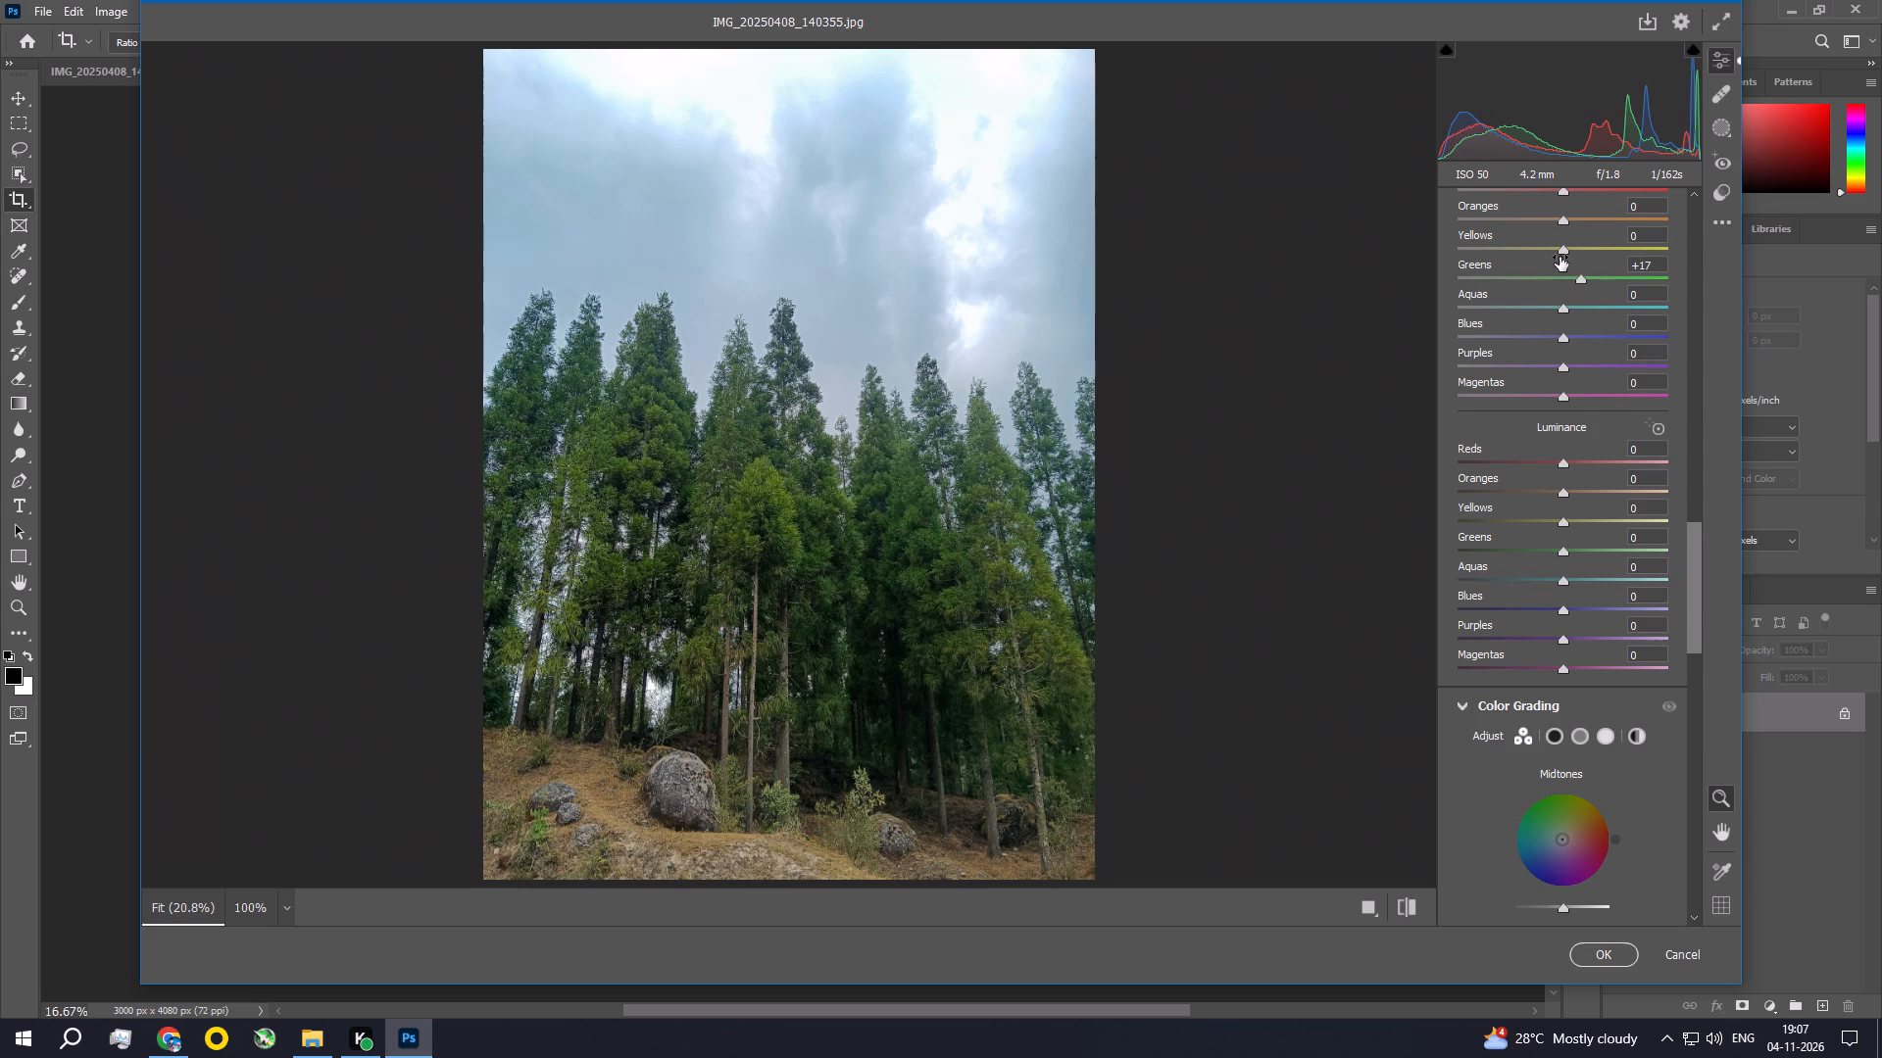
drag(1561, 251, 1581, 263)
drag(1566, 221, 1584, 217)
drag(1561, 519, 1581, 532)
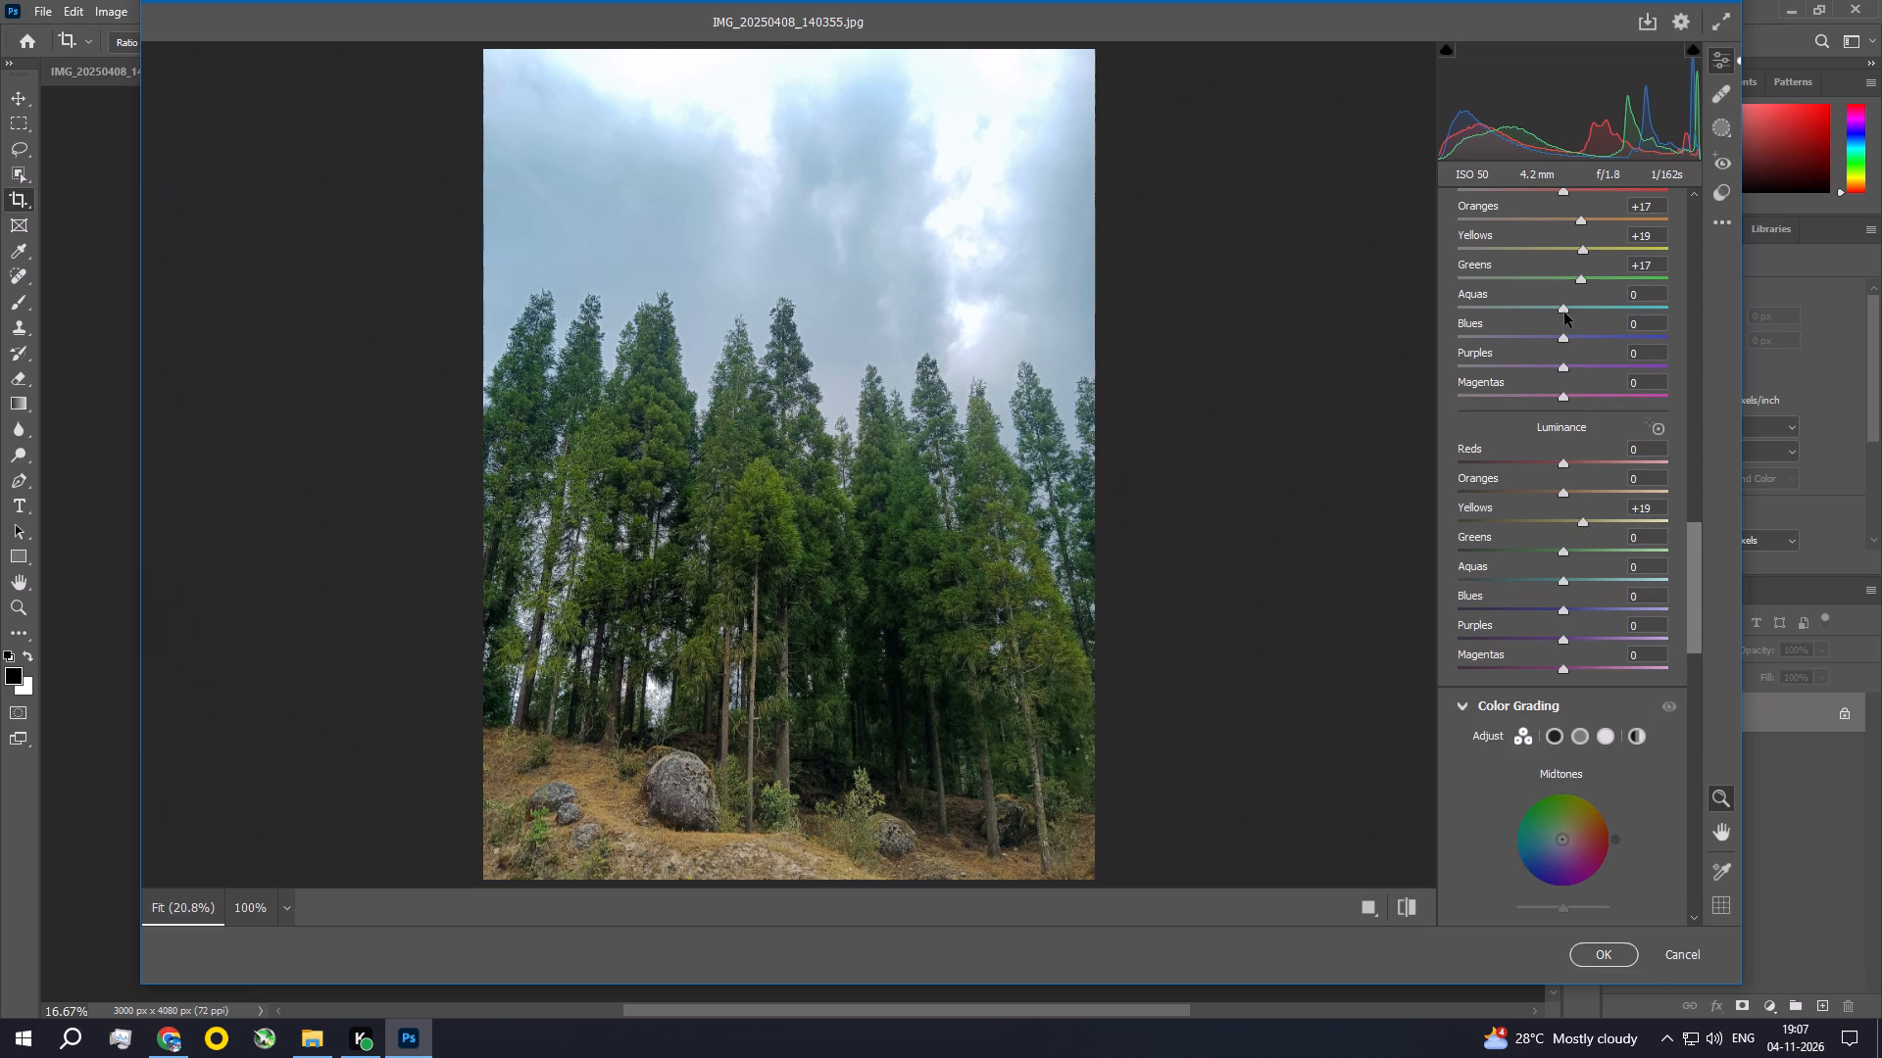
drag(1561, 311, 1578, 317)
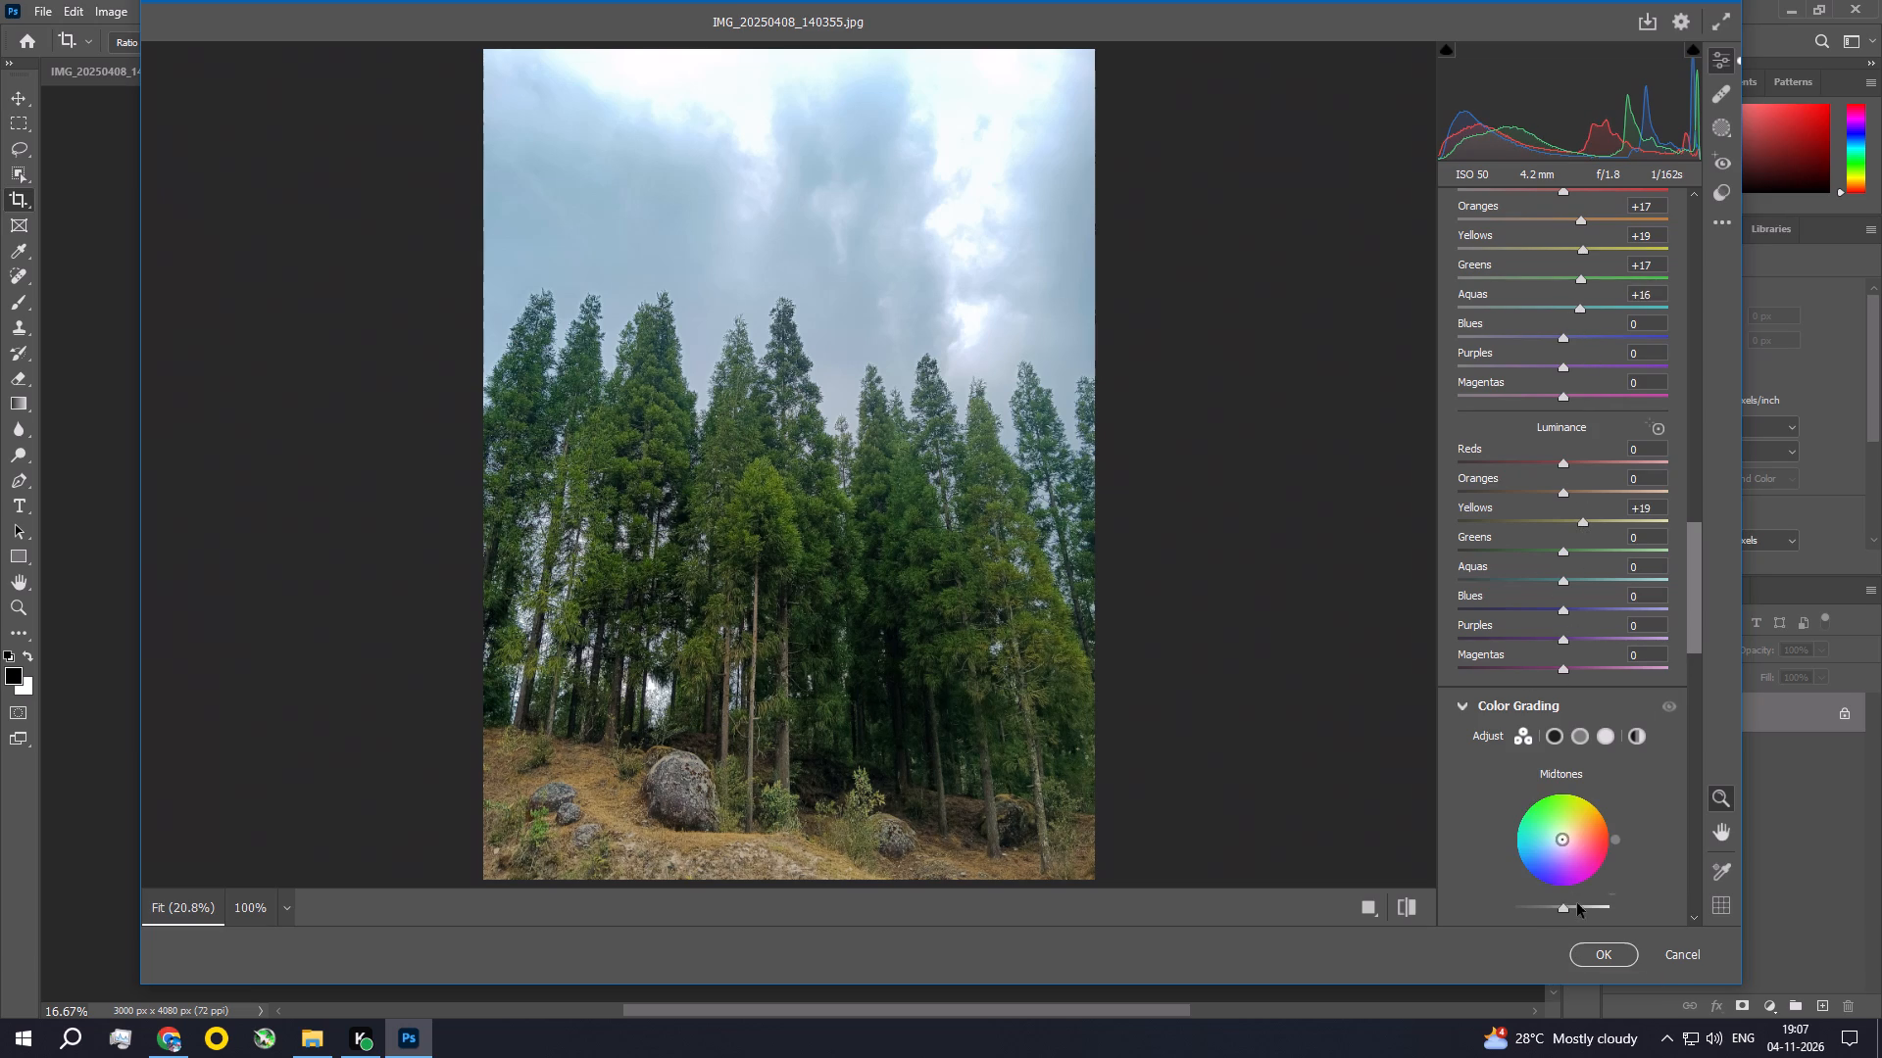
click(1597, 954)
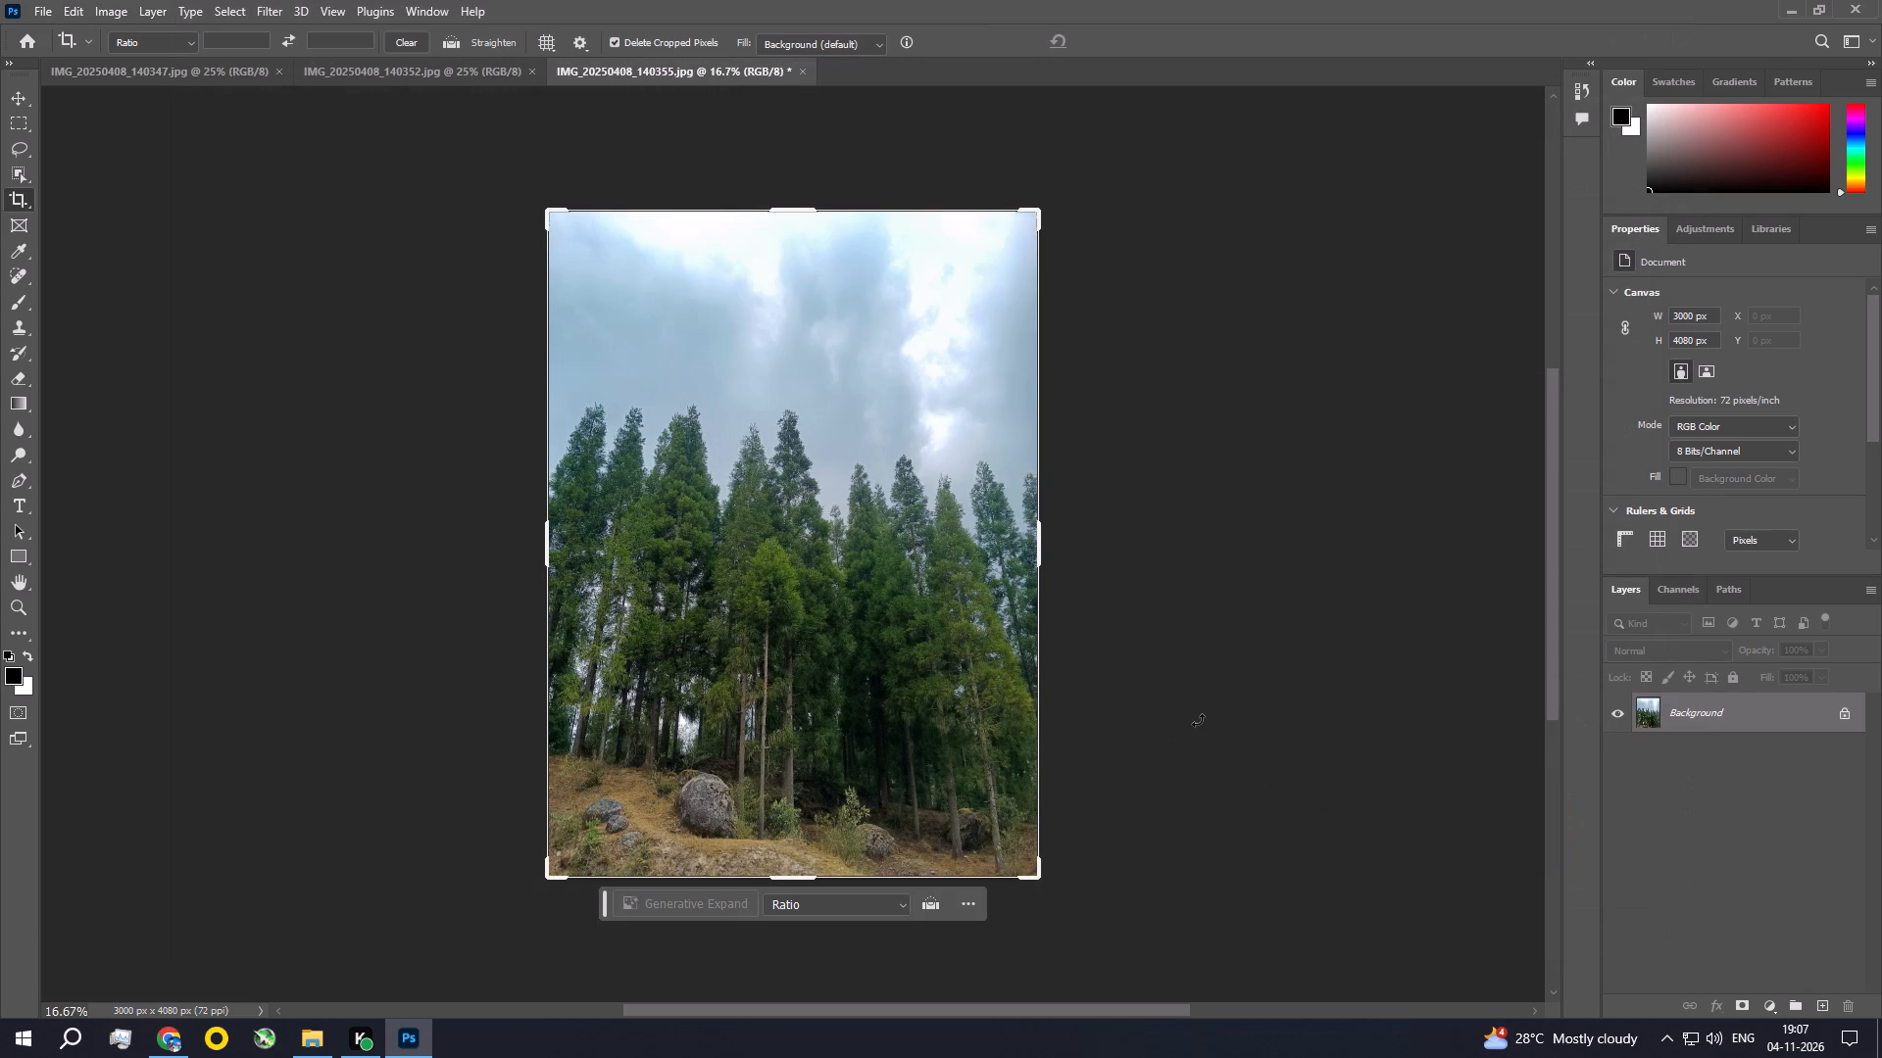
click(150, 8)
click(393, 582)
Leave the Crop tool and apply a Photo Filter adjustment with custom blue 0021ec at about 25% density, preserving luminosity.
click(14, 96)
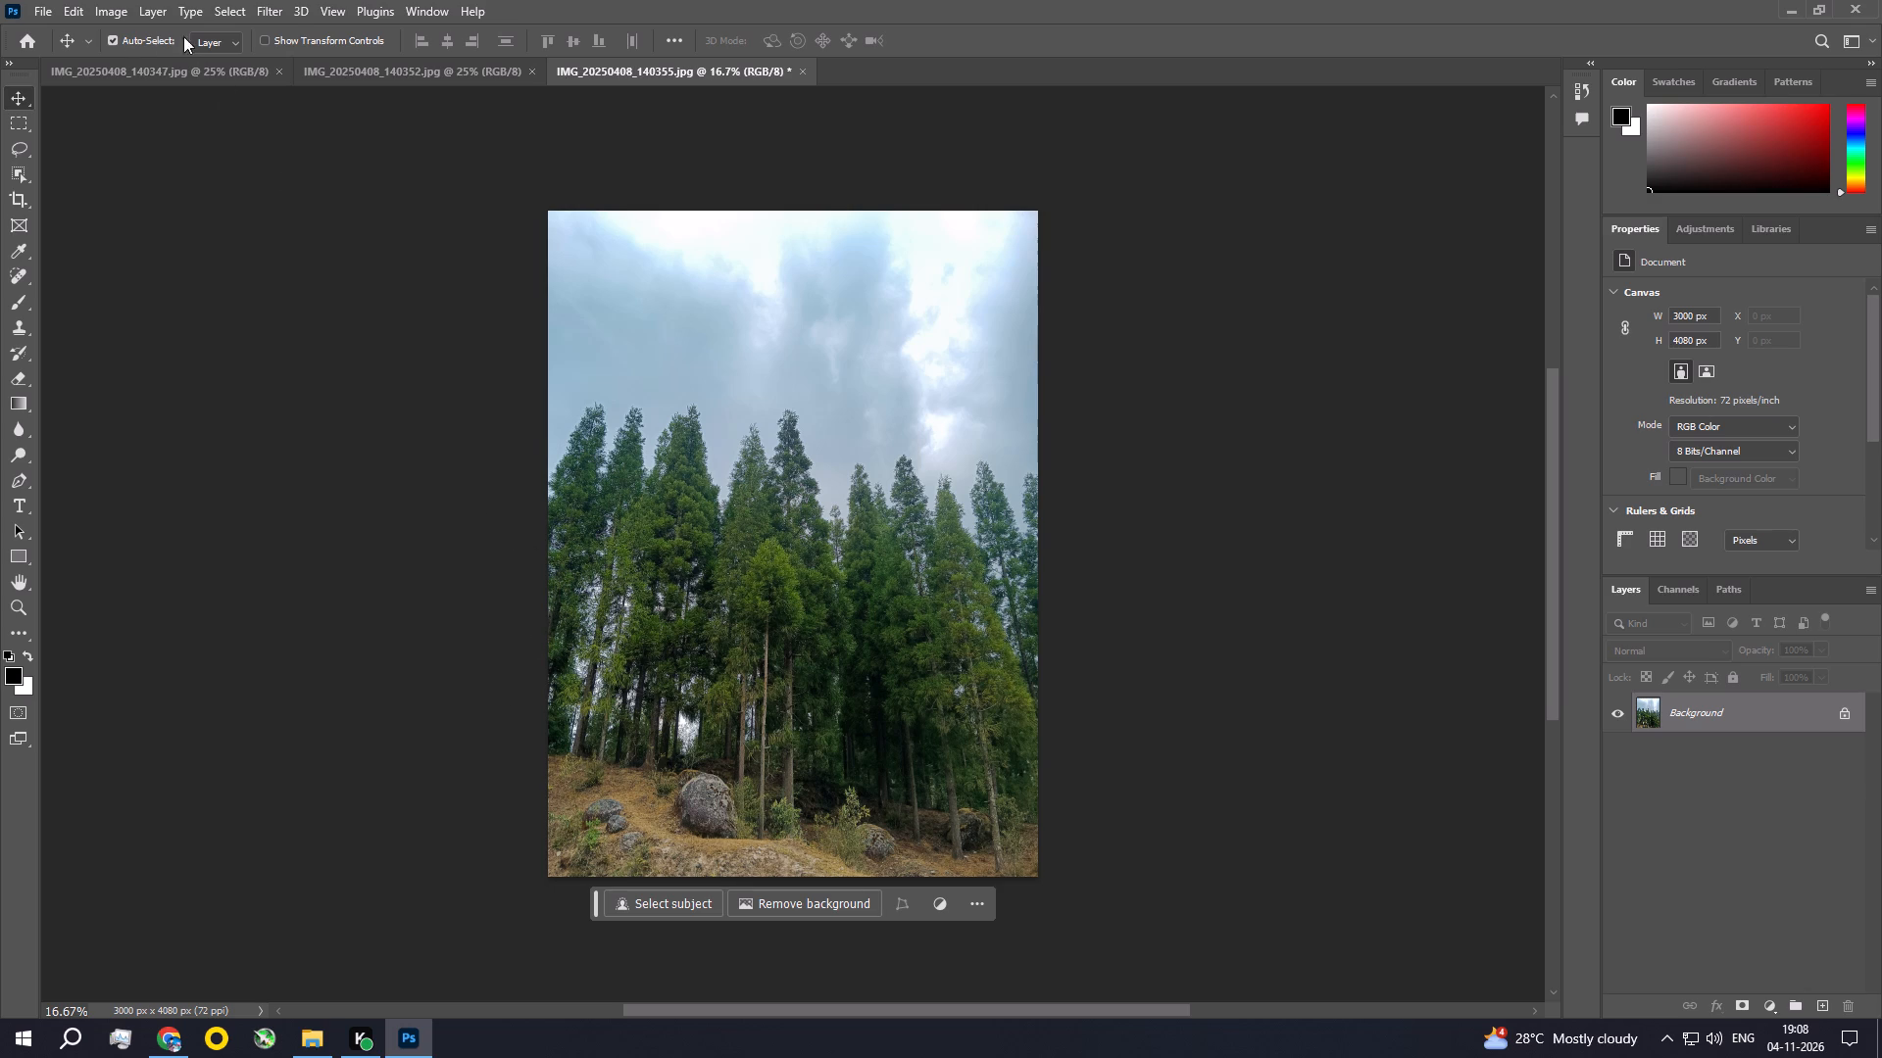
click(102, 20)
click(124, 67)
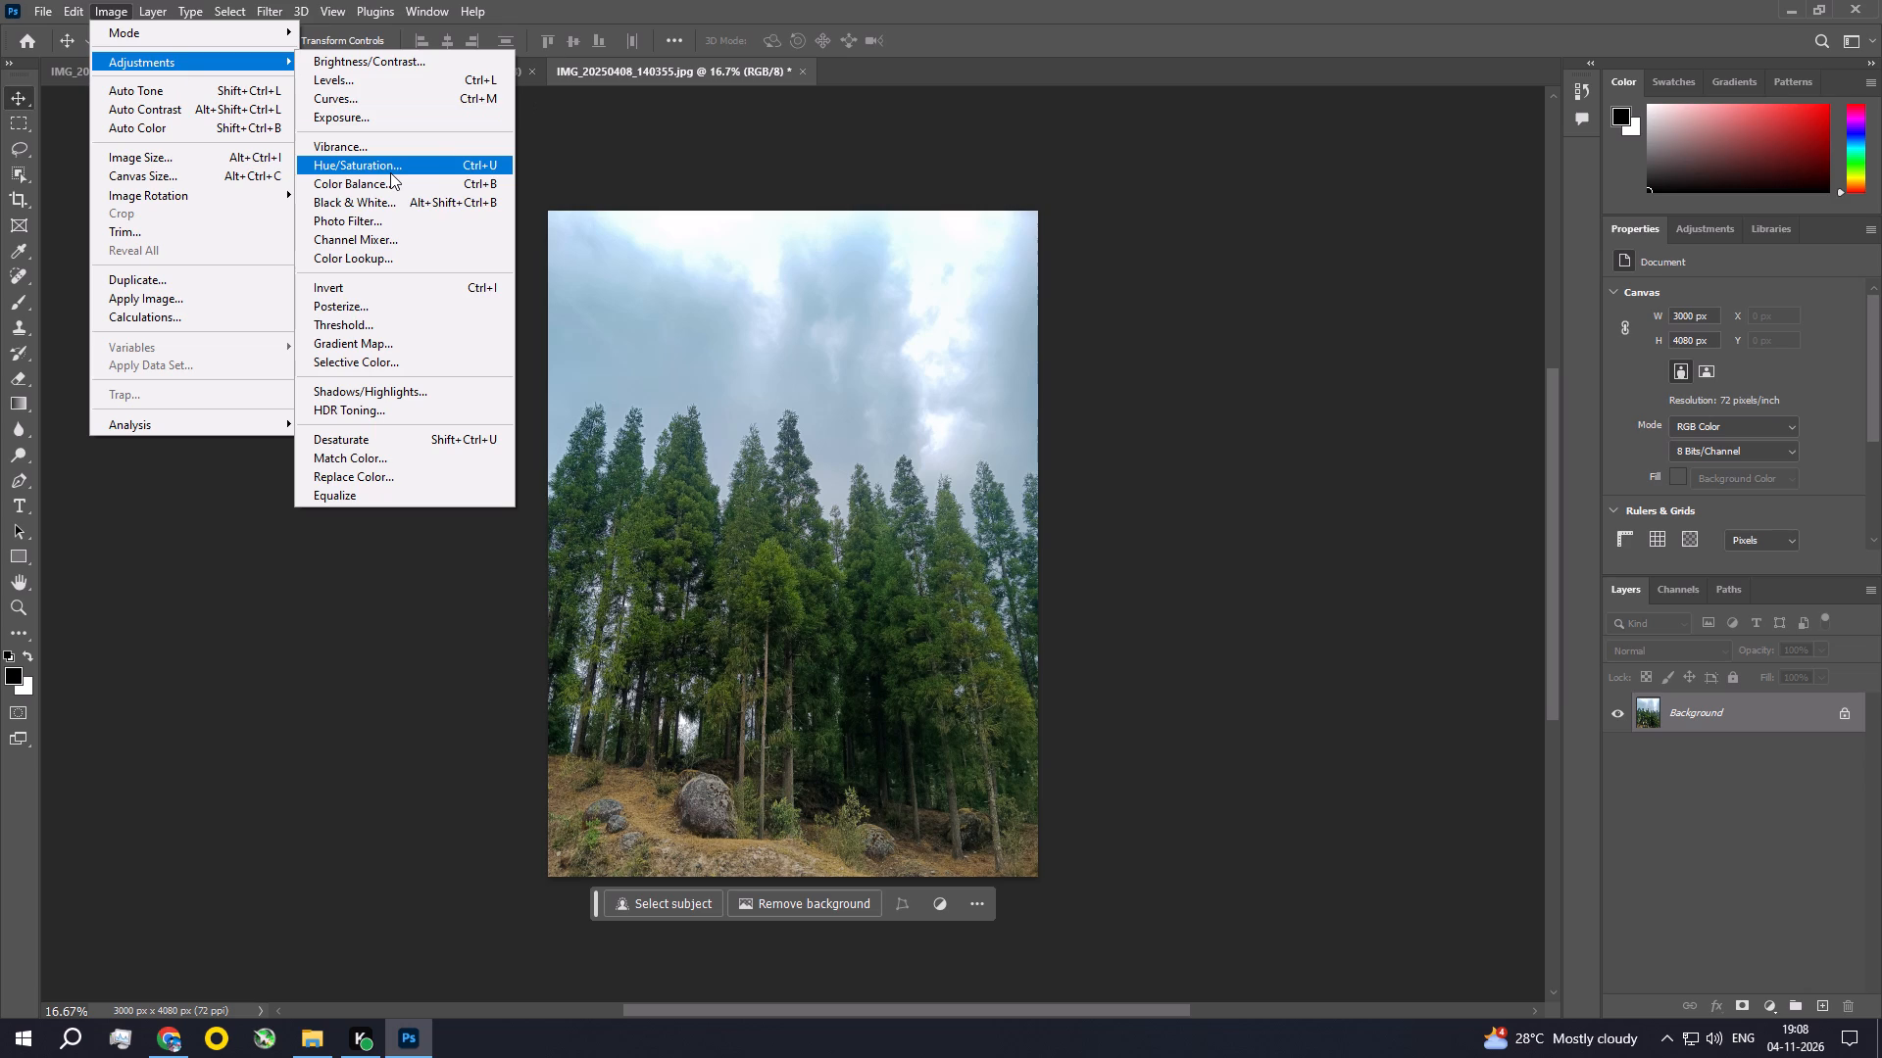
click(390, 222)
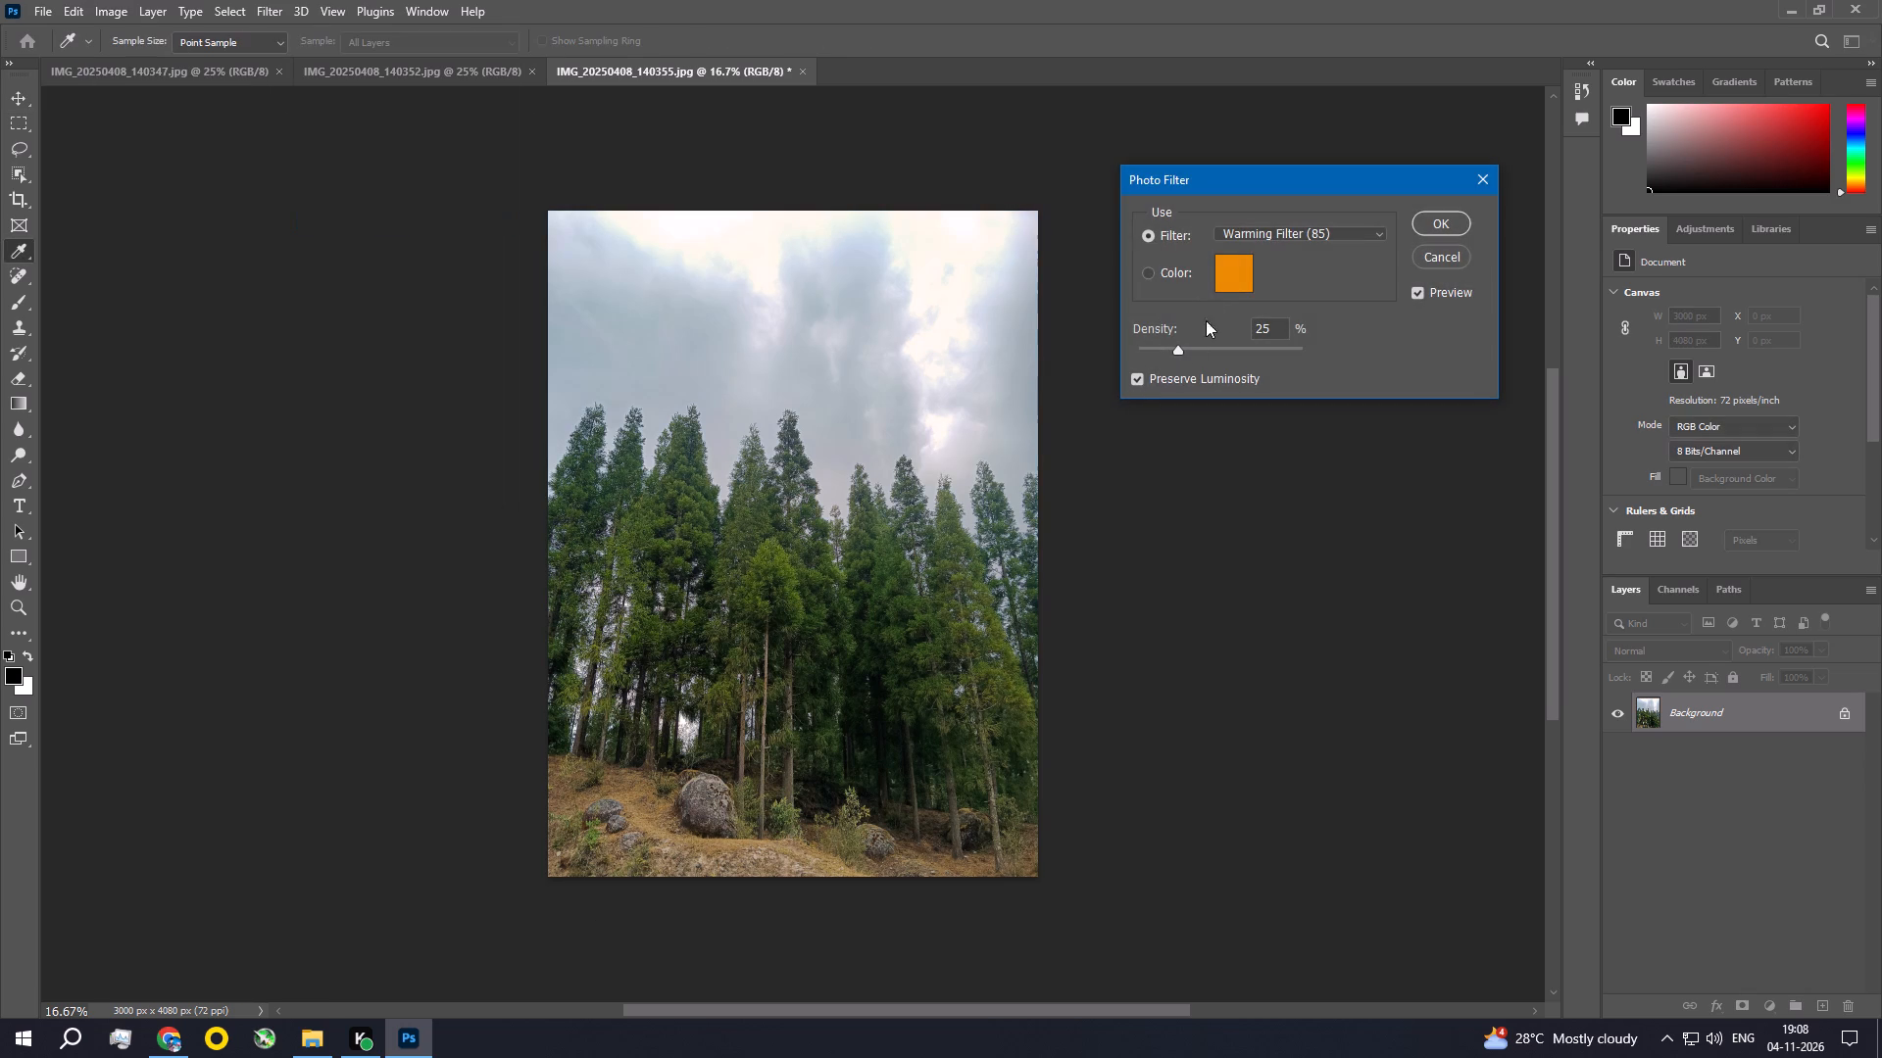
click(1182, 270)
click(1217, 275)
click(1401, 315)
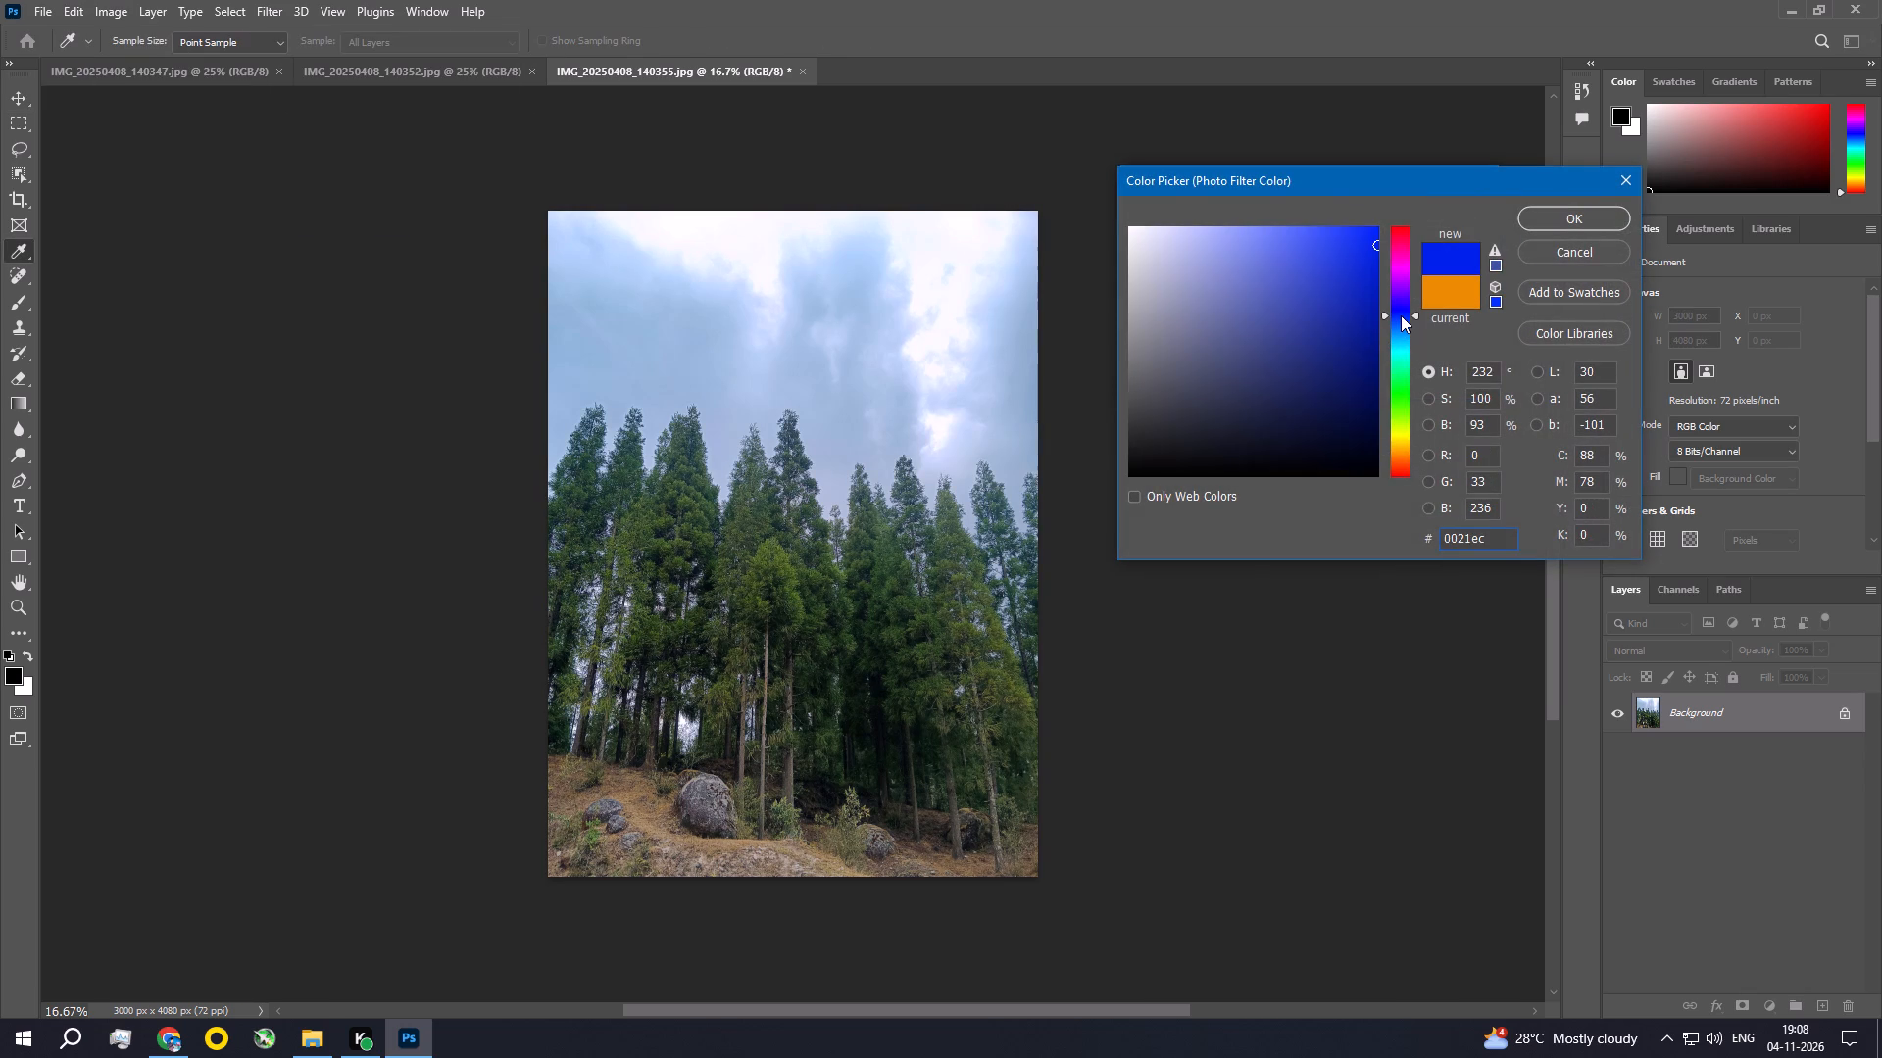
click(1576, 213)
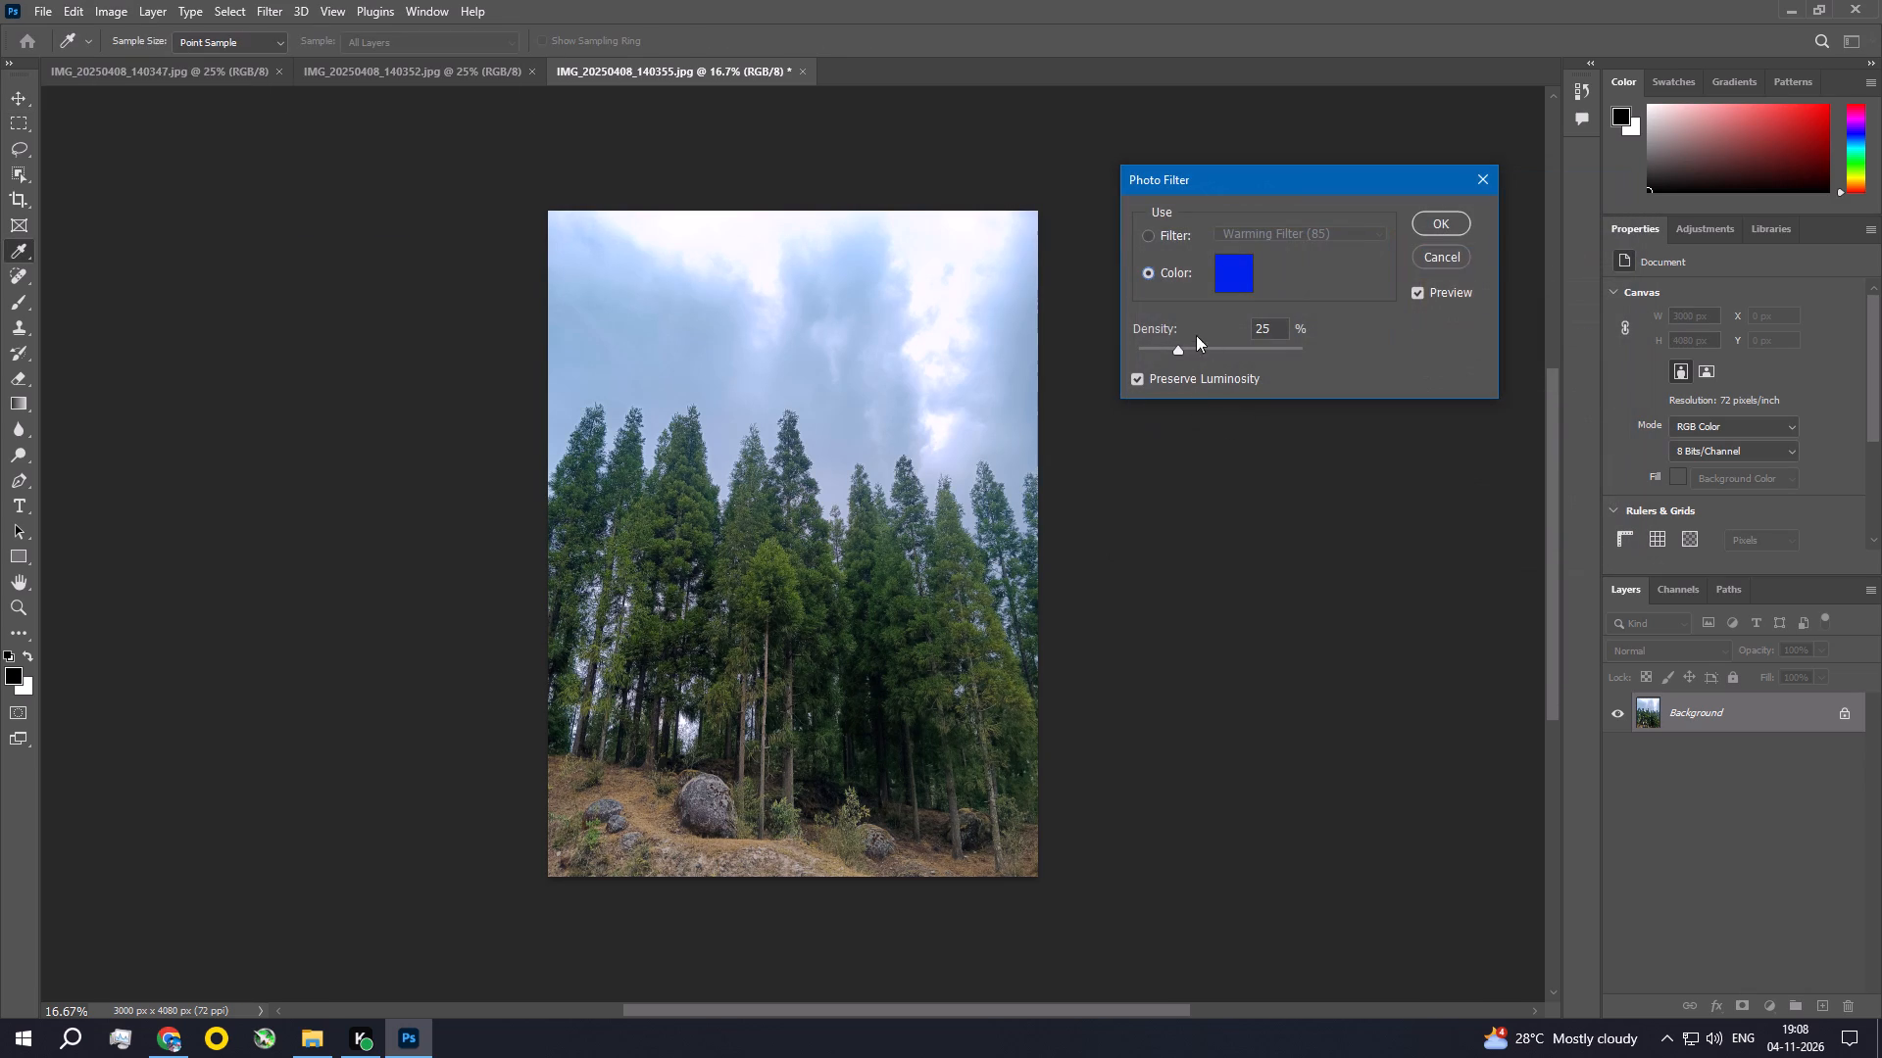
click(1180, 346)
click(1430, 224)
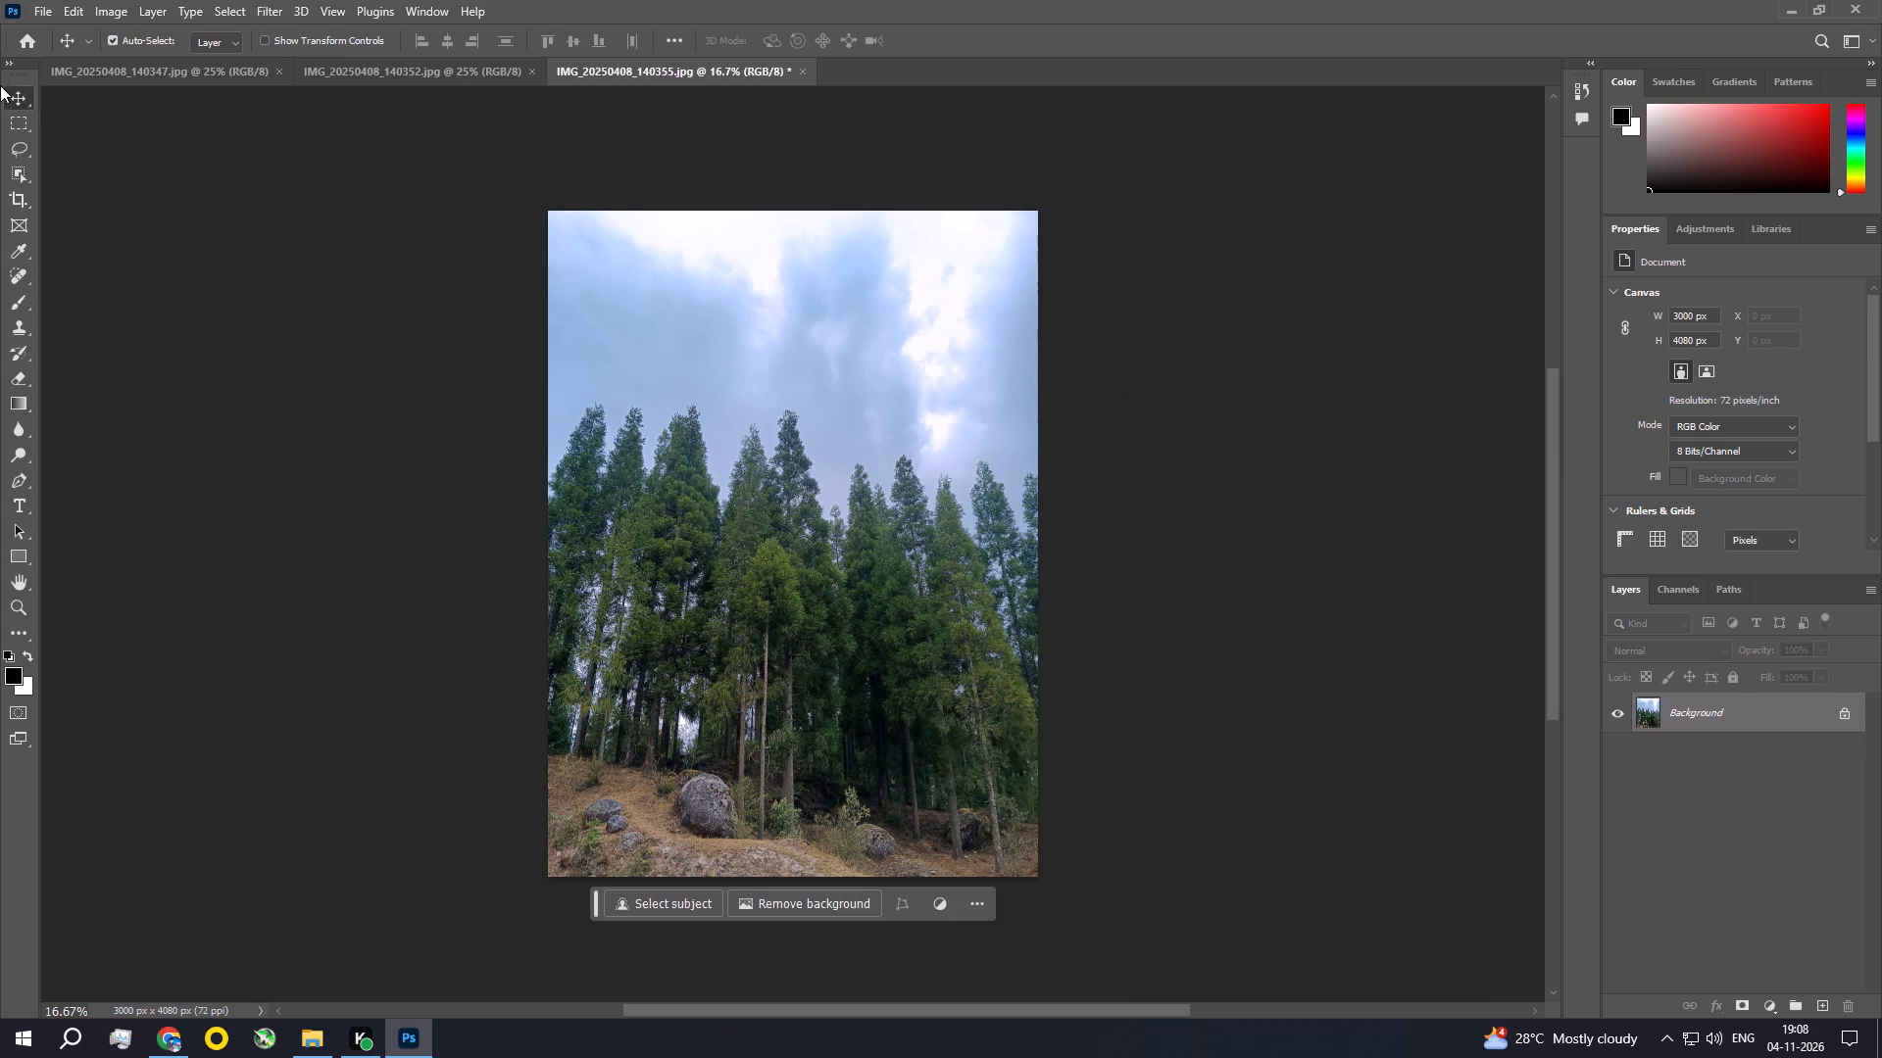
Apply an Exposure adjustment with the offset at +0.0138, keeping exposure at 0 and gamma correction at 1.00.
click(101, 2)
click(120, 60)
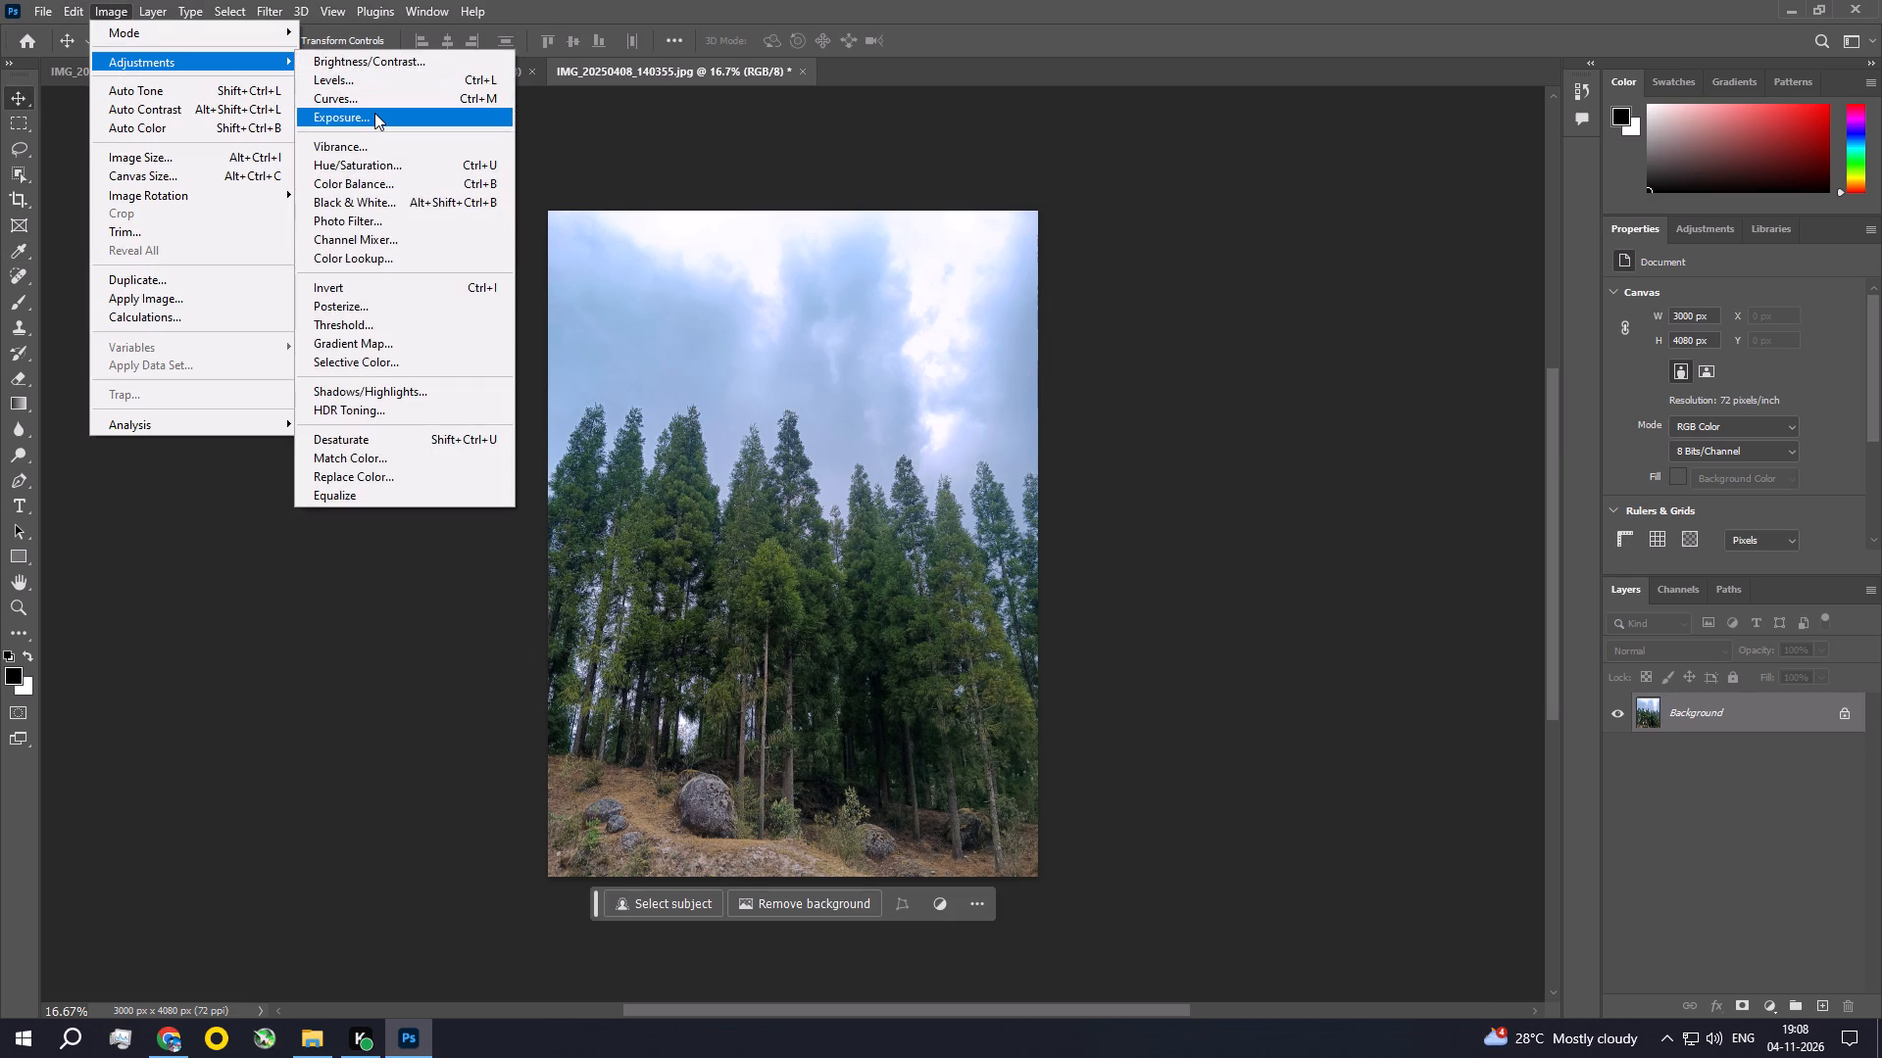
click(374, 113)
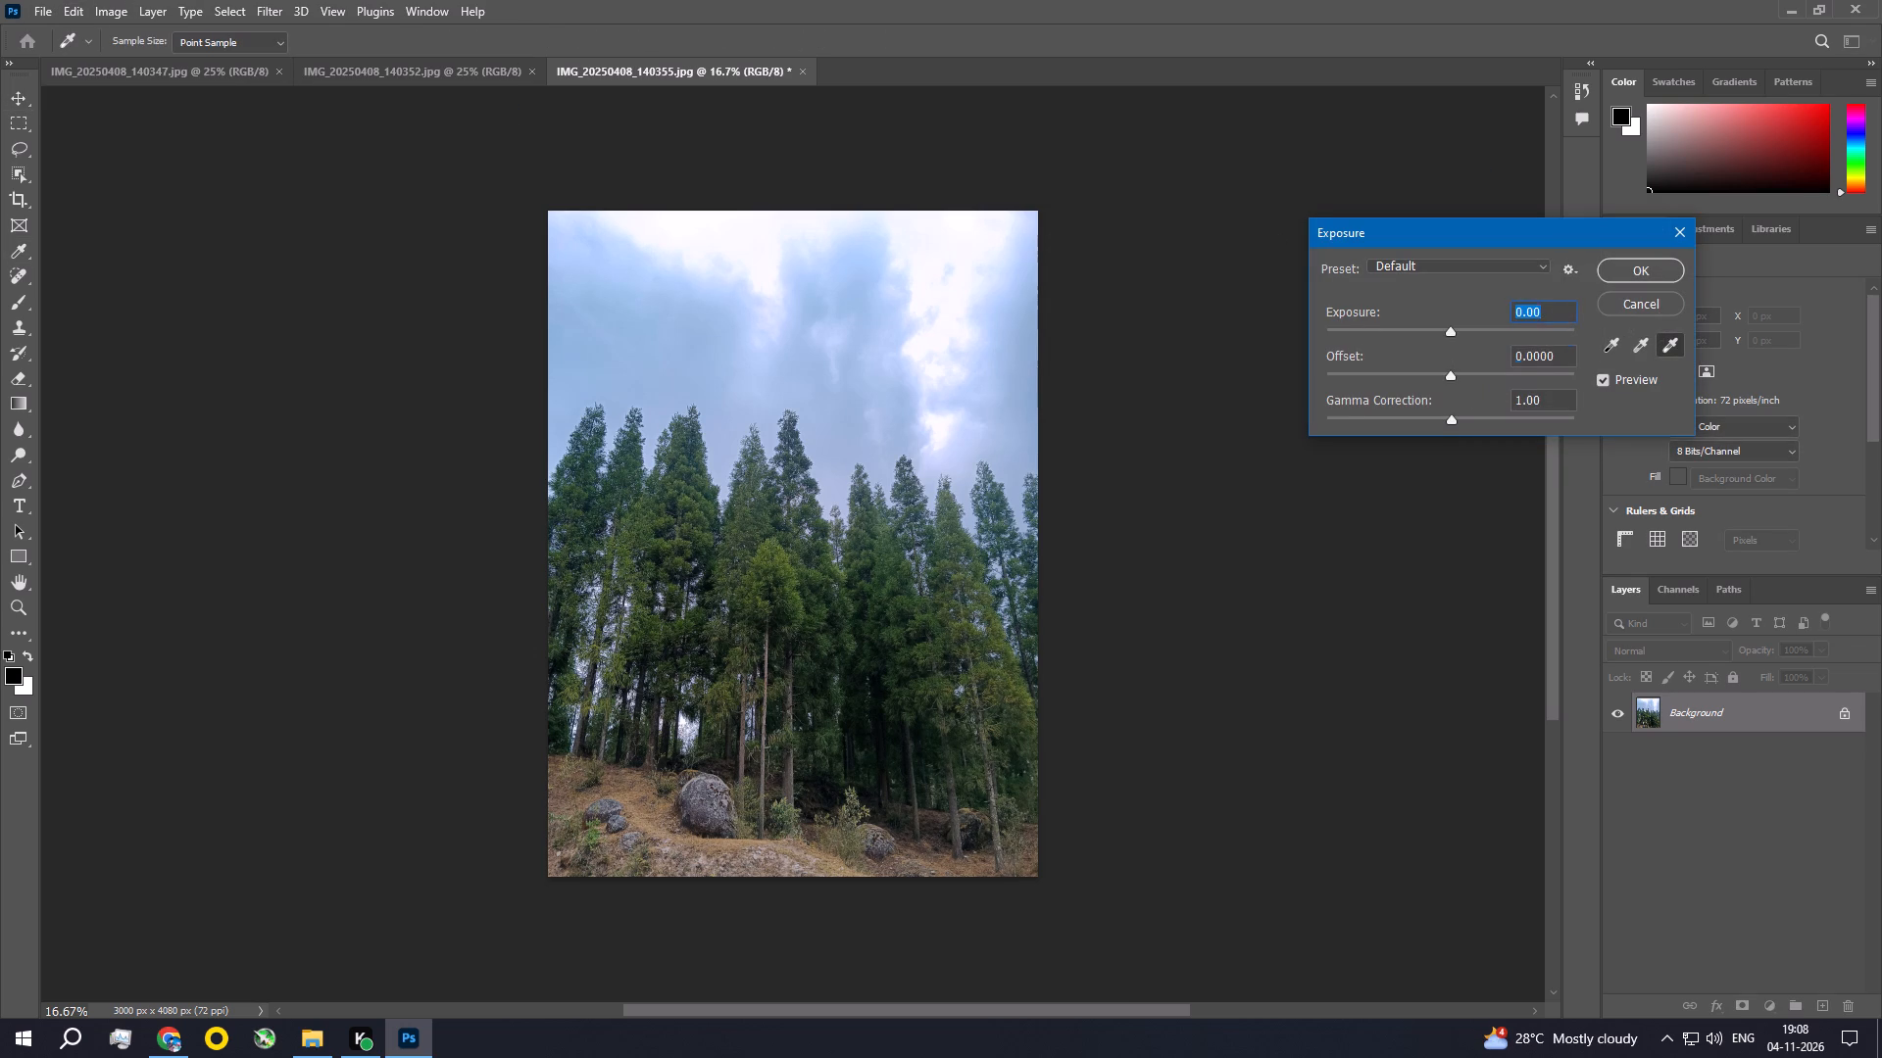
click(1560, 347)
click(1450, 373)
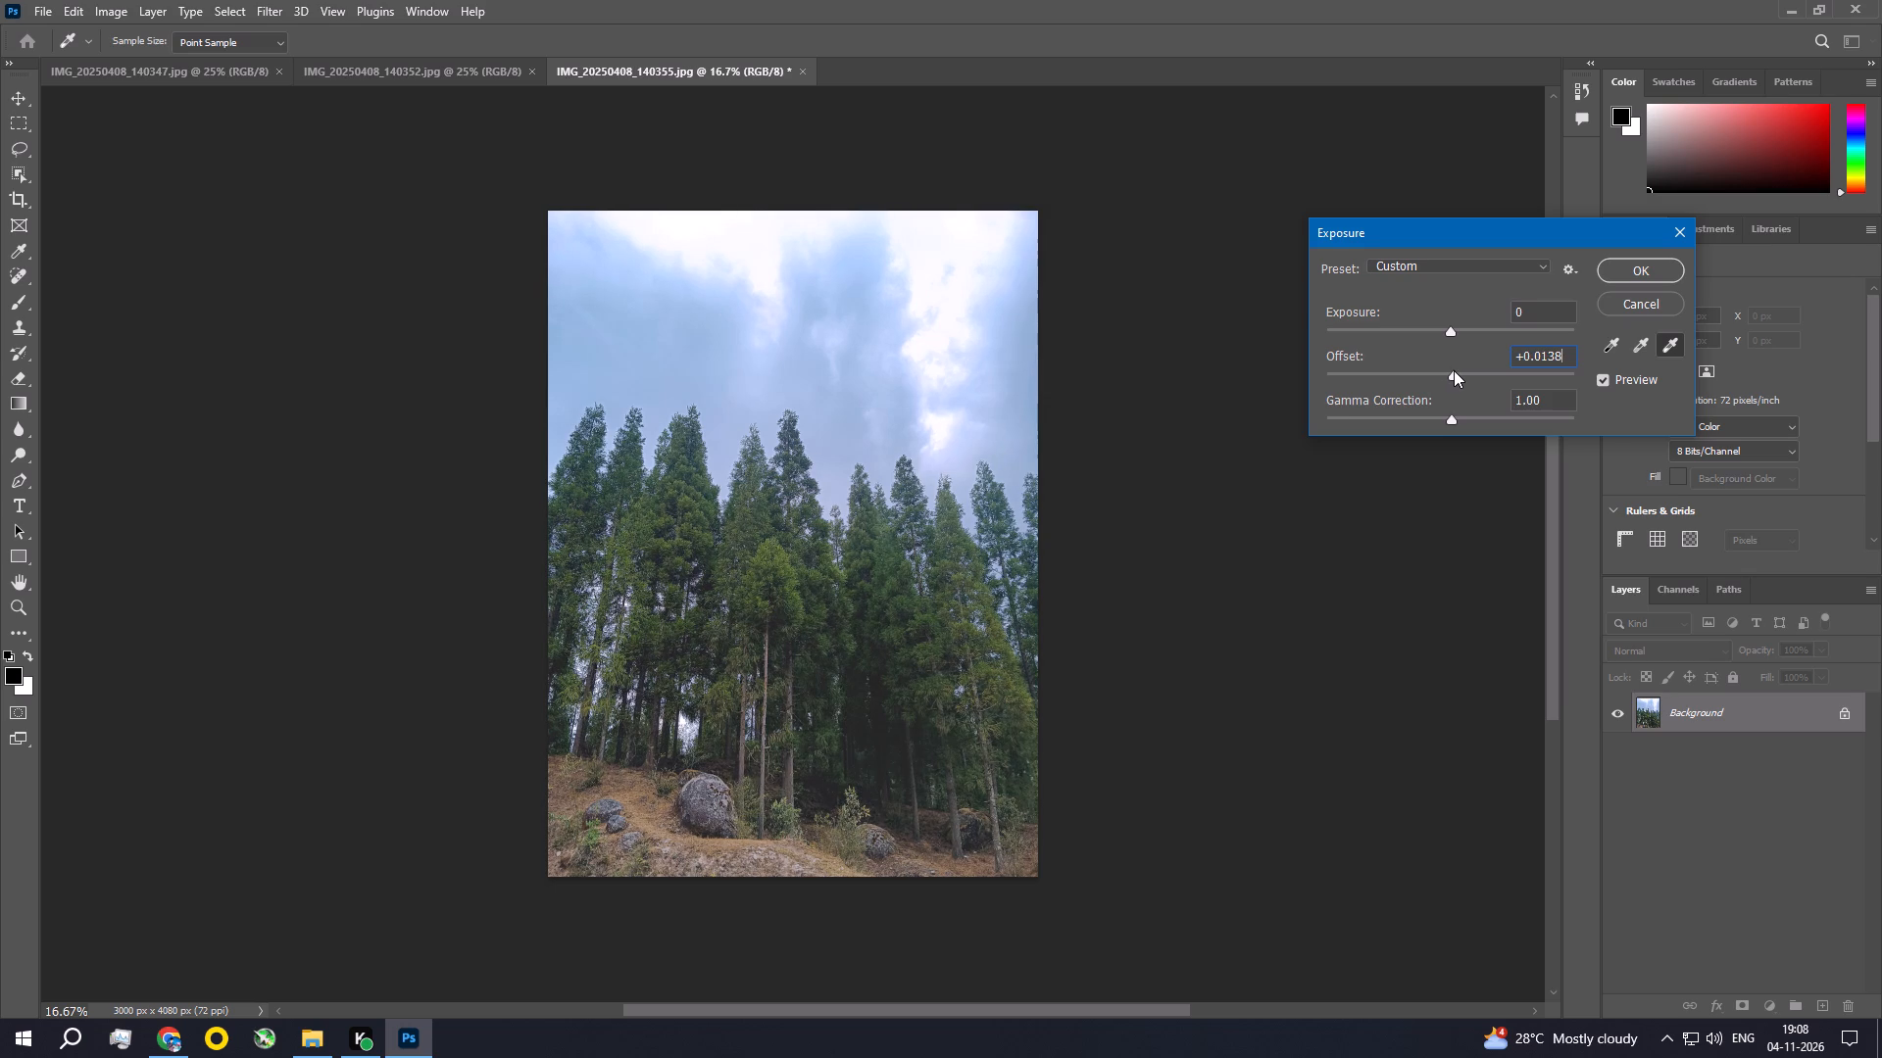
click(1630, 268)
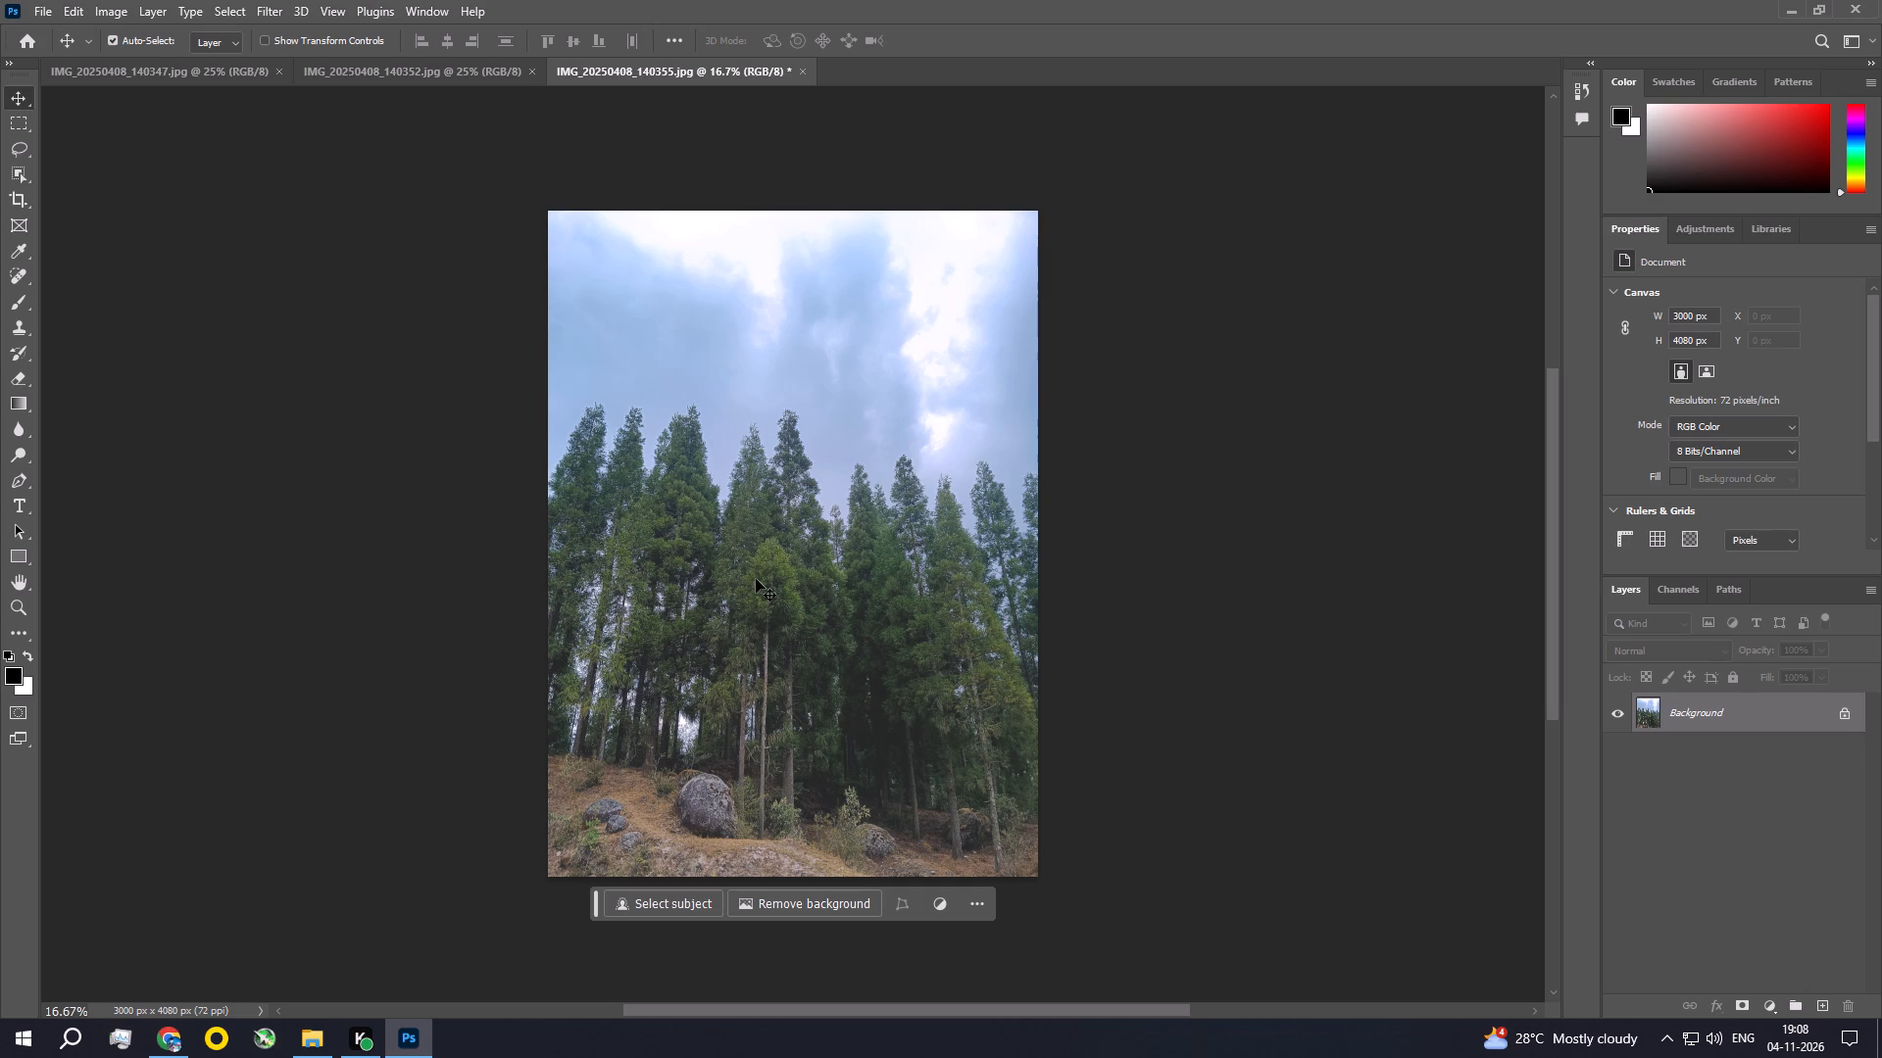
Examine the graded trees and sky at closer magnification, and return to a view of the whole photo.
key(ctrl+space)
key(ctrl+space)
key(ctrl+space)
key(ctrl+space)
key(ctrl+space)
key(ctrl+space)
key(ctrl+space)
key(ctrl+space)
key(ctrl+space)
key(ctrl+space)
key(ctrl+space)
key(ctrl+space)
key(ctrl+space)
key(ctrl+space)
key(ctrl+space)
key(ctrl+space)
key(ctrl+space)
key(ctrl+space)
key(ctrl+space)
key(ctrl+space)
ctrl+click(844, 597)
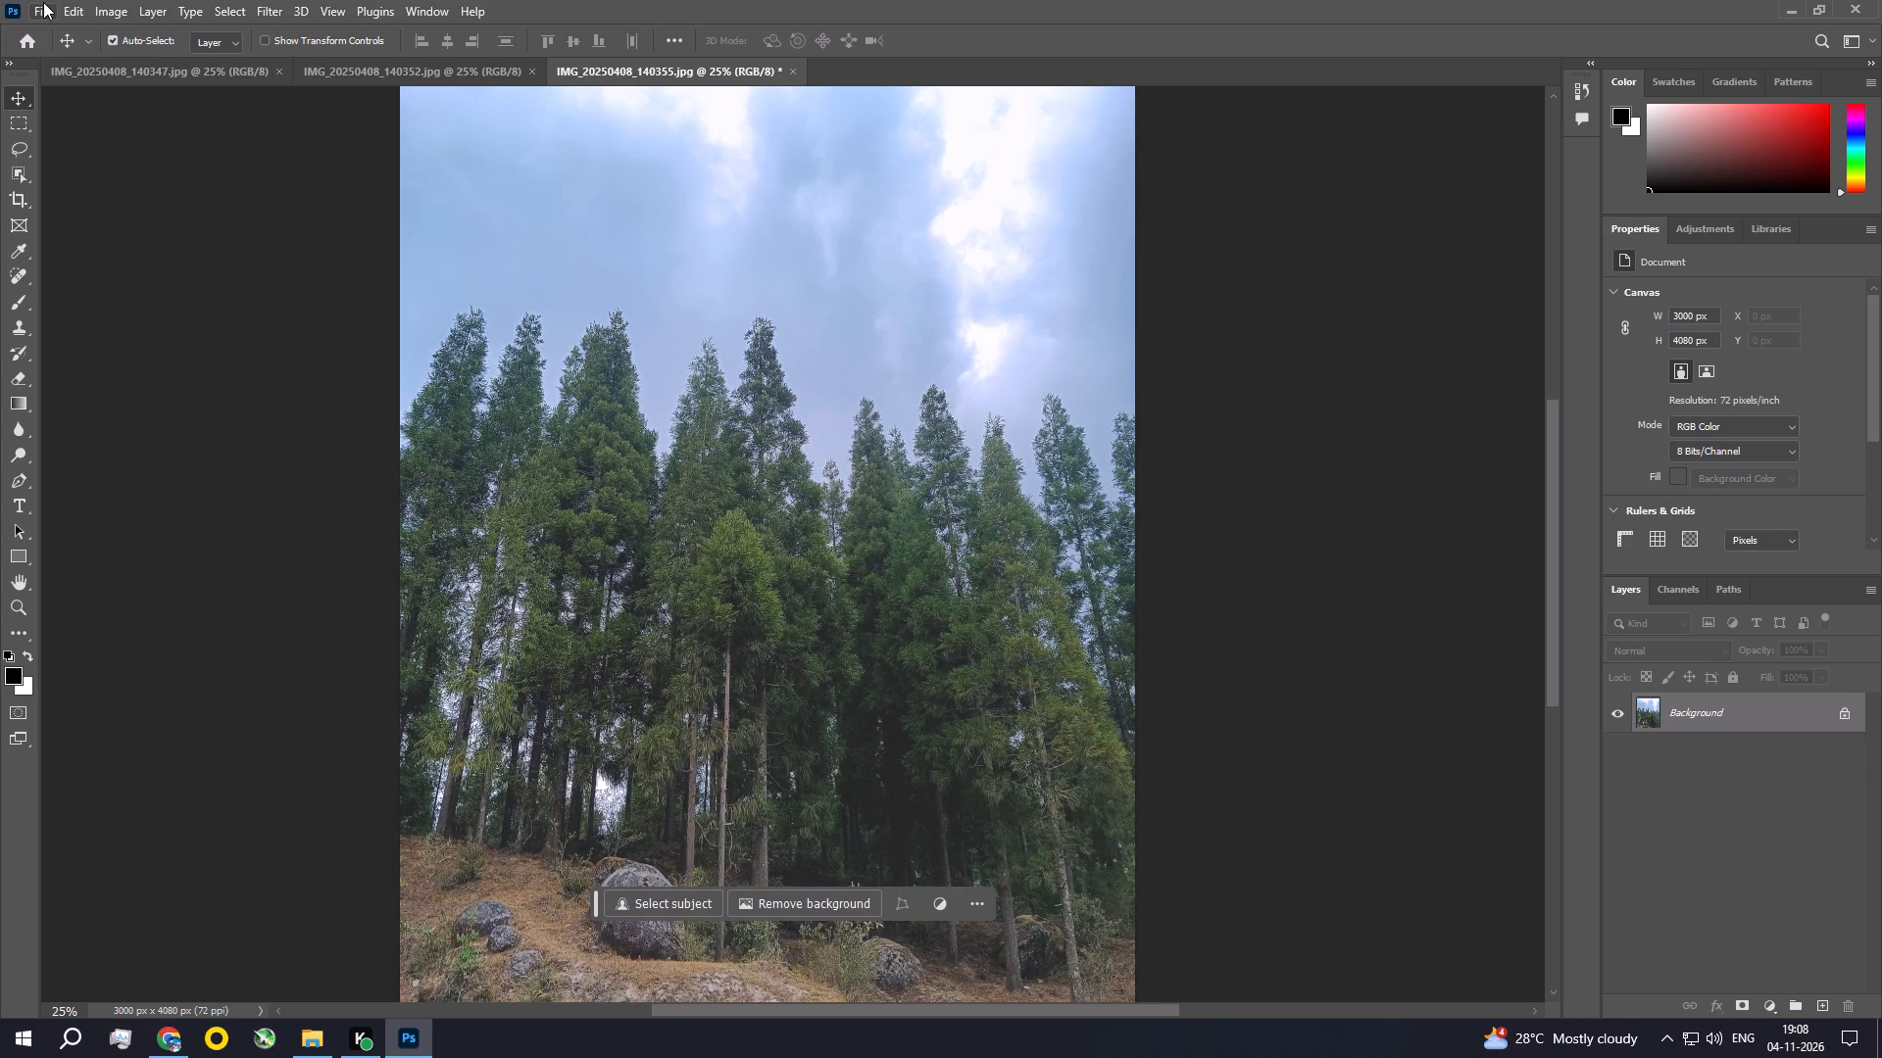
key(ctrl+0)
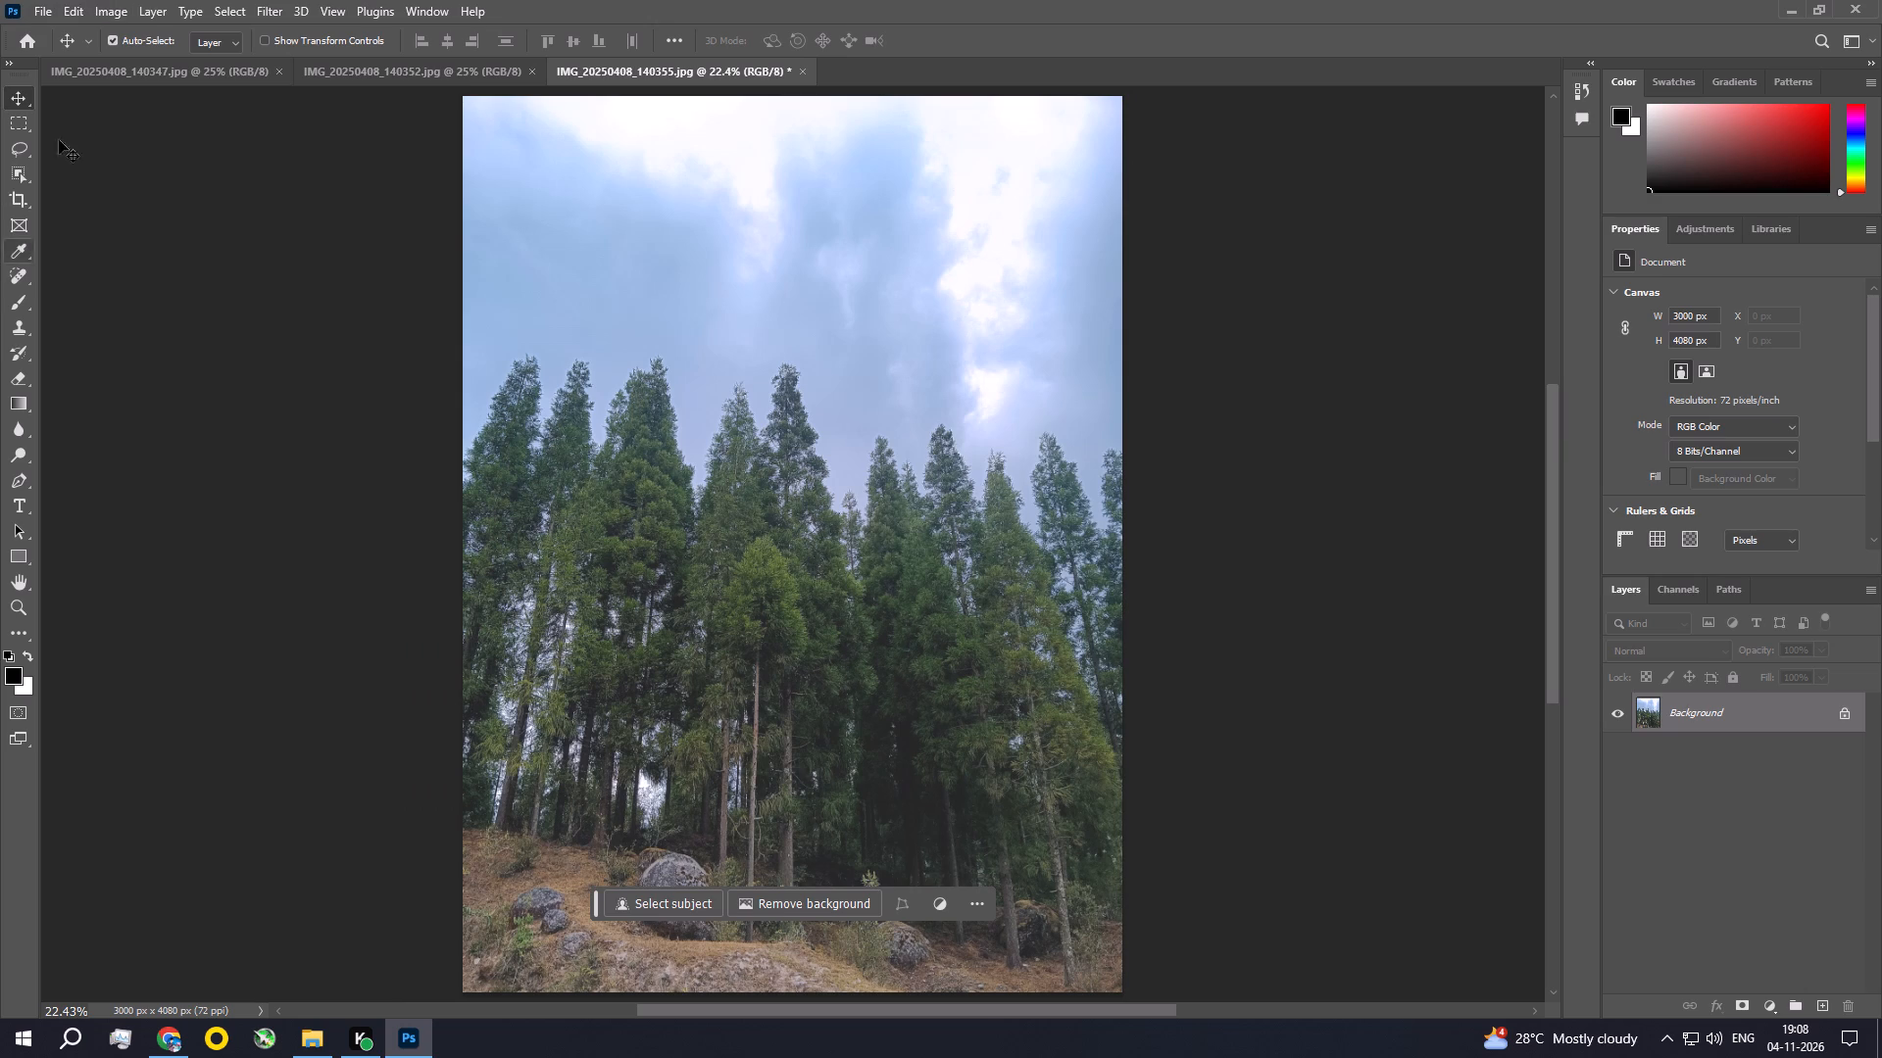
Save the graded IMG_20250408_140355.jpg over the original file and close the document.
click(33, 5)
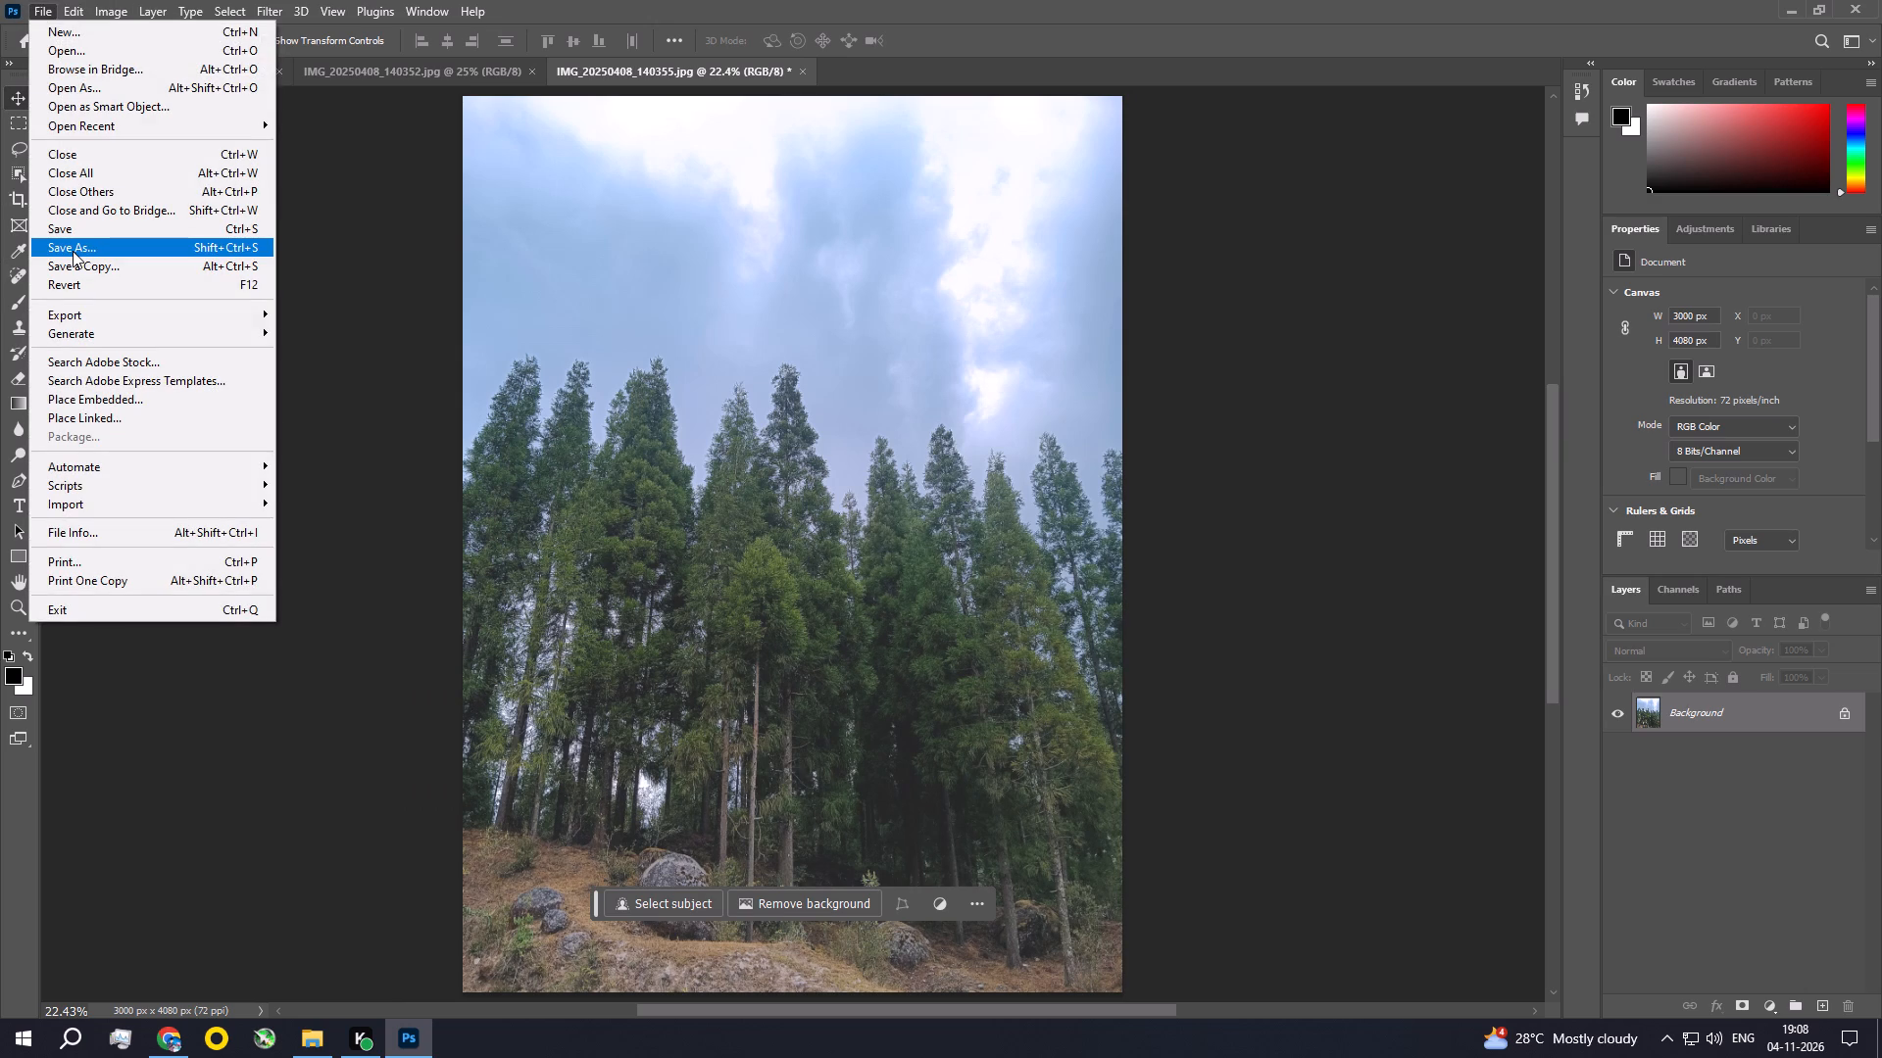
click(398, 264)
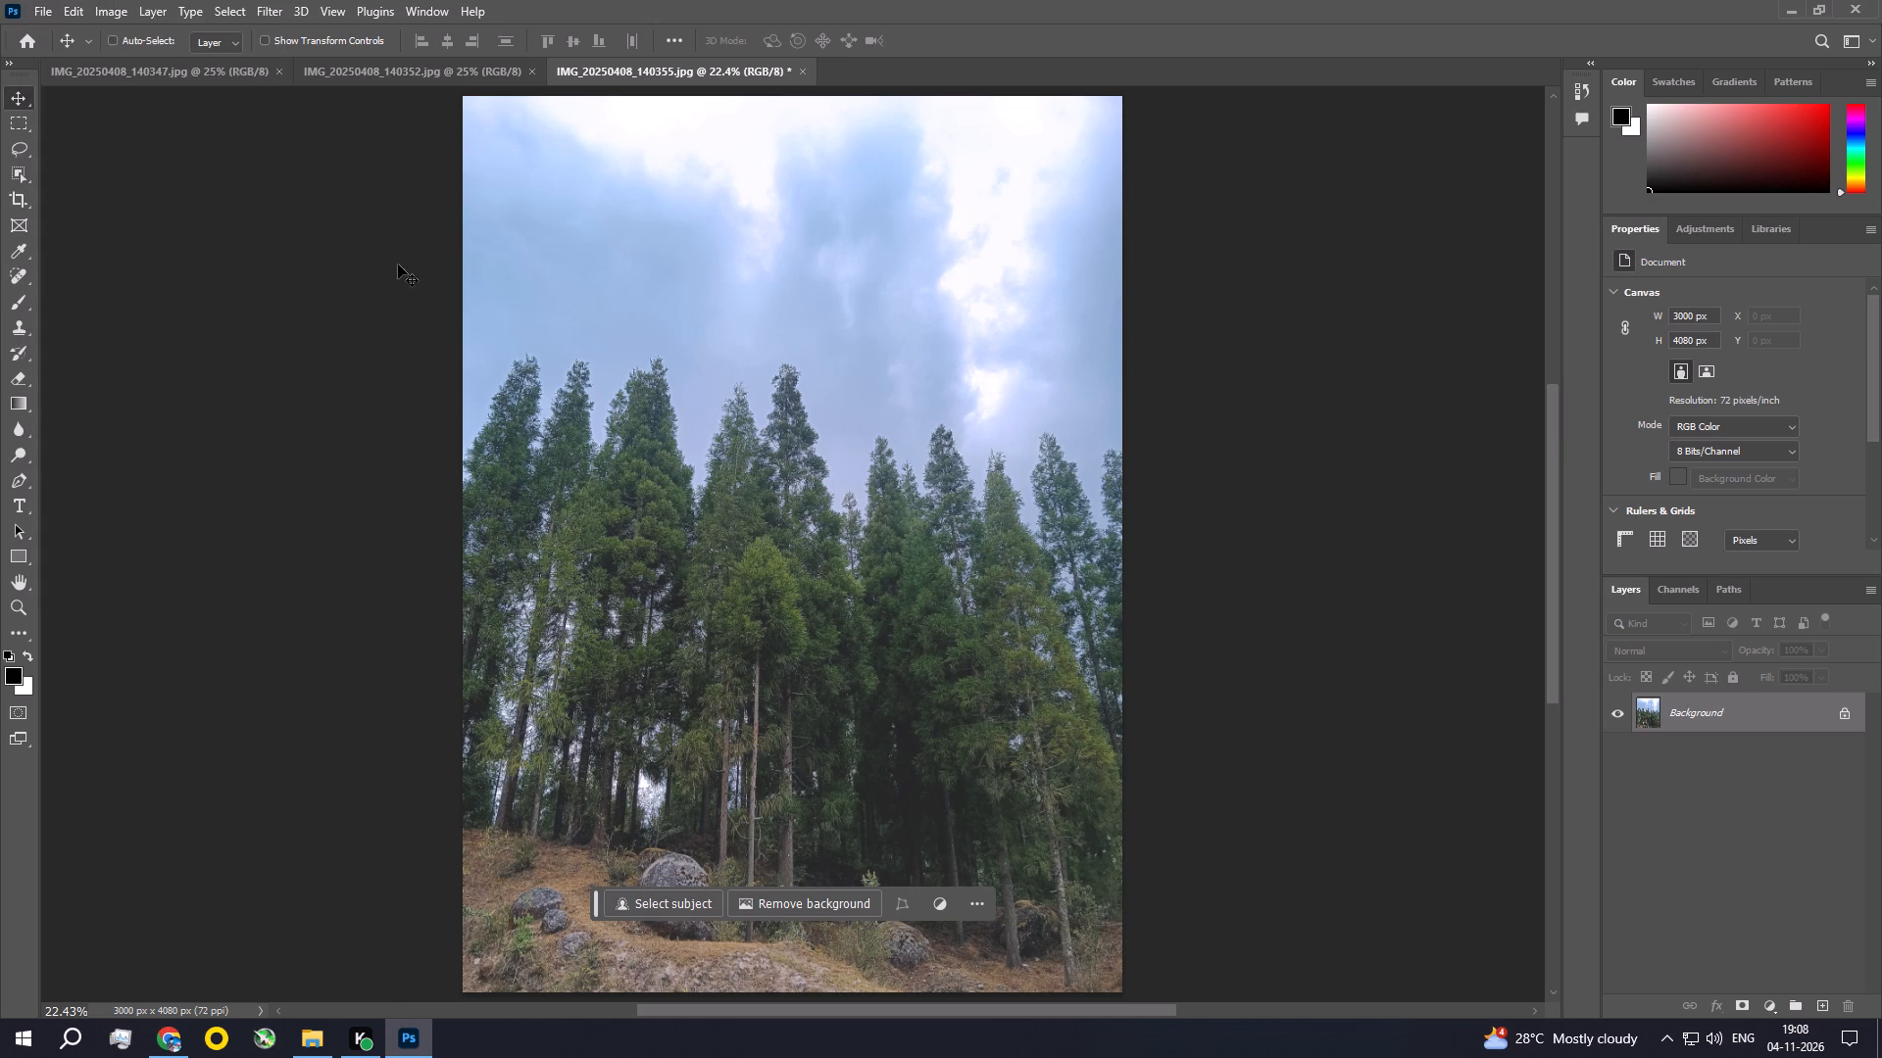
key(ctrl+s)
click(1036, 257)
click(797, 71)
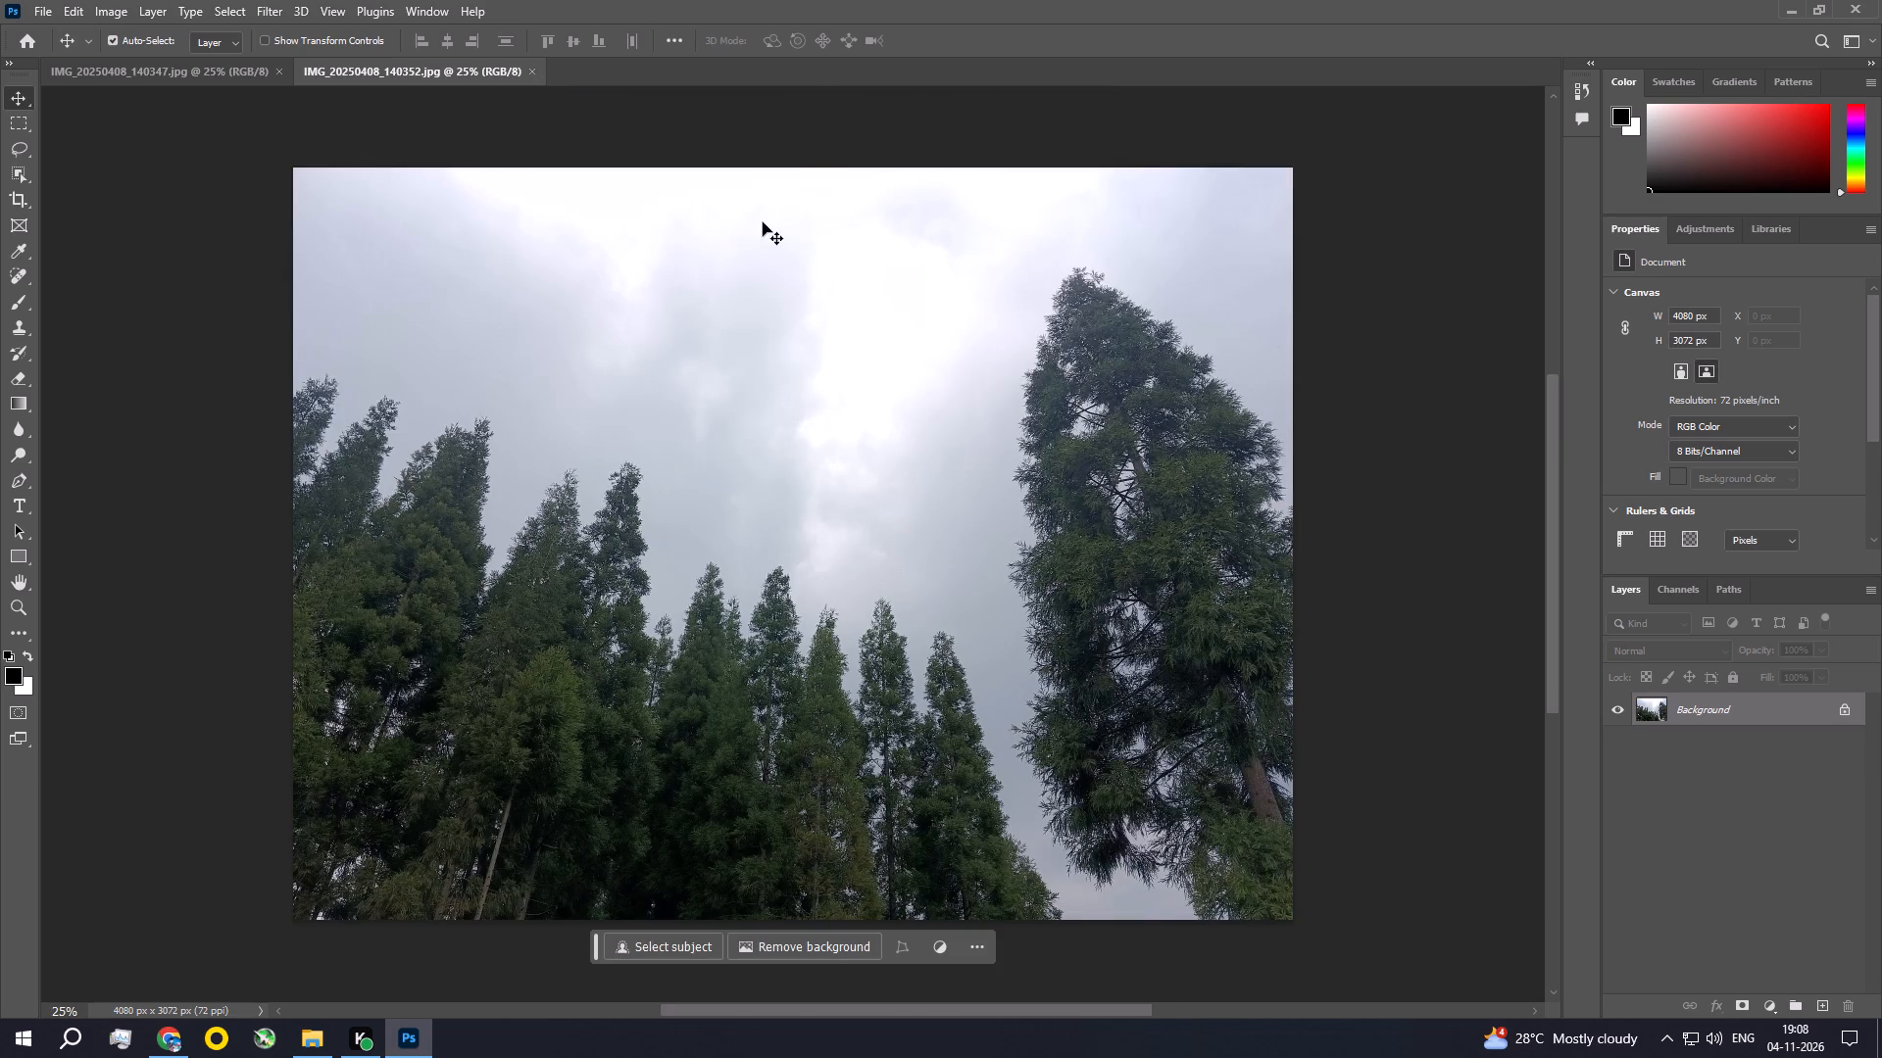
Start the Camera Raw Filter and set Exposure to -0.55, Contrast +11, Highlights -7, Shadows +52, Whites -22 and Blacks +22.
click(276, 5)
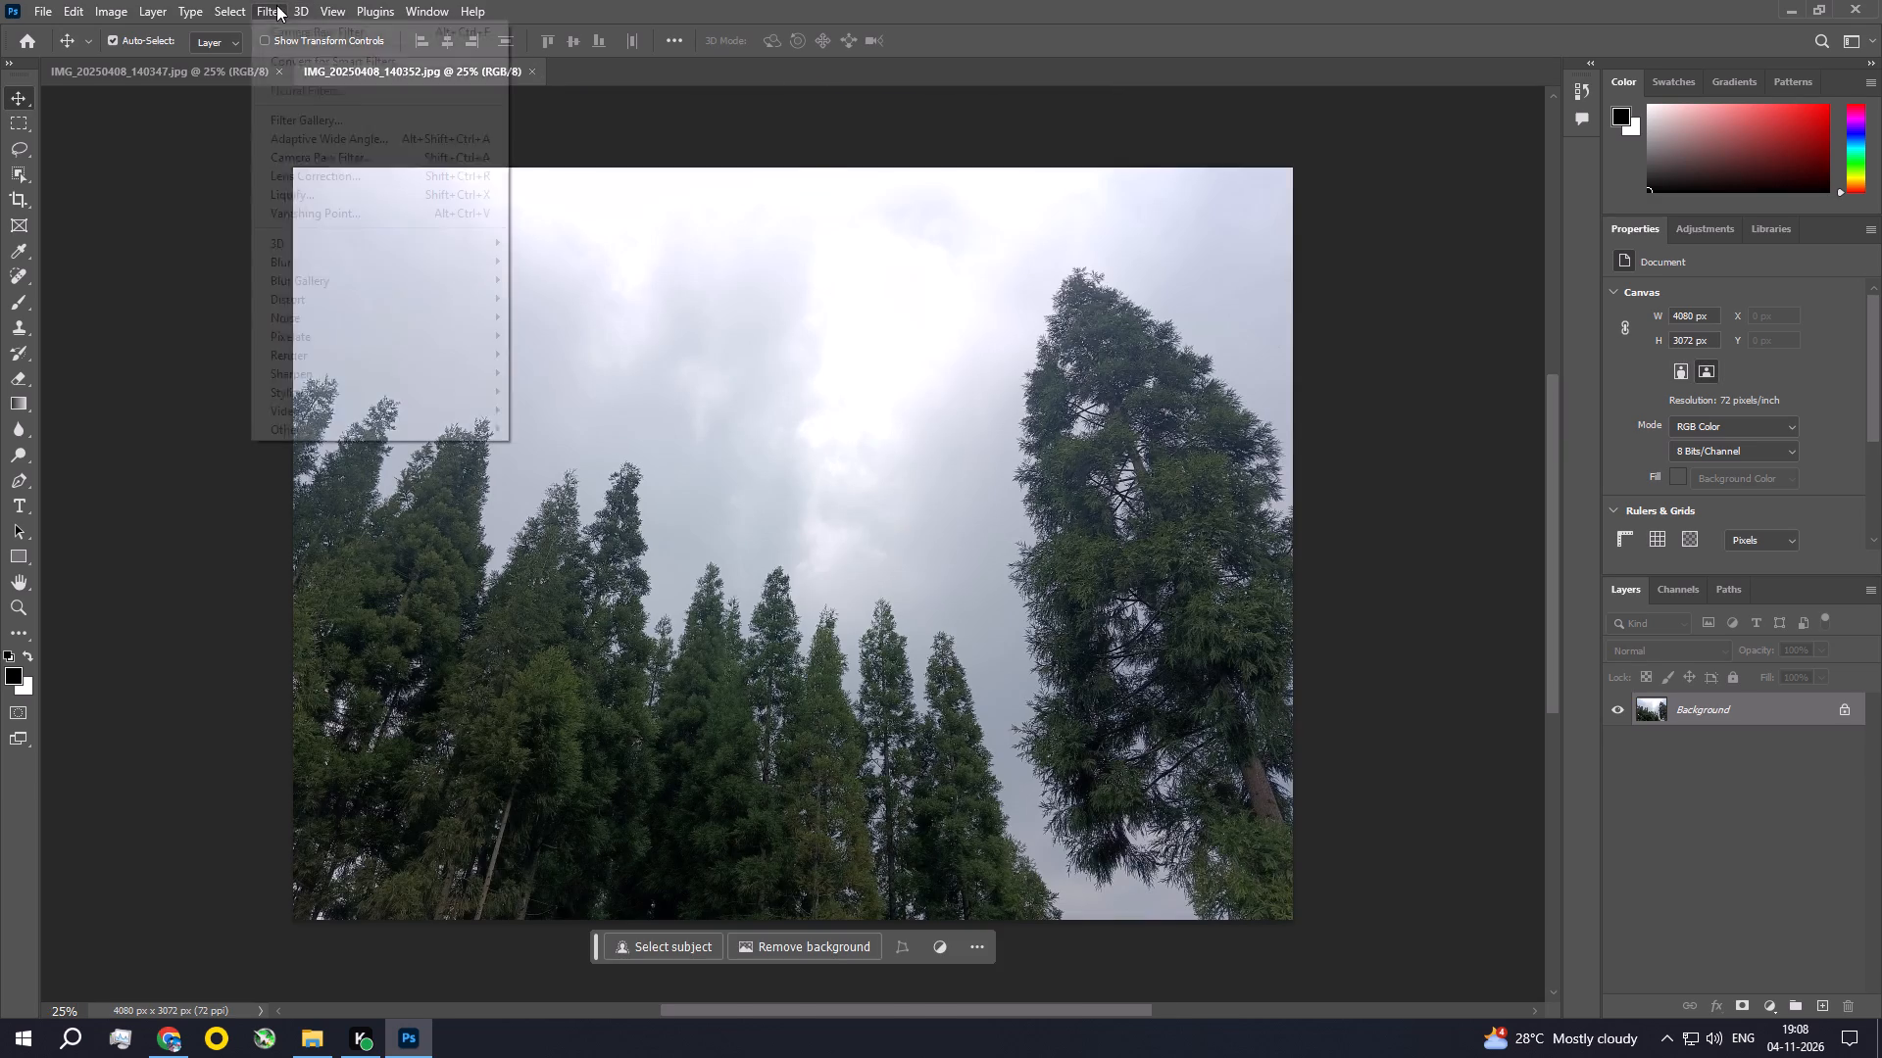
click(318, 155)
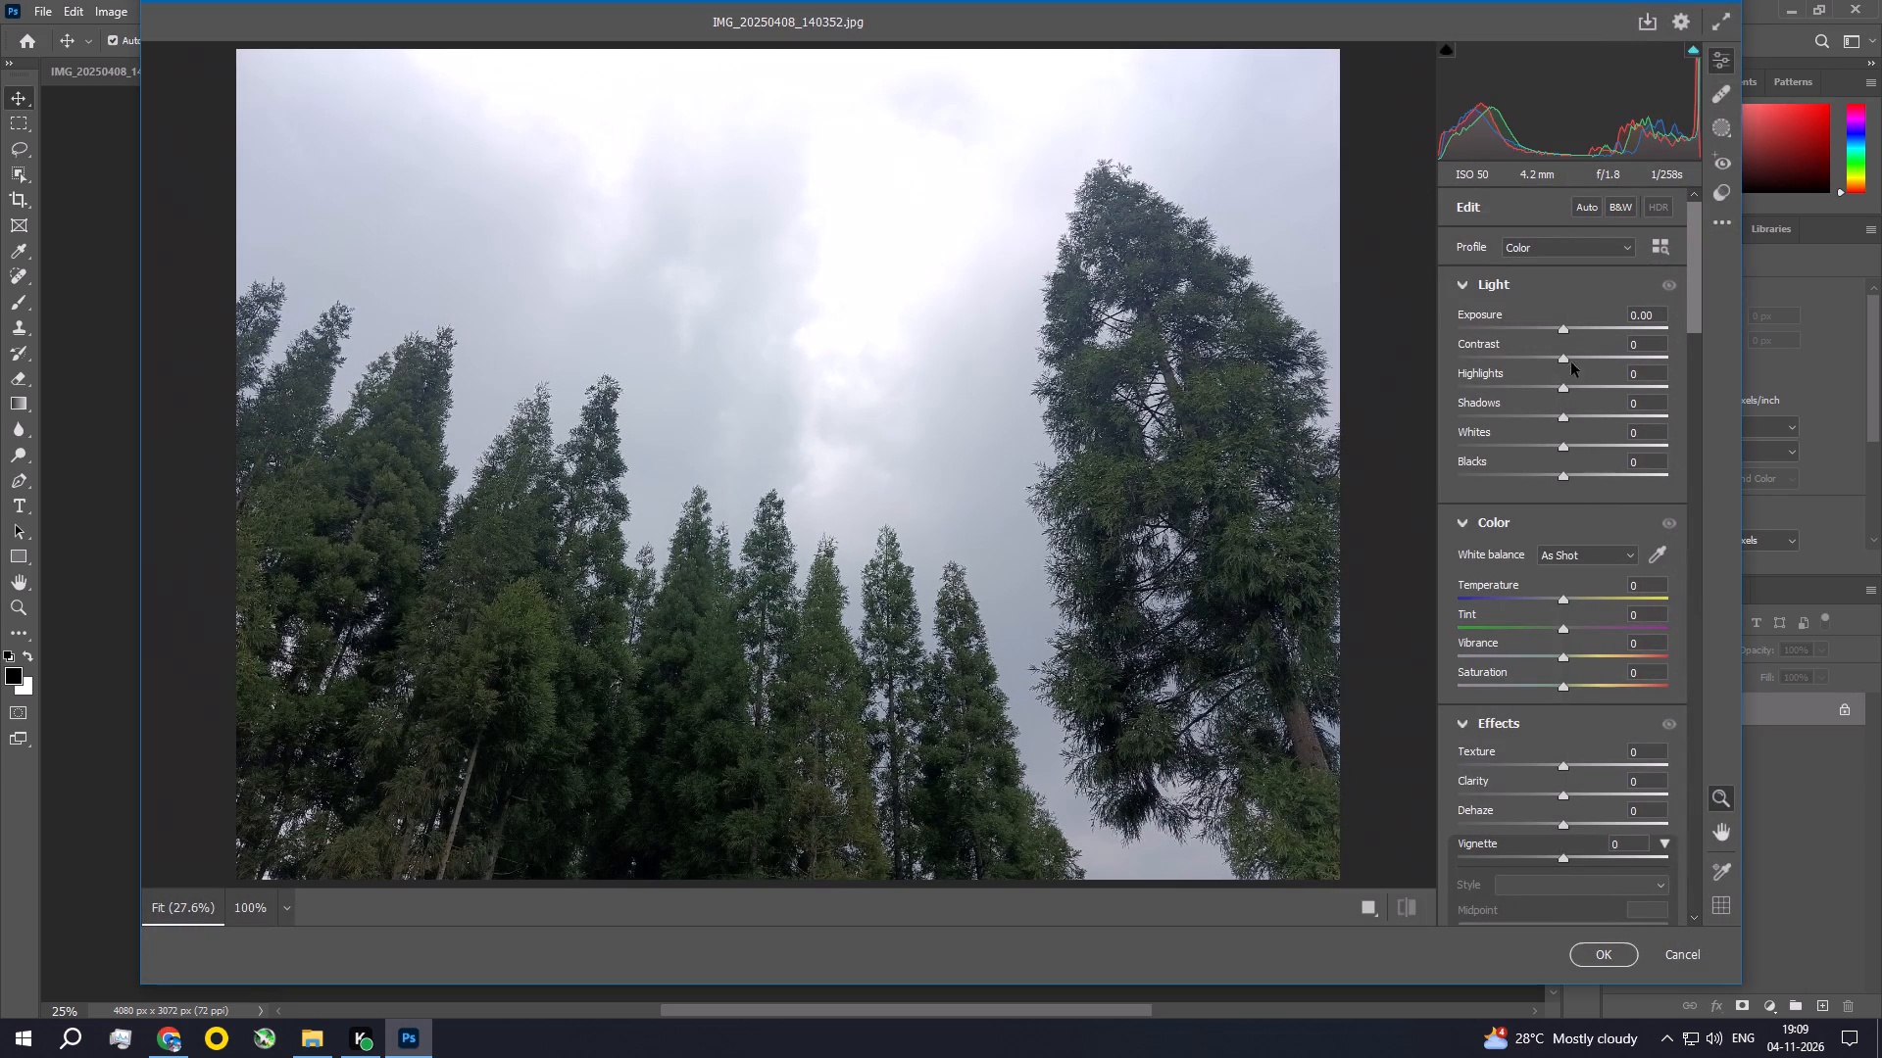
drag(1565, 330, 1554, 327)
drag(1560, 361, 1568, 360)
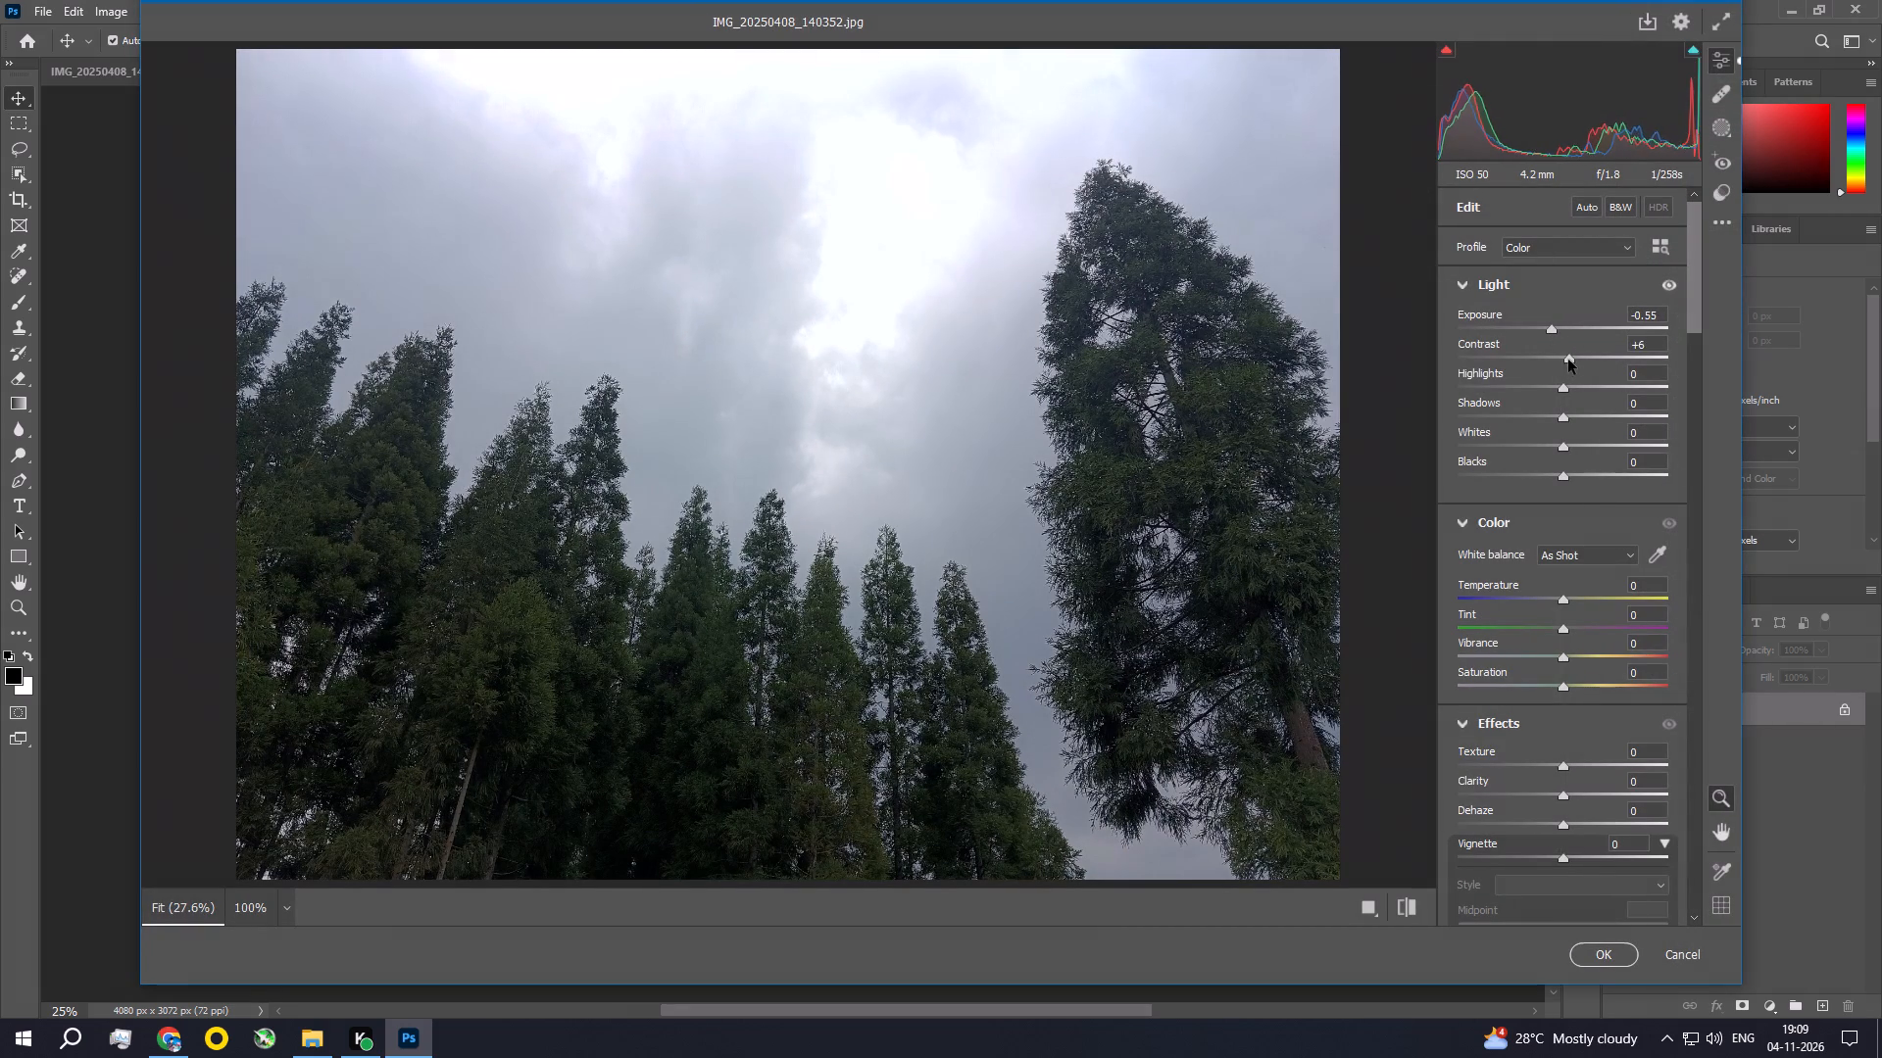
drag(1568, 360, 1572, 359)
drag(1563, 388, 1539, 385)
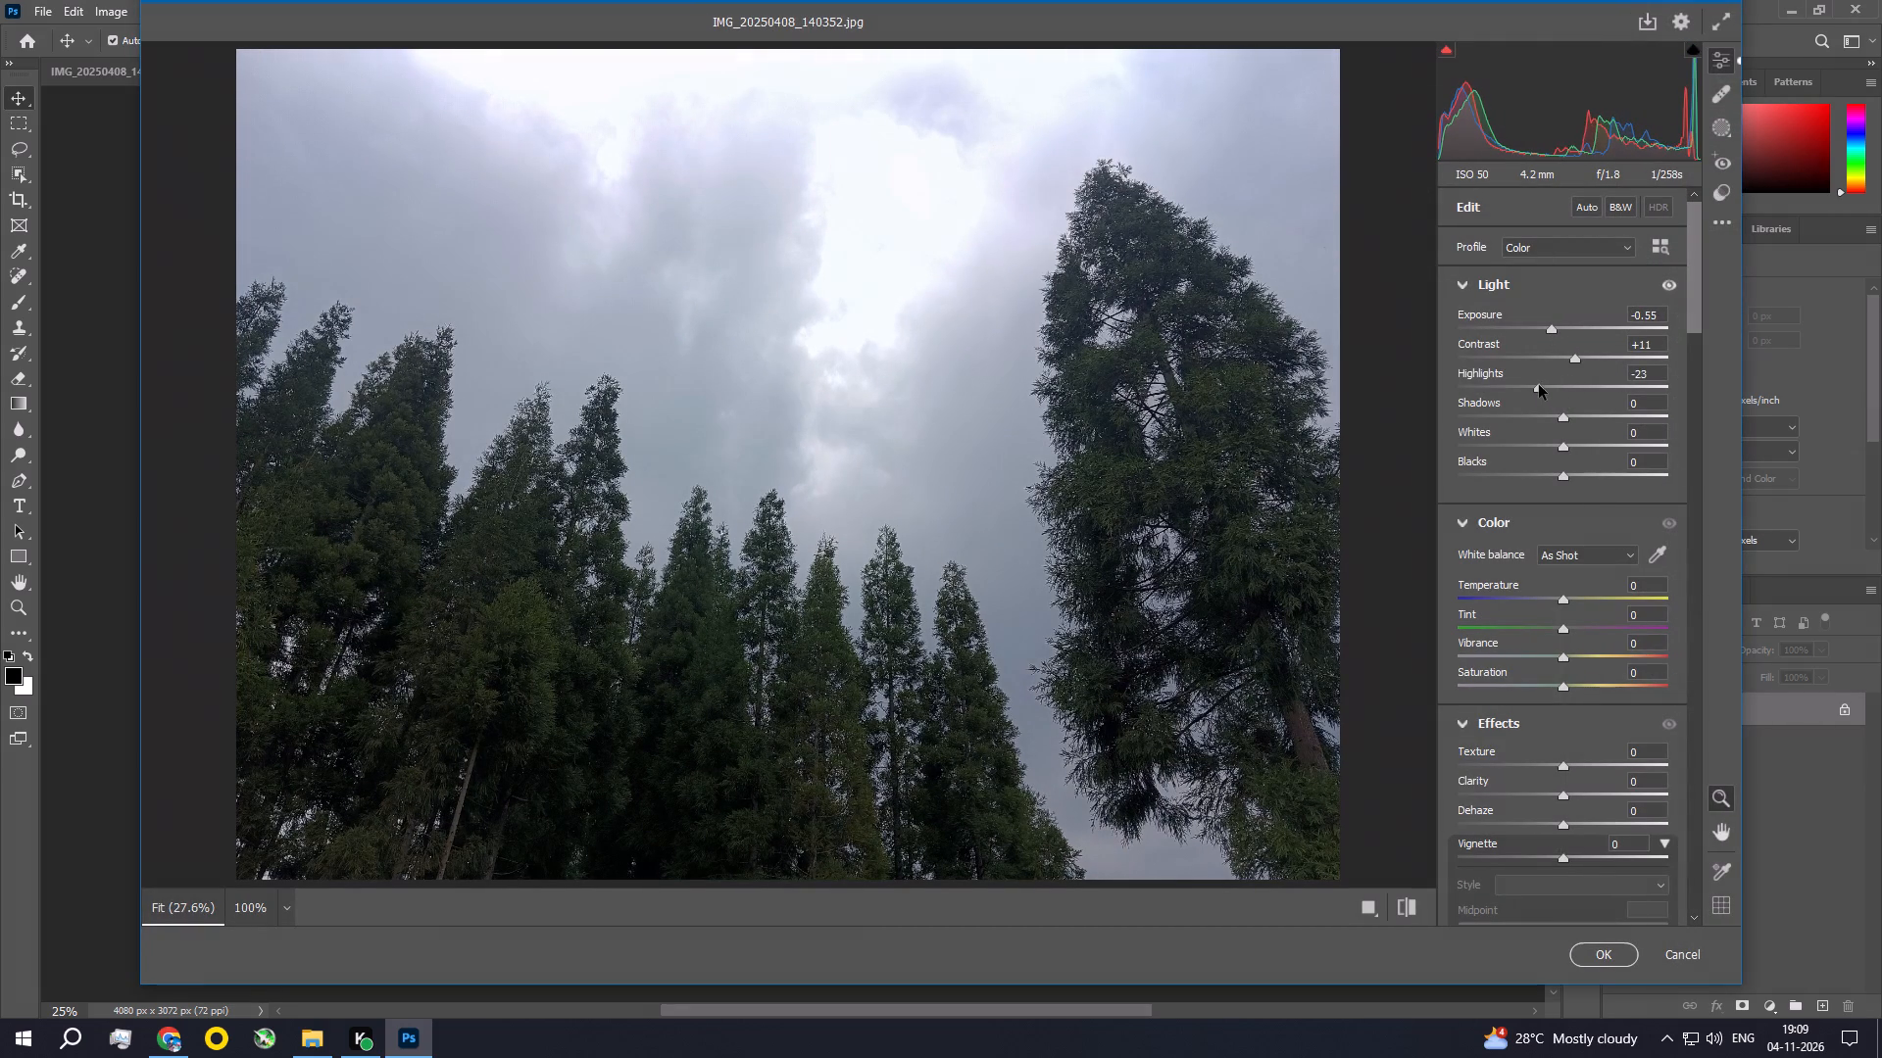
drag(1539, 385, 1595, 384)
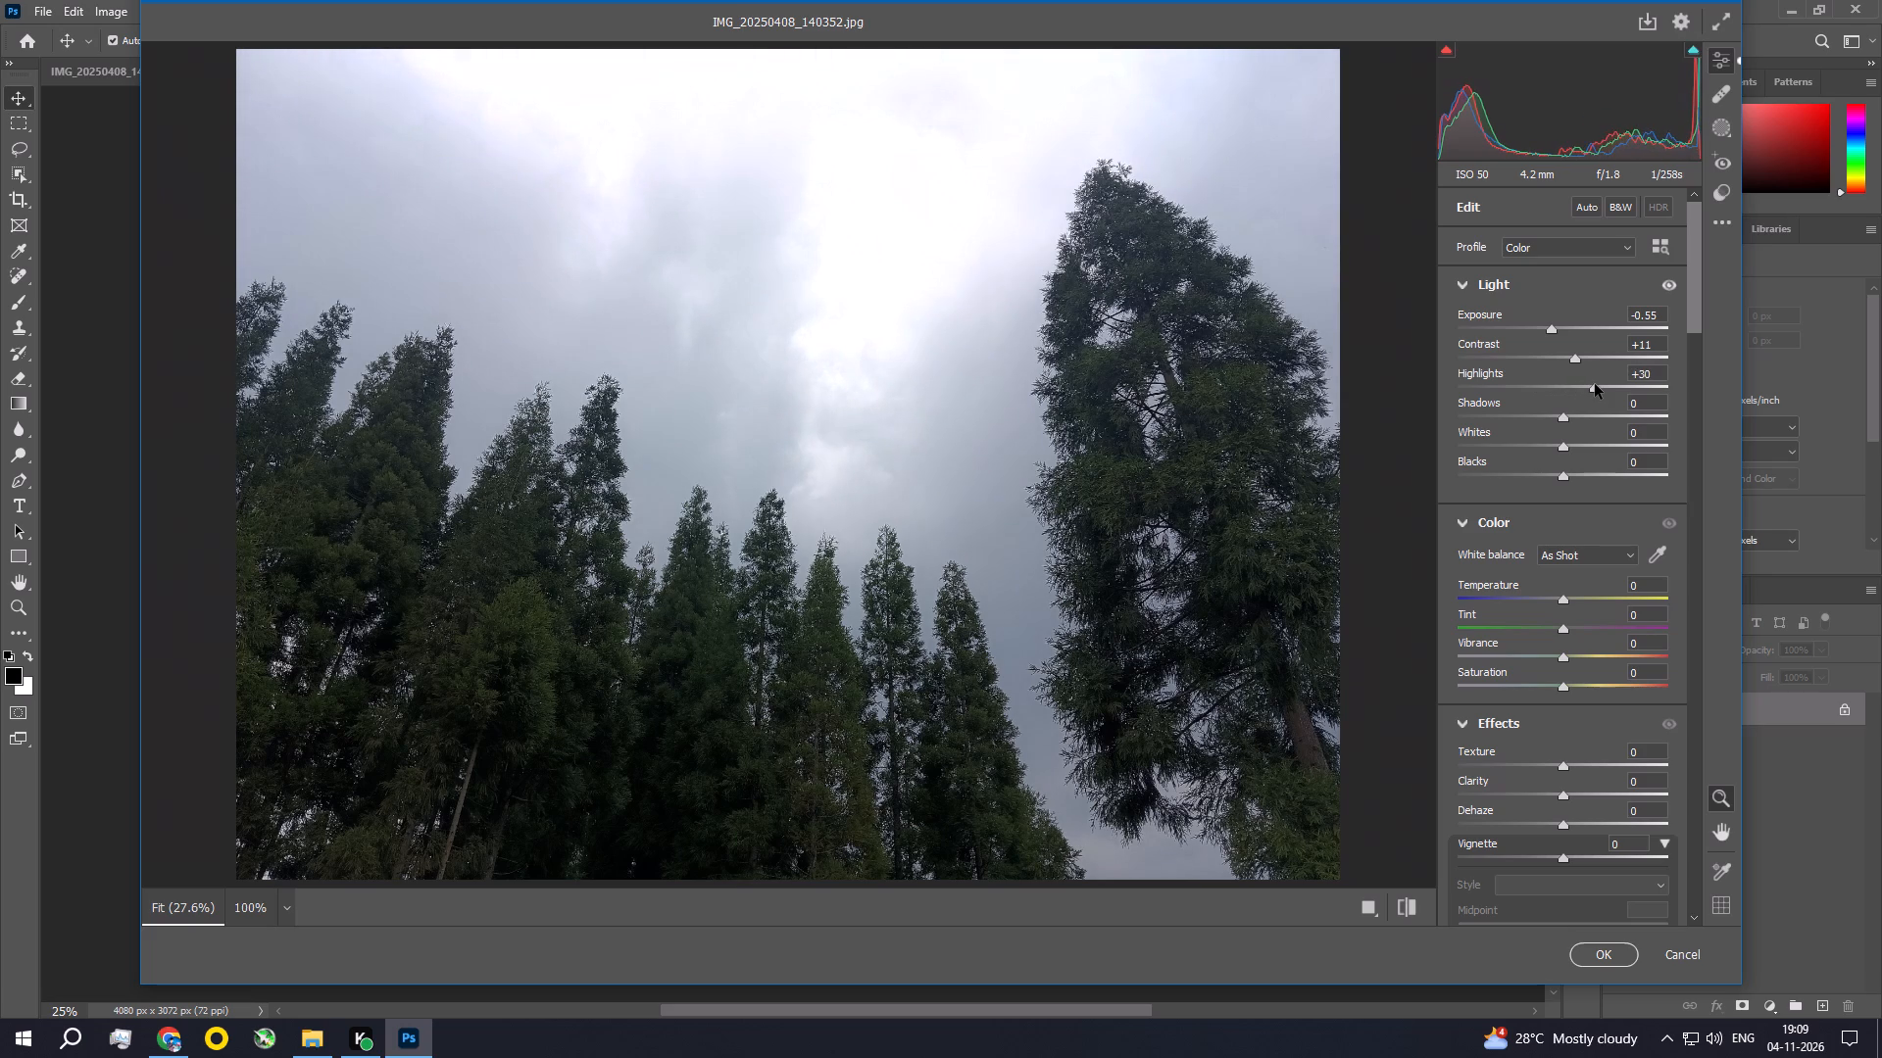
drag(1595, 384, 1557, 377)
drag(1563, 415, 1605, 421)
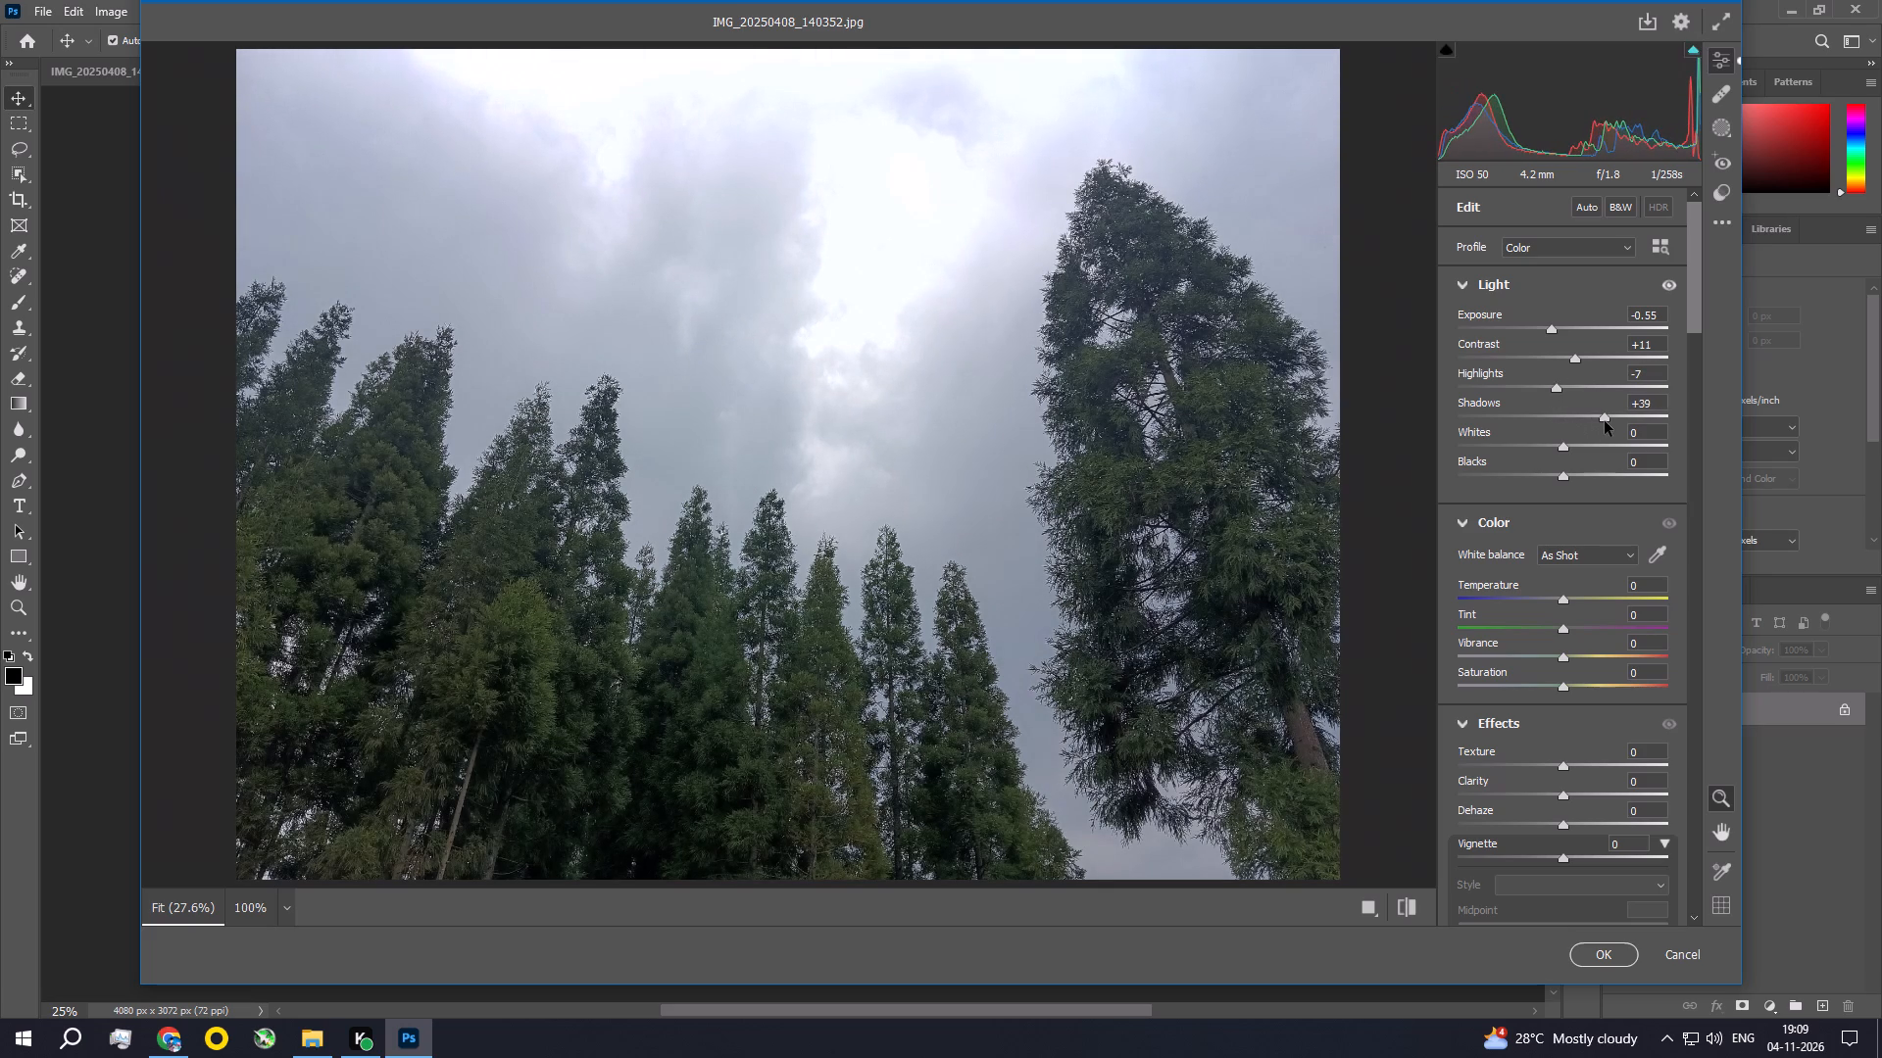
drag(1605, 421, 1618, 419)
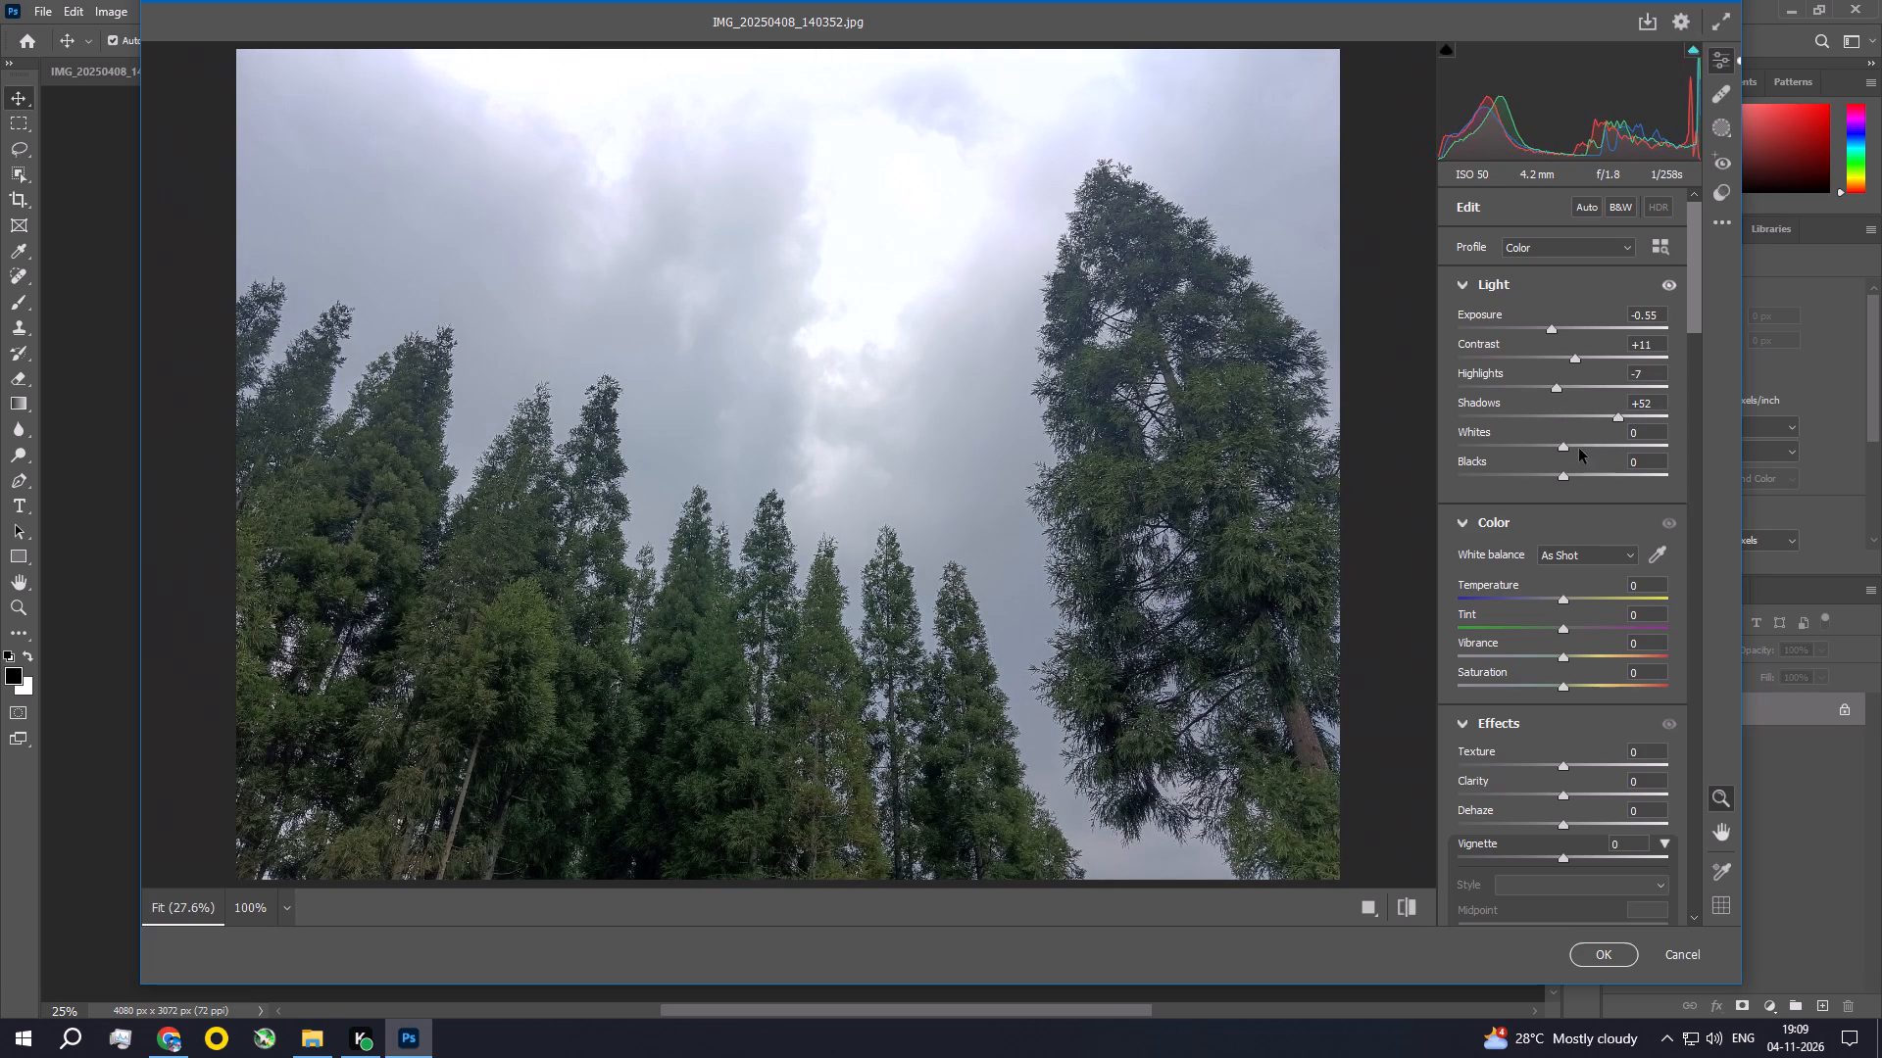
drag(1568, 446, 1545, 446)
drag(1560, 476, 1583, 471)
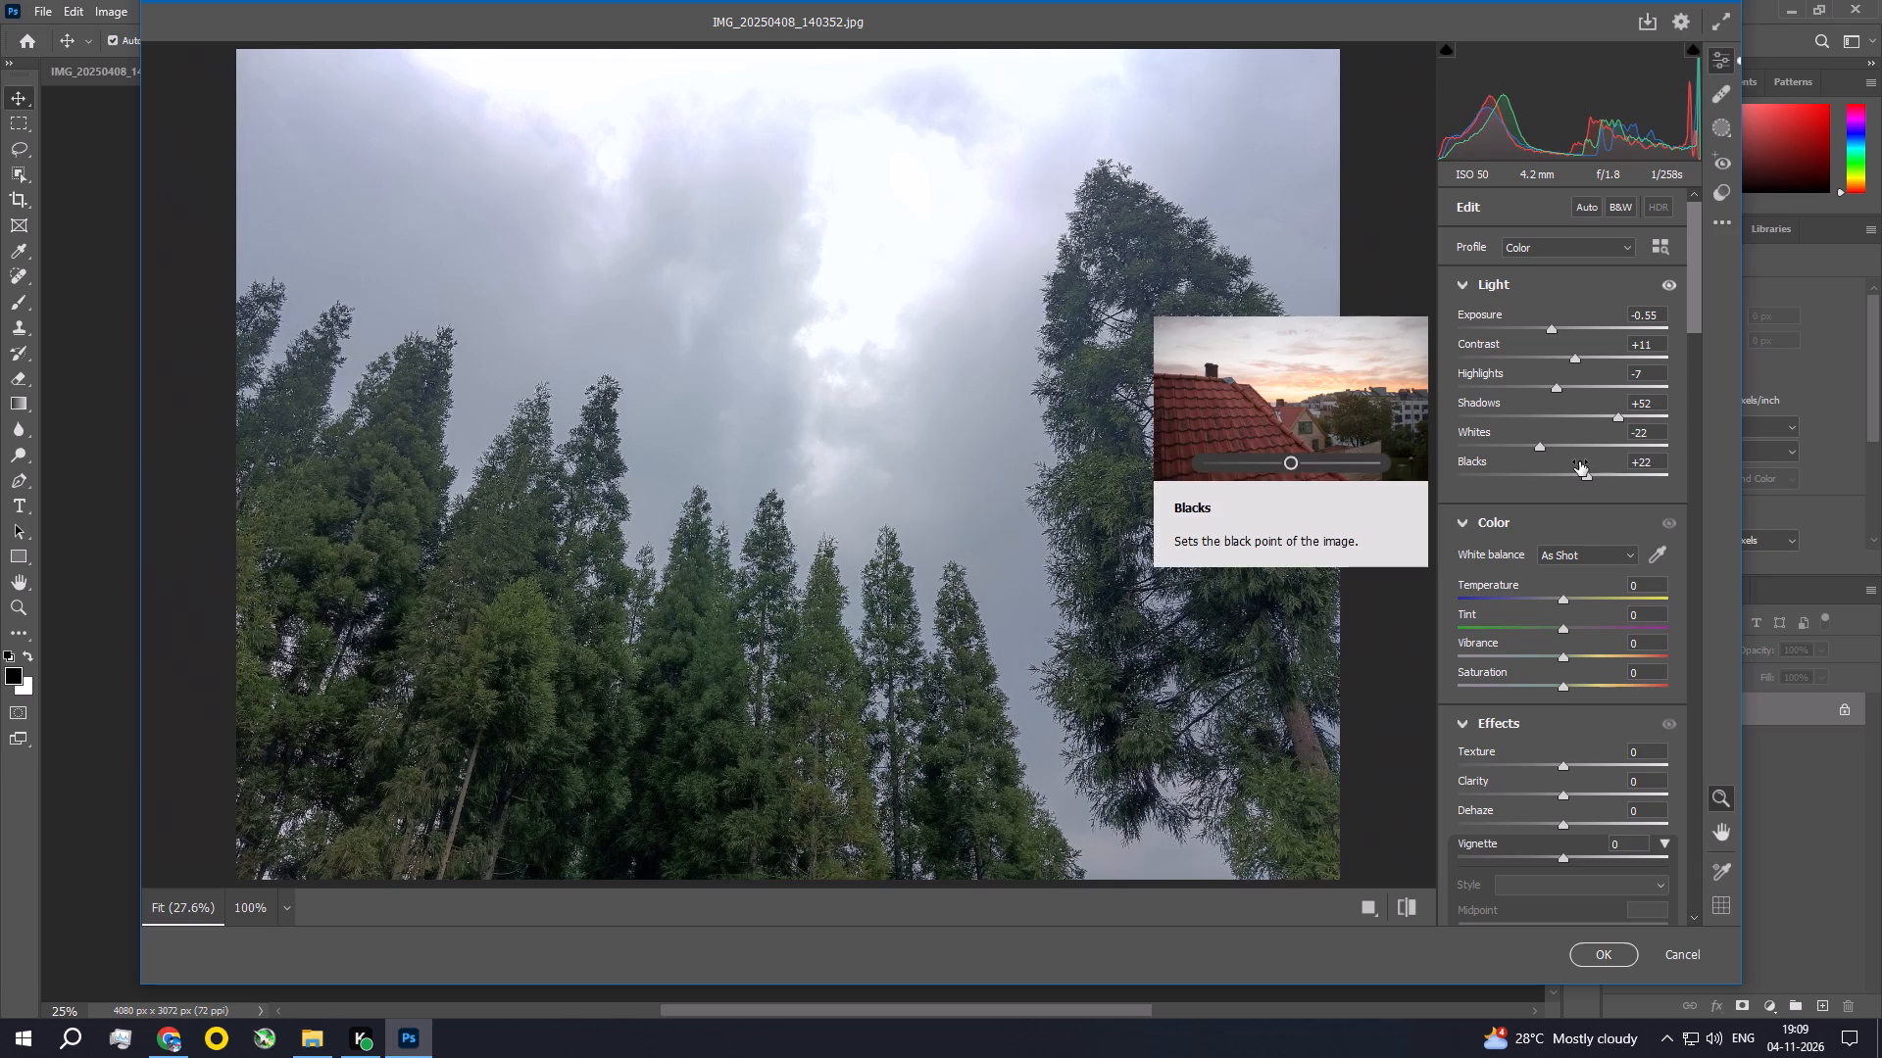
Raise the photo's colour intensity in Camera Raw with Vibrance at +10 and Saturation at +21.
drag(1689, 265, 1694, 317)
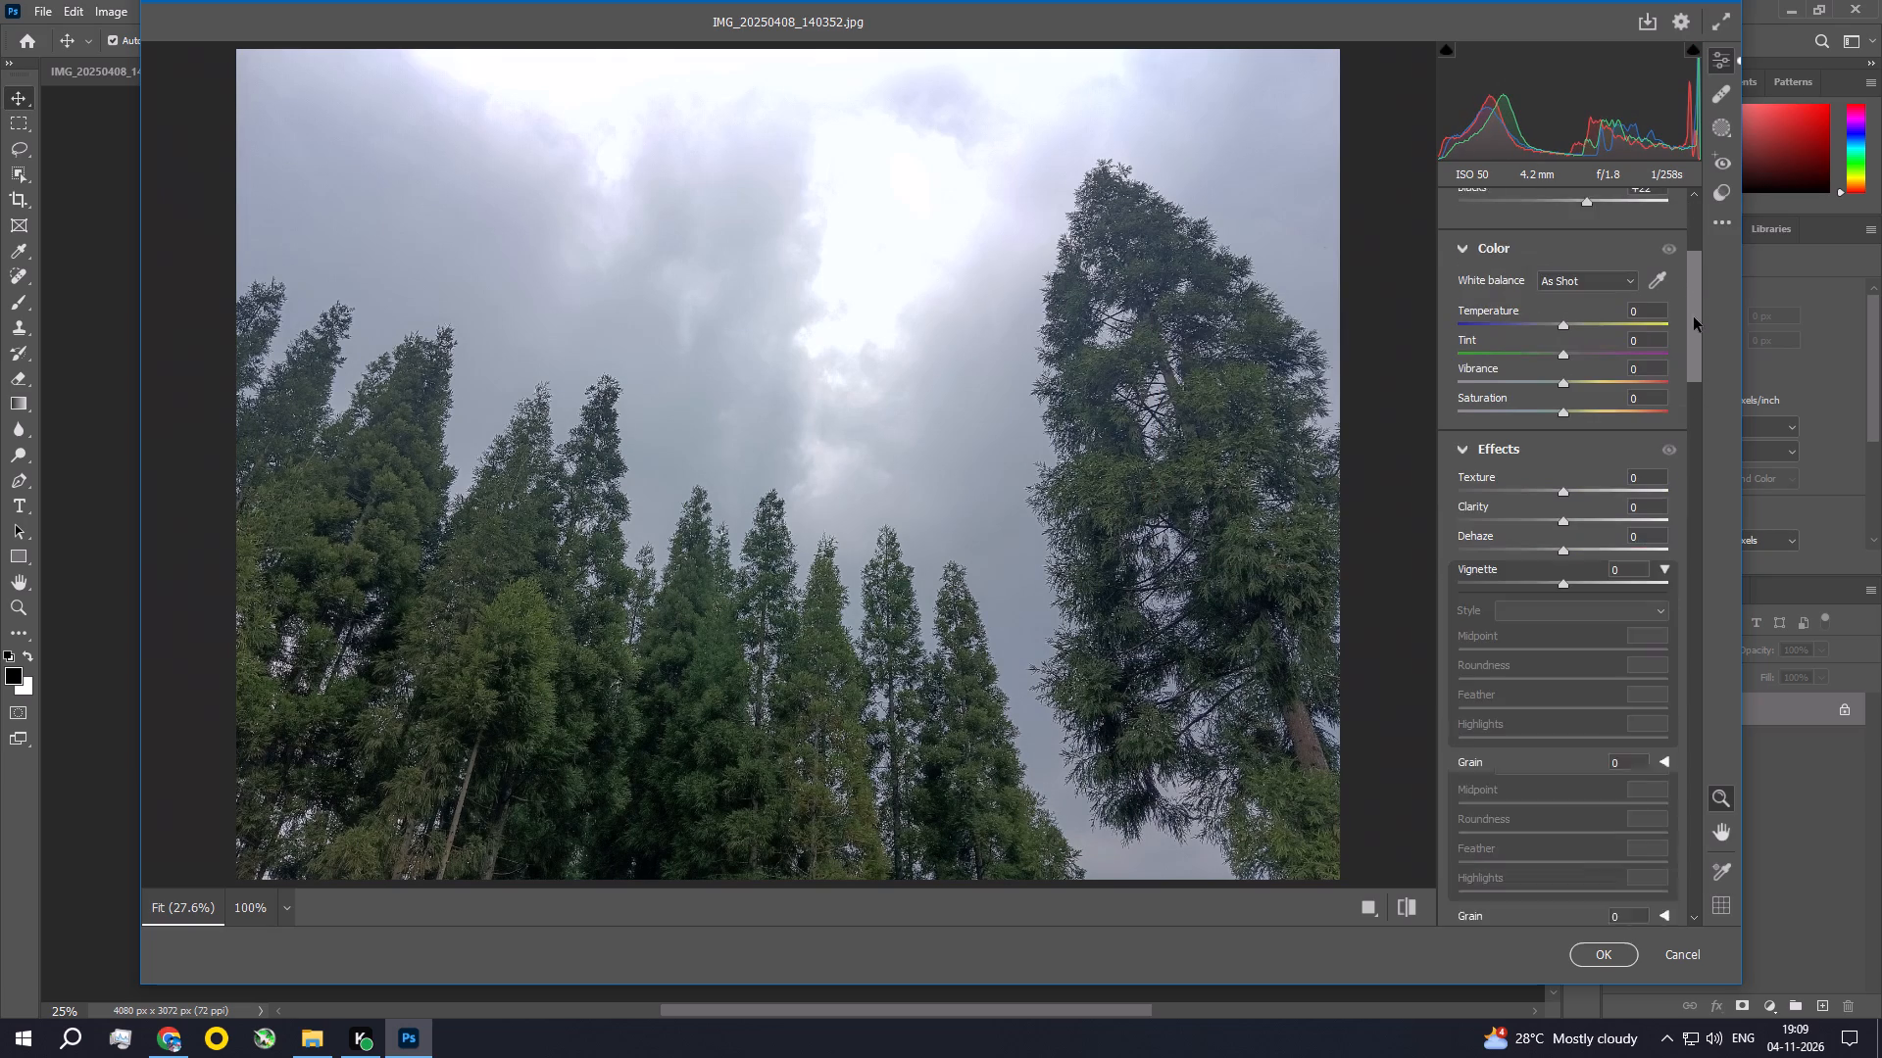
drag(1694, 317, 1692, 317)
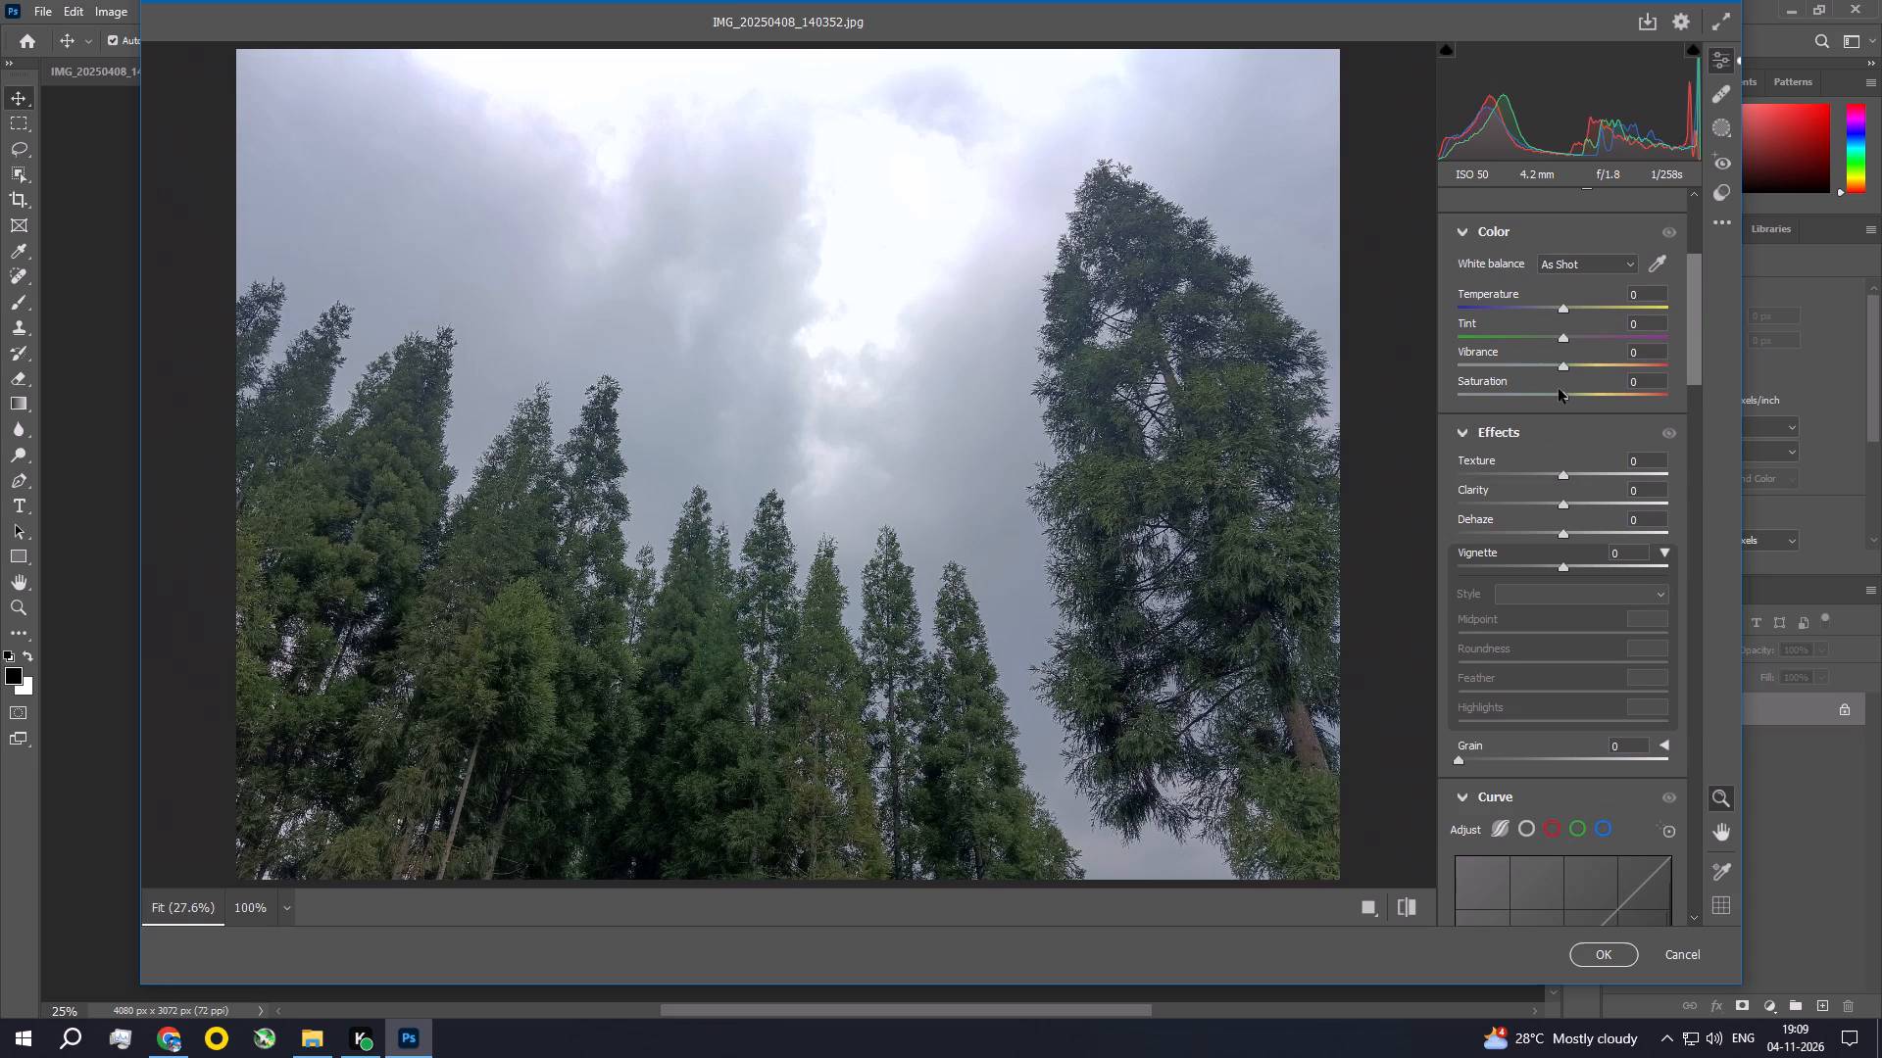
drag(1565, 366, 1575, 369)
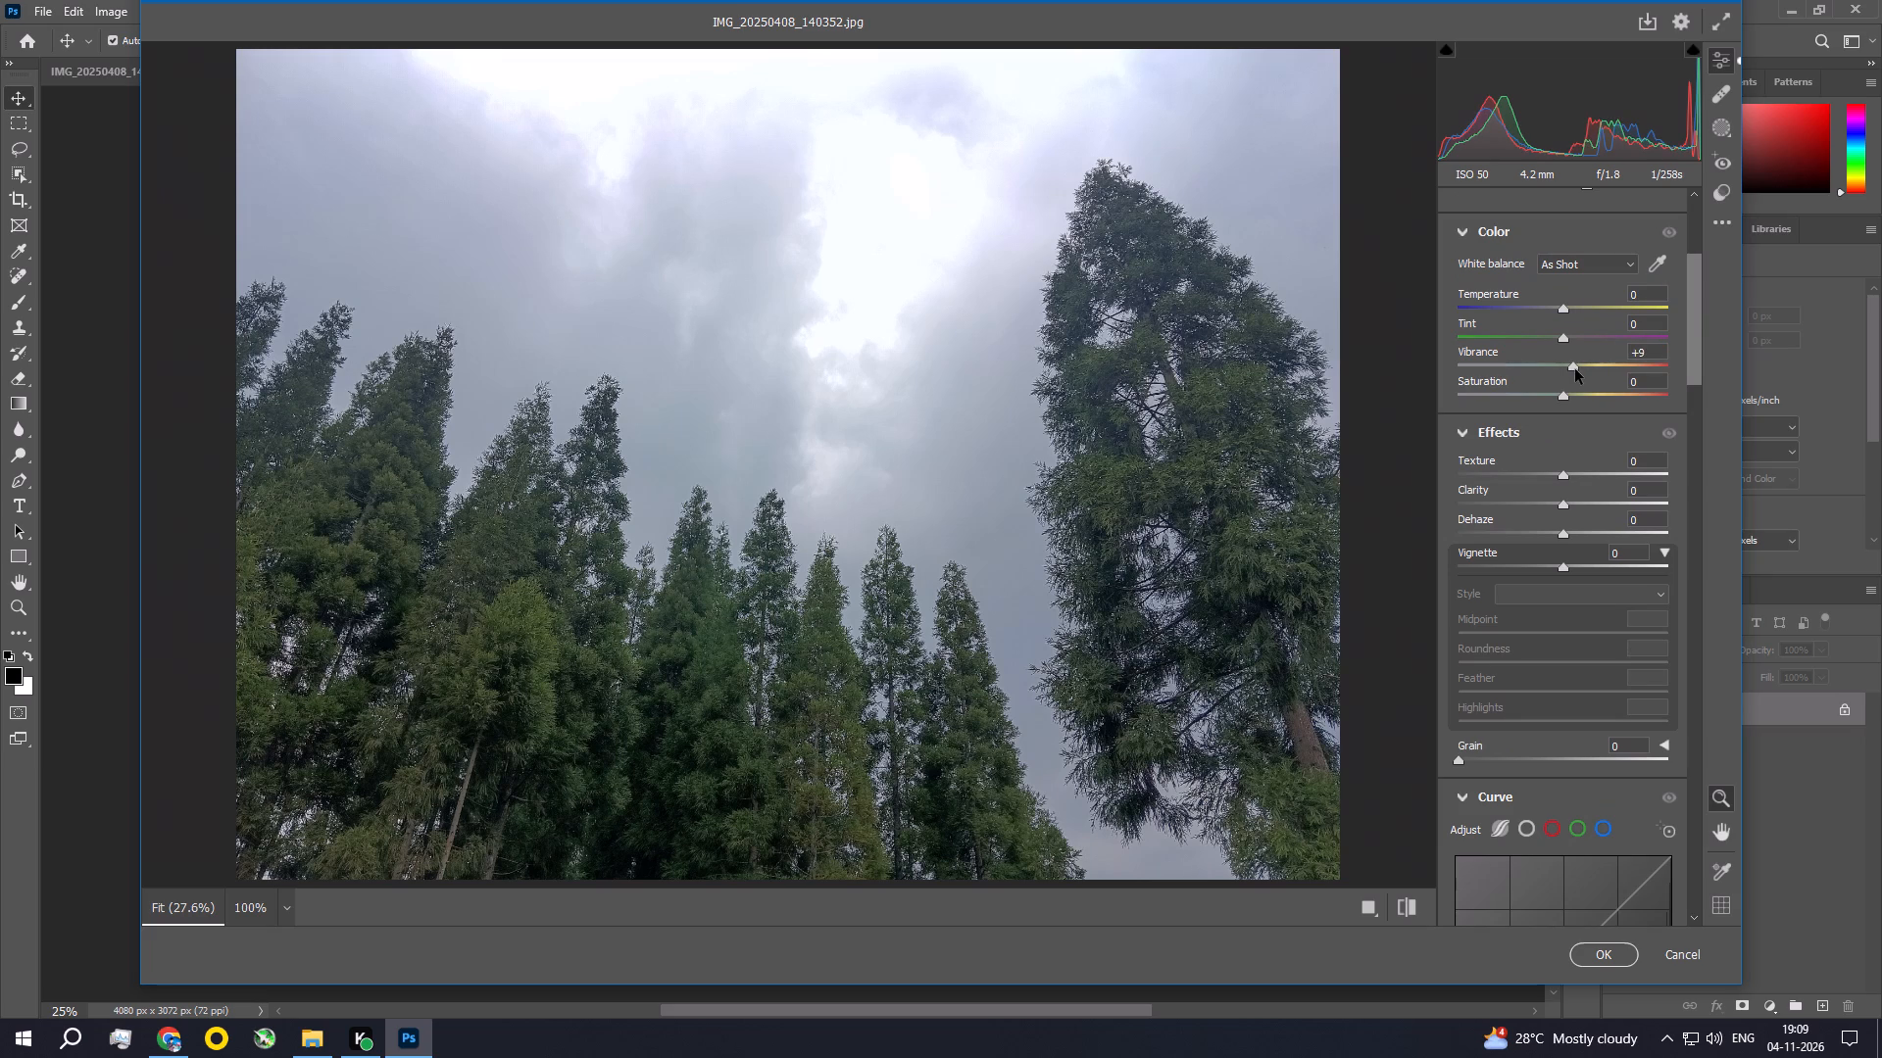
drag(1575, 369, 1578, 369)
drag(1578, 369, 1574, 370)
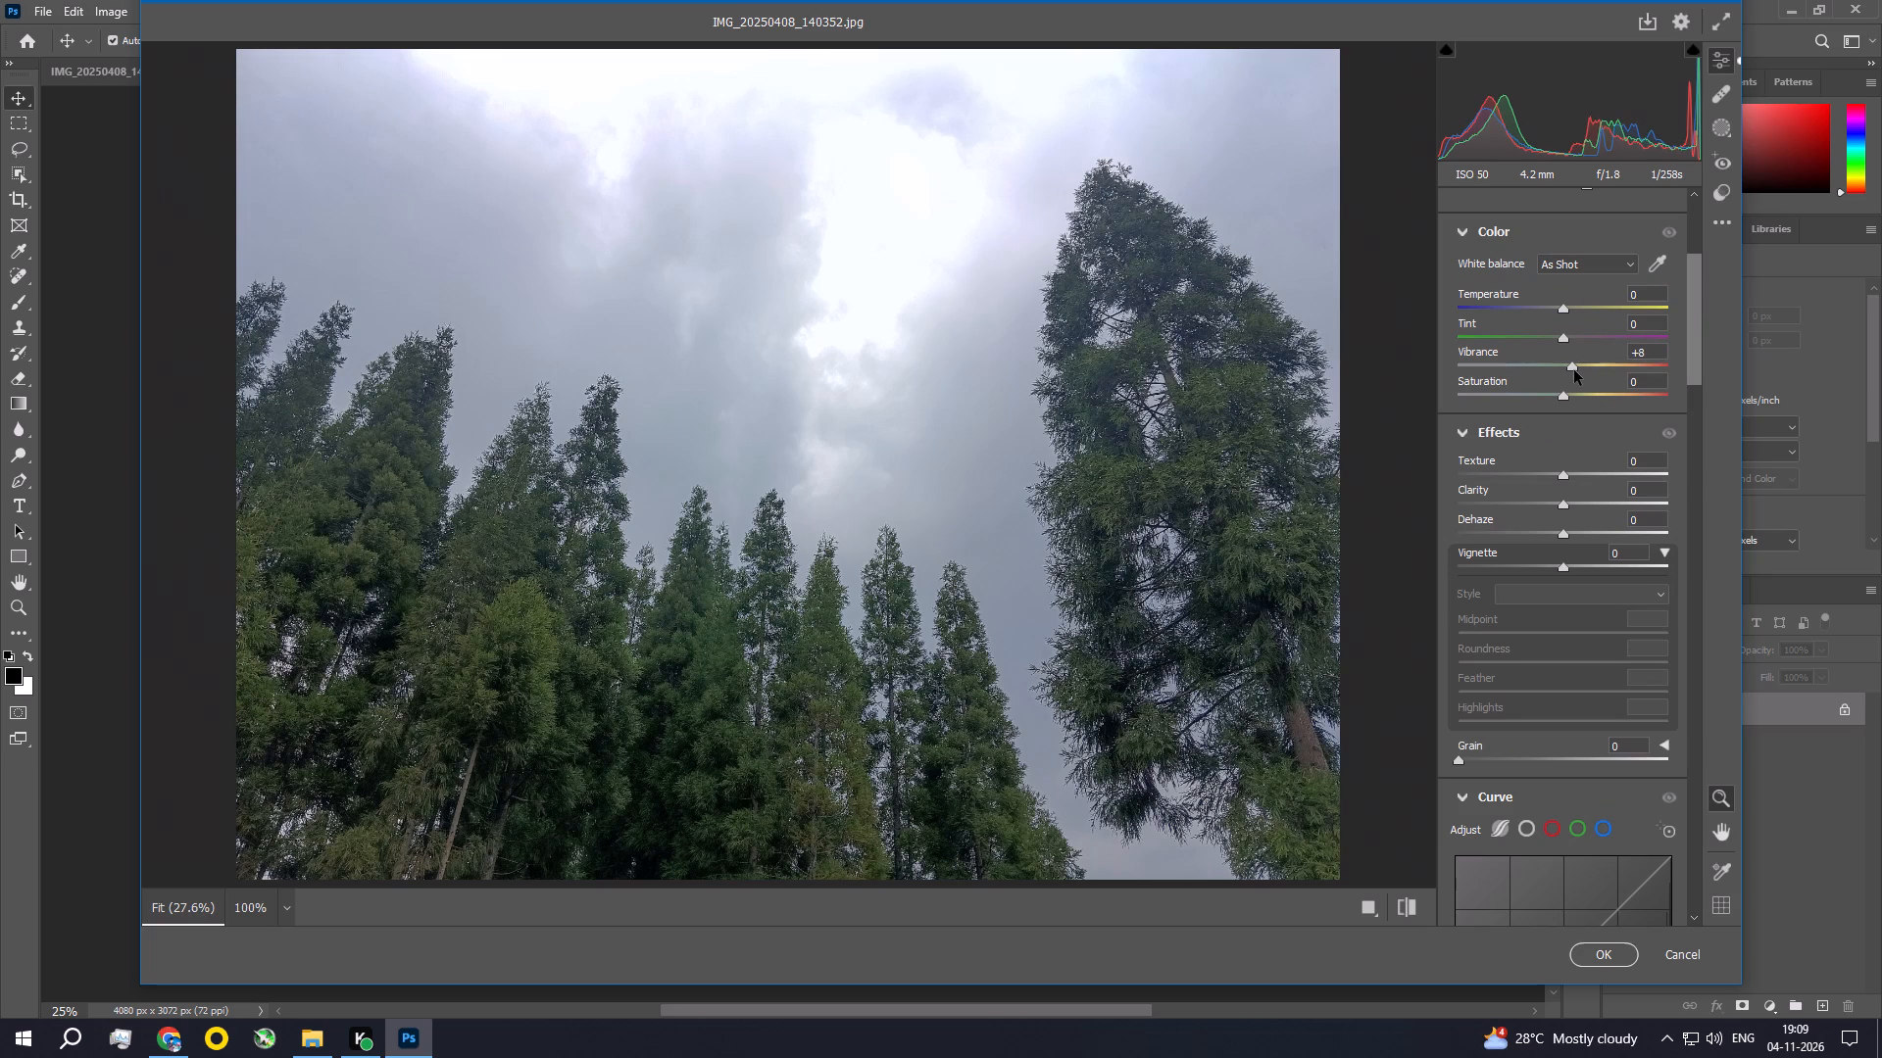
drag(1574, 370, 1574, 371)
drag(1574, 371, 1576, 371)
drag(1576, 399, 1577, 399)
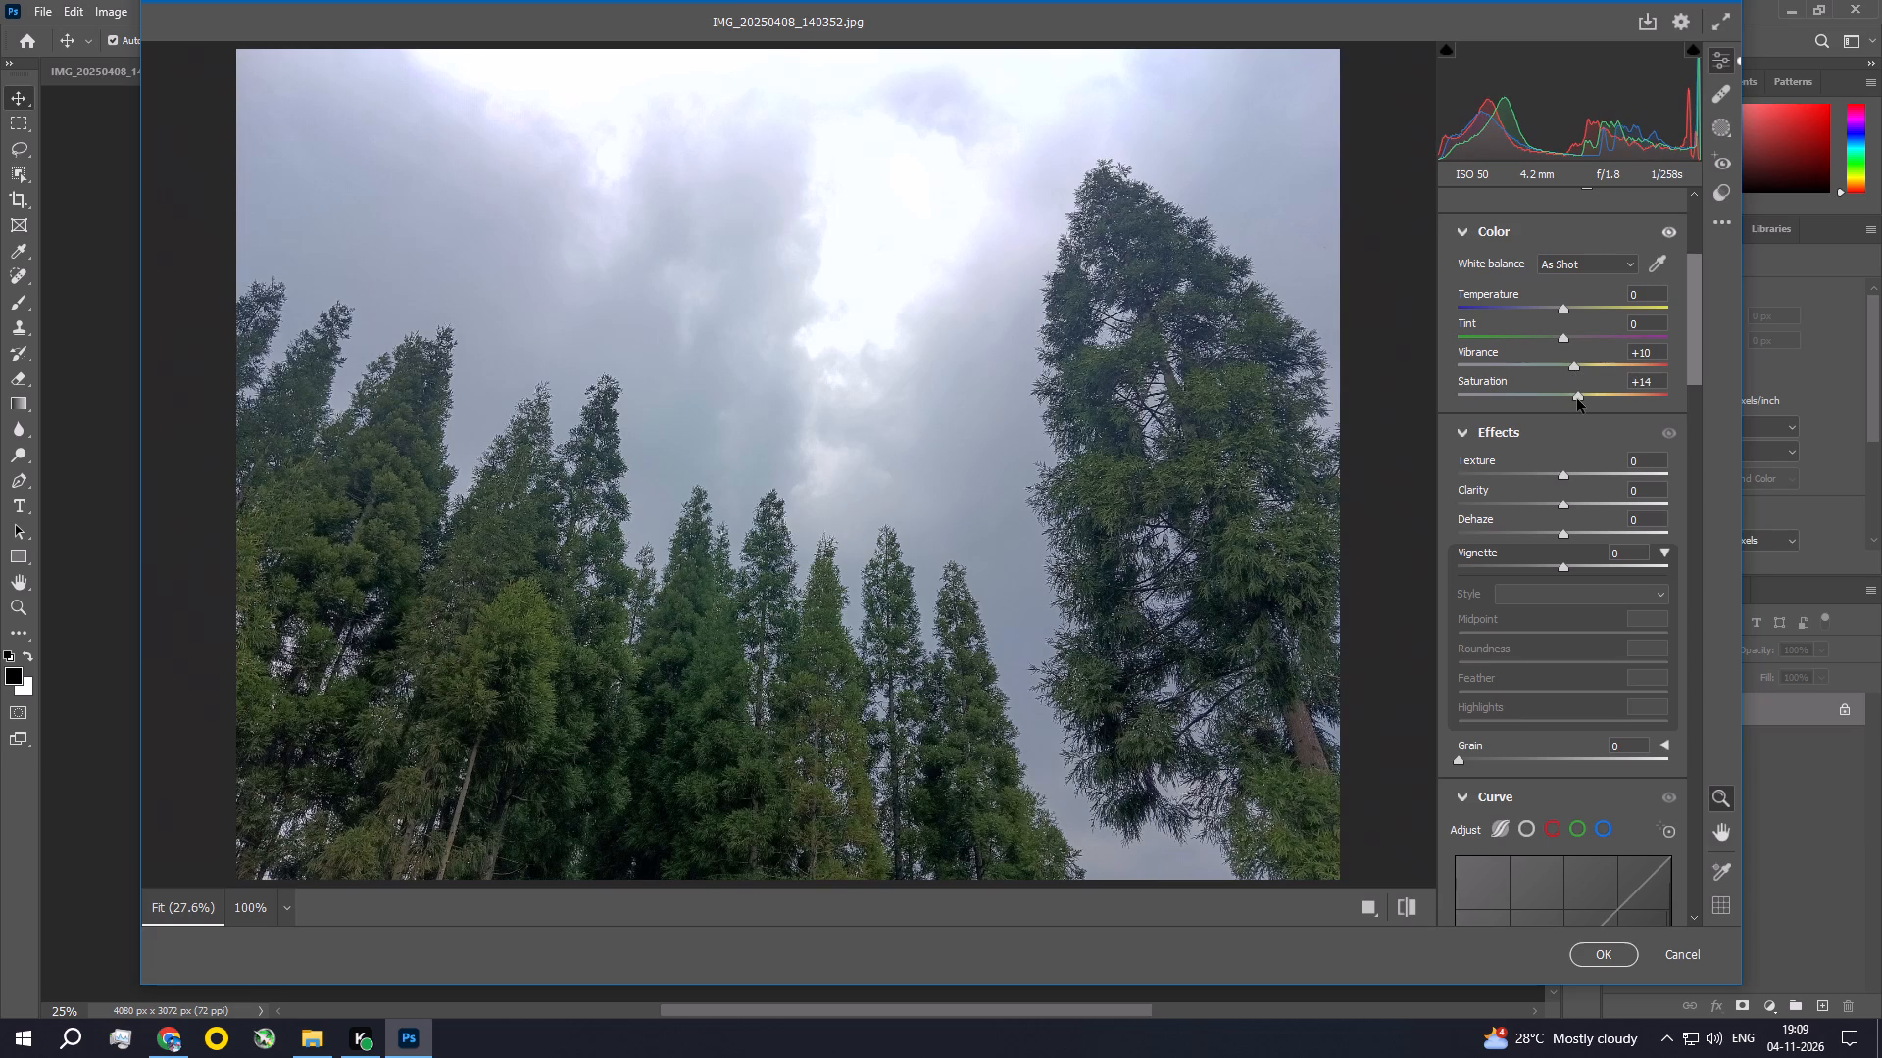
drag(1577, 399, 1585, 400)
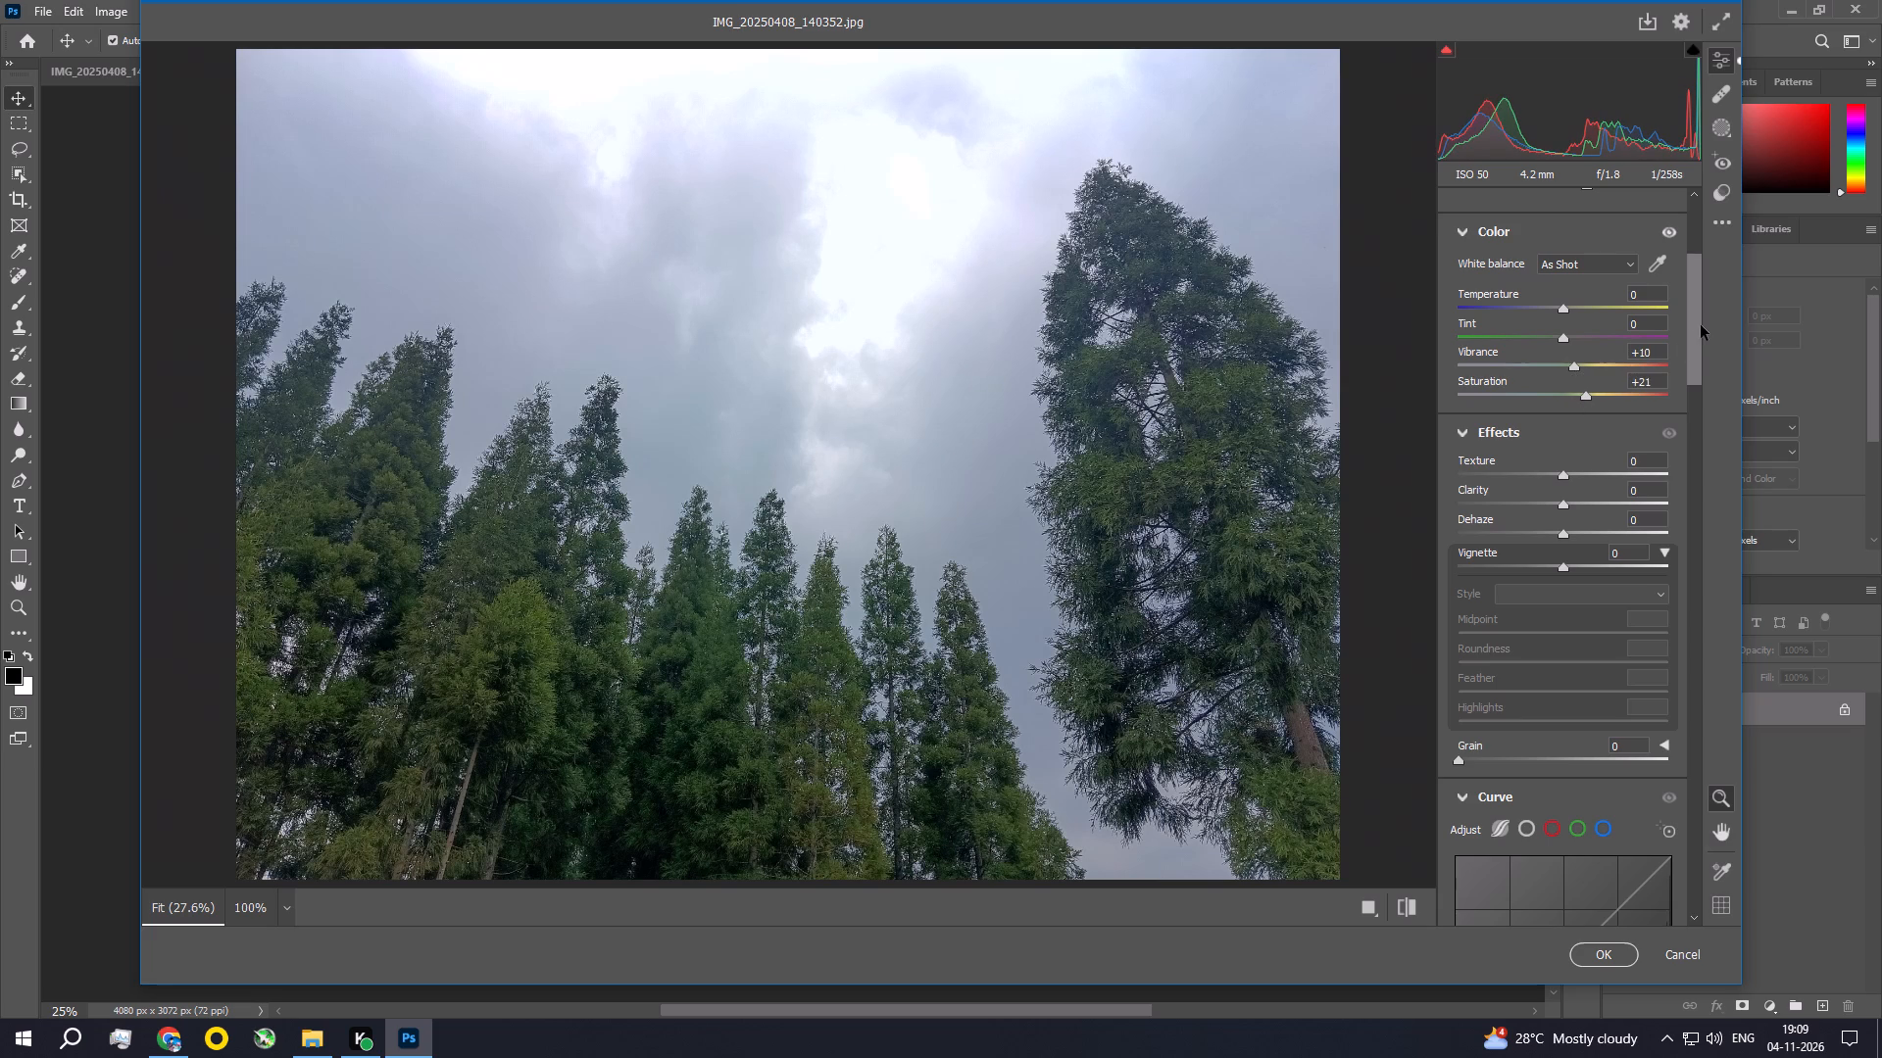
Sharpen the look of the trees and clouds with Texture at +9 and a slight increase in Clarity.
drag(1696, 320, 1699, 366)
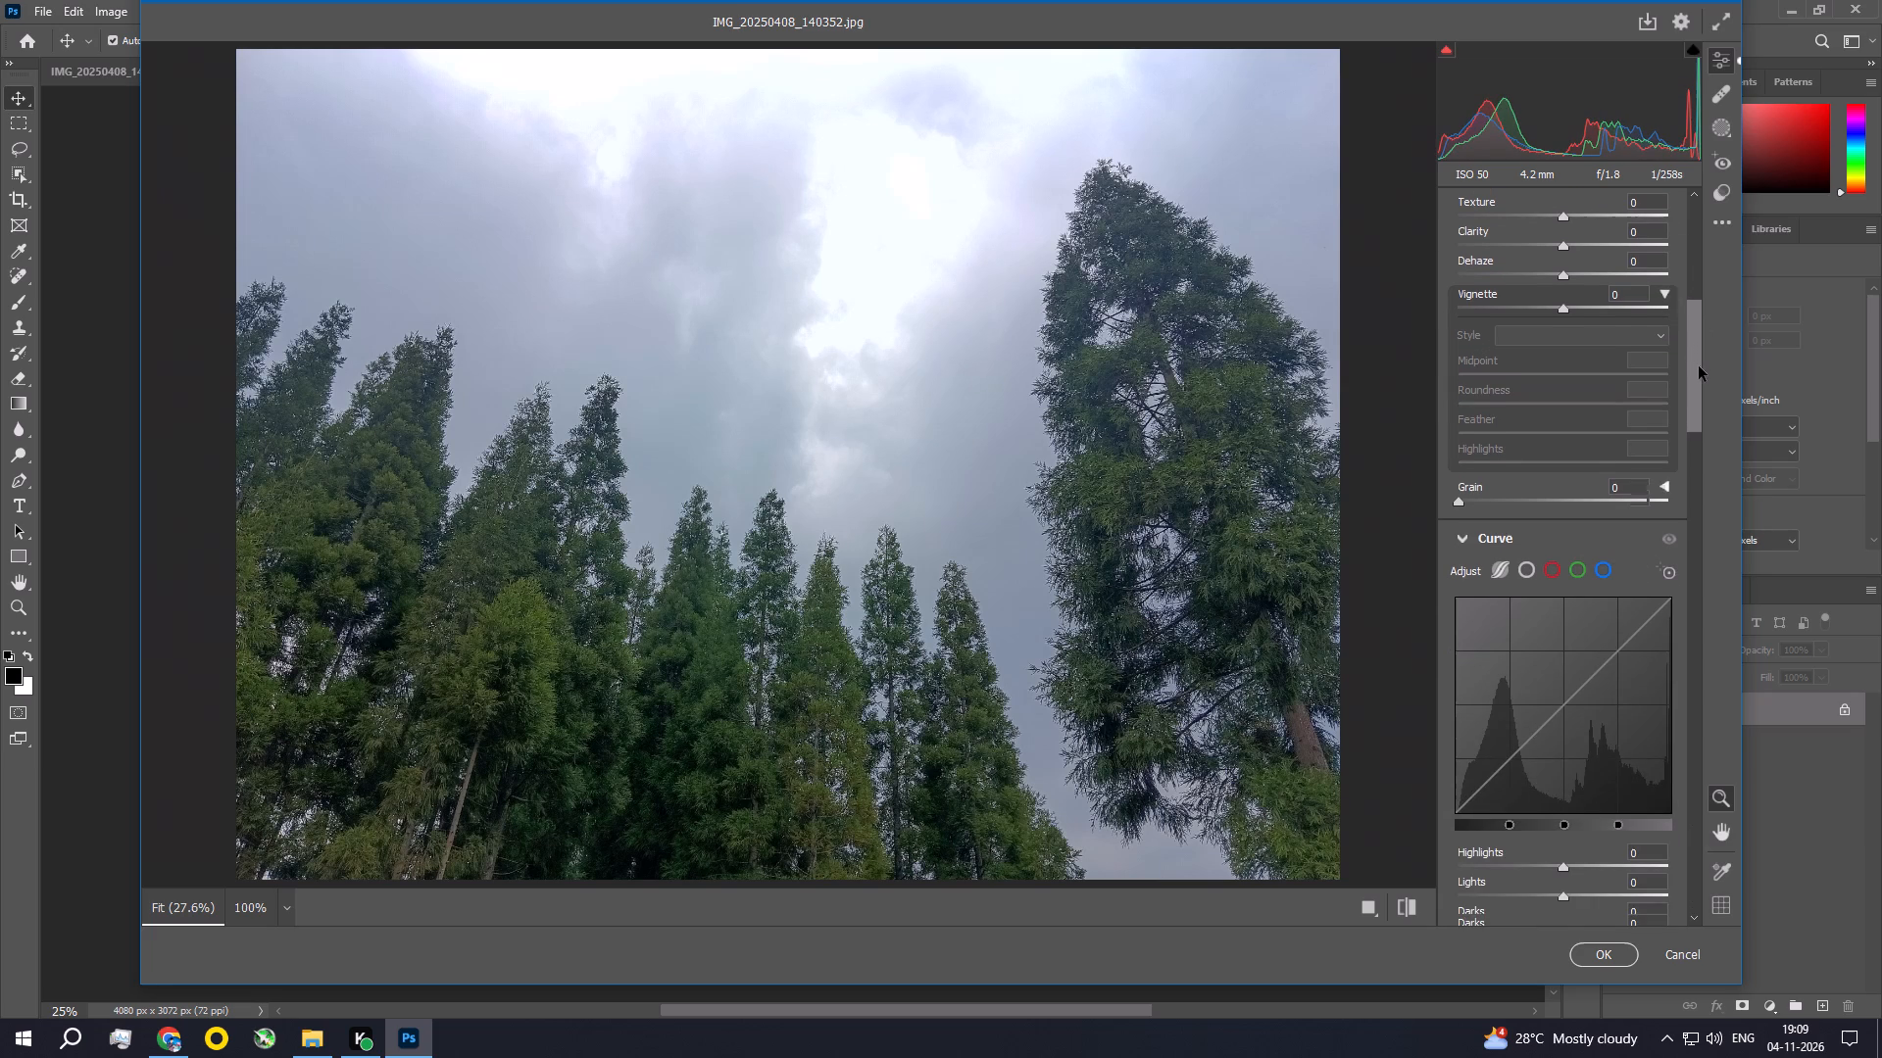
drag(1699, 366, 1693, 362)
drag(1567, 239, 1573, 242)
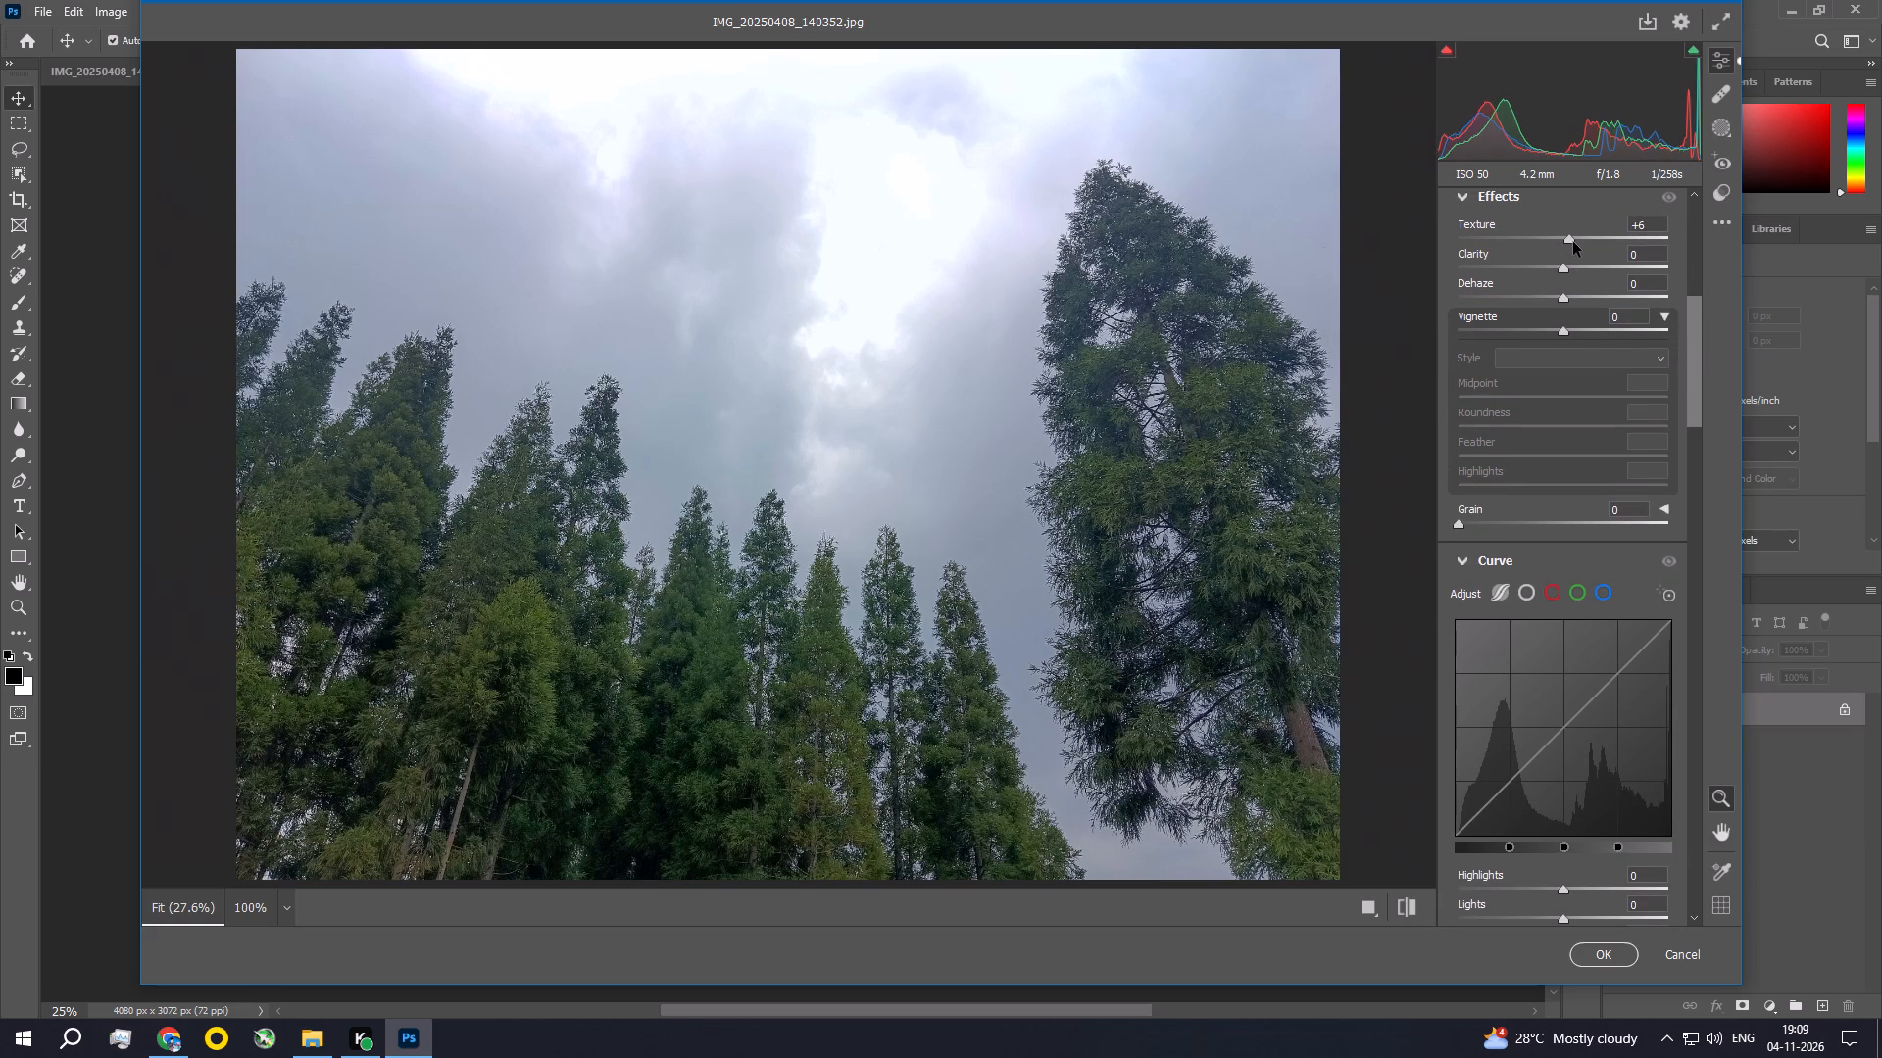
drag(1573, 242, 1577, 244)
click(1560, 275)
drag(1560, 269, 1562, 270)
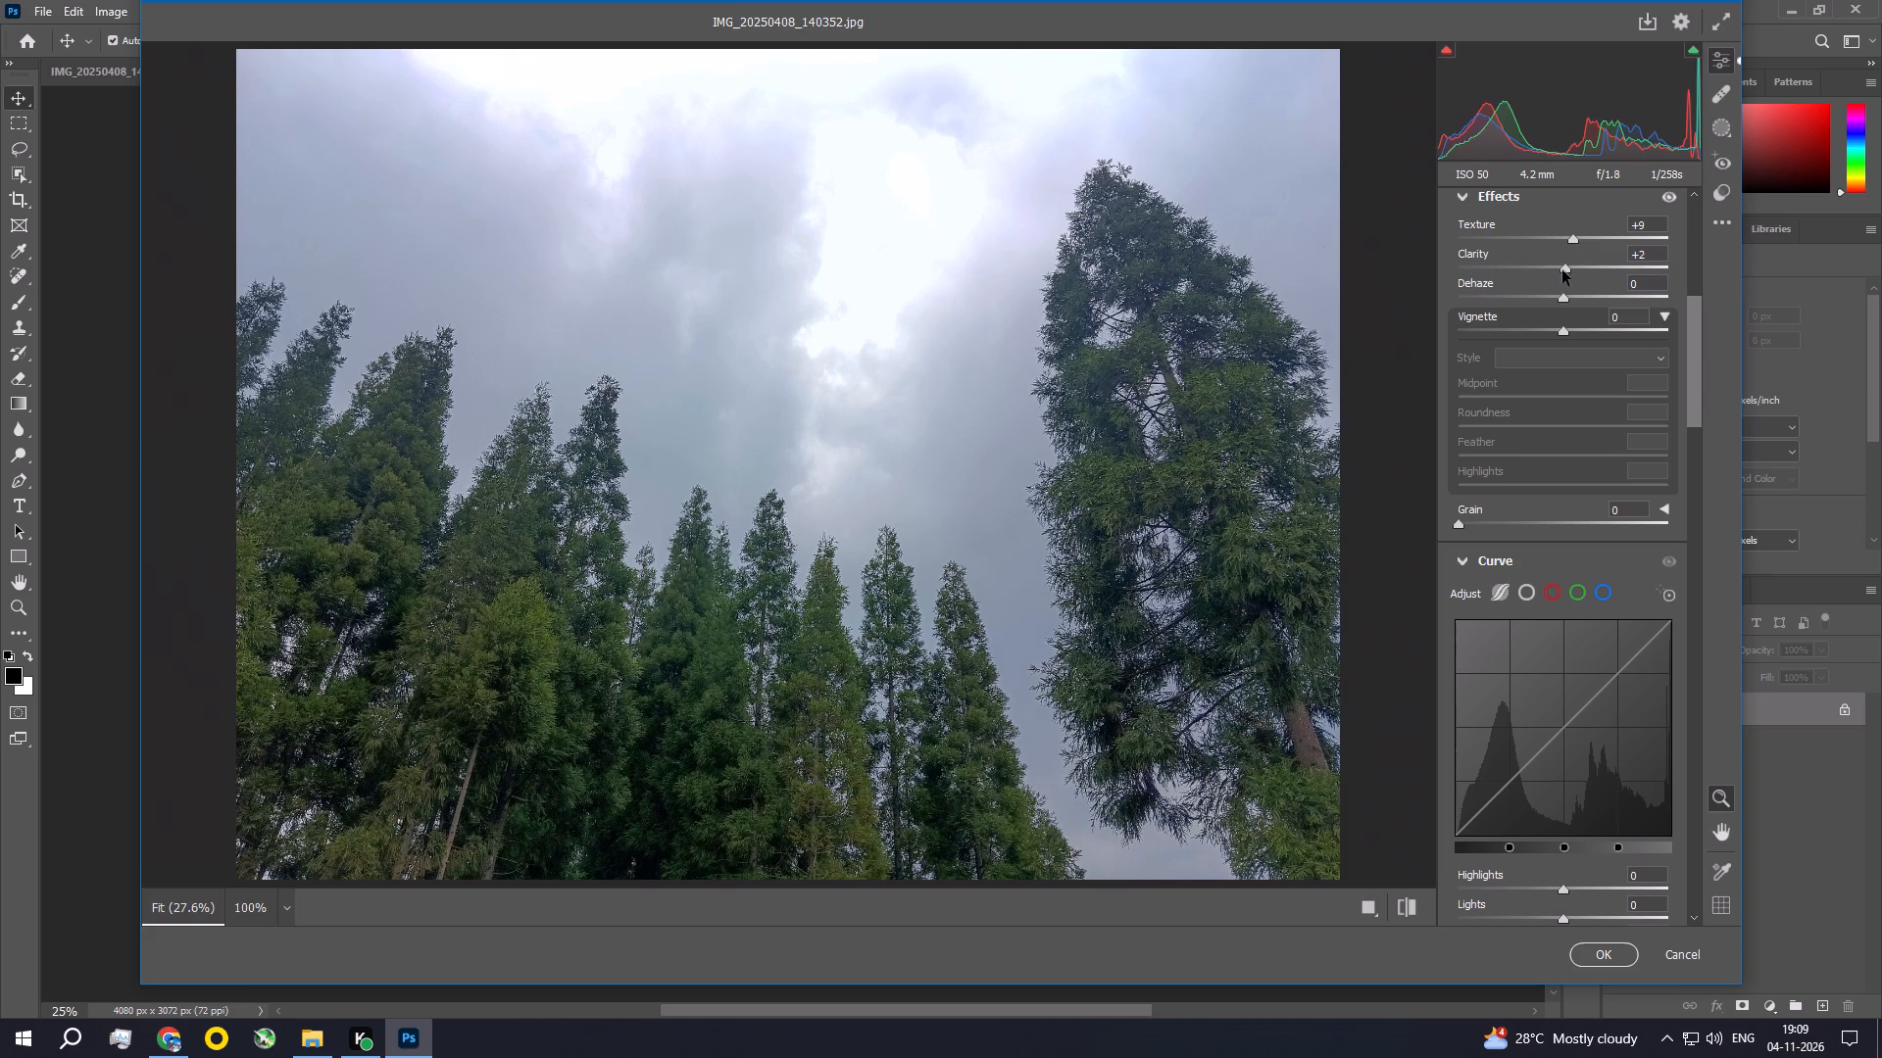
drag(1562, 270, 1570, 271)
Darken the bright tones on the parametric curve with Highlights at -21 and Lights at -12.
drag(1697, 347, 1695, 385)
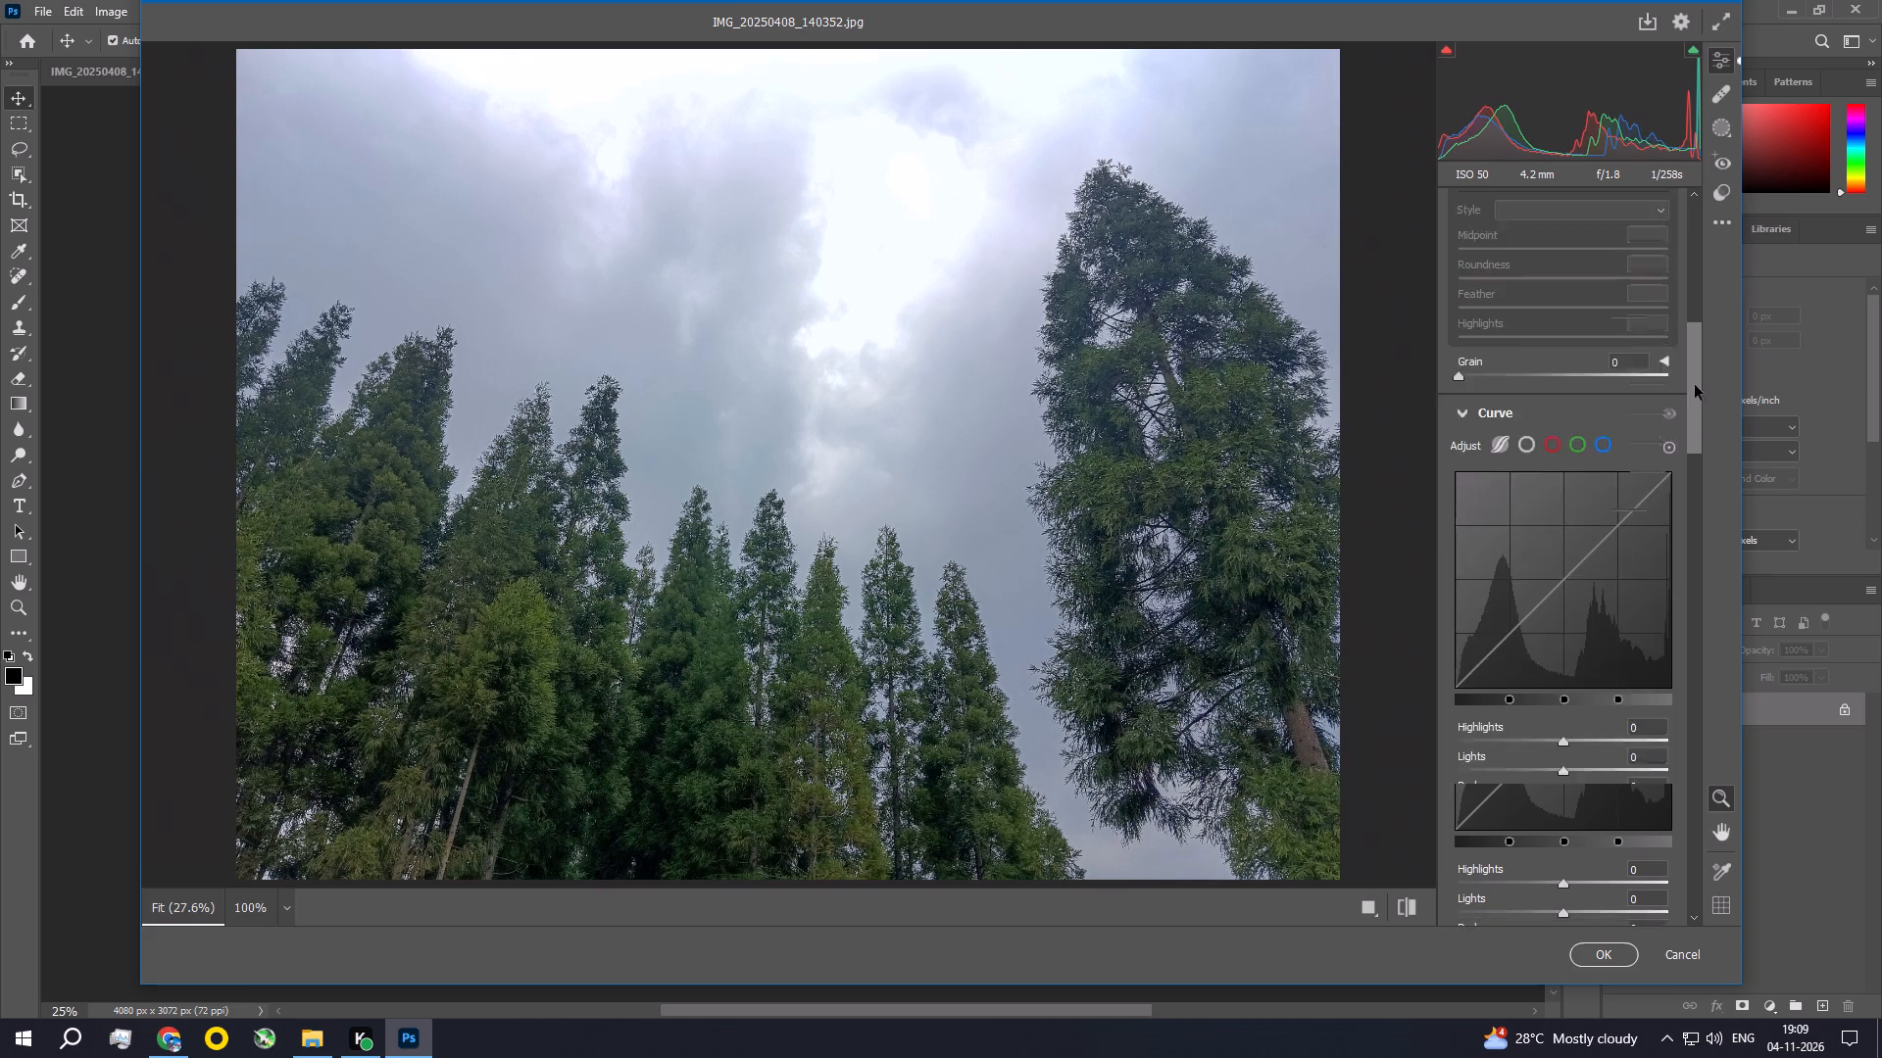
drag(1695, 385, 1697, 425)
drag(1568, 447, 1547, 444)
drag(1561, 479, 1549, 470)
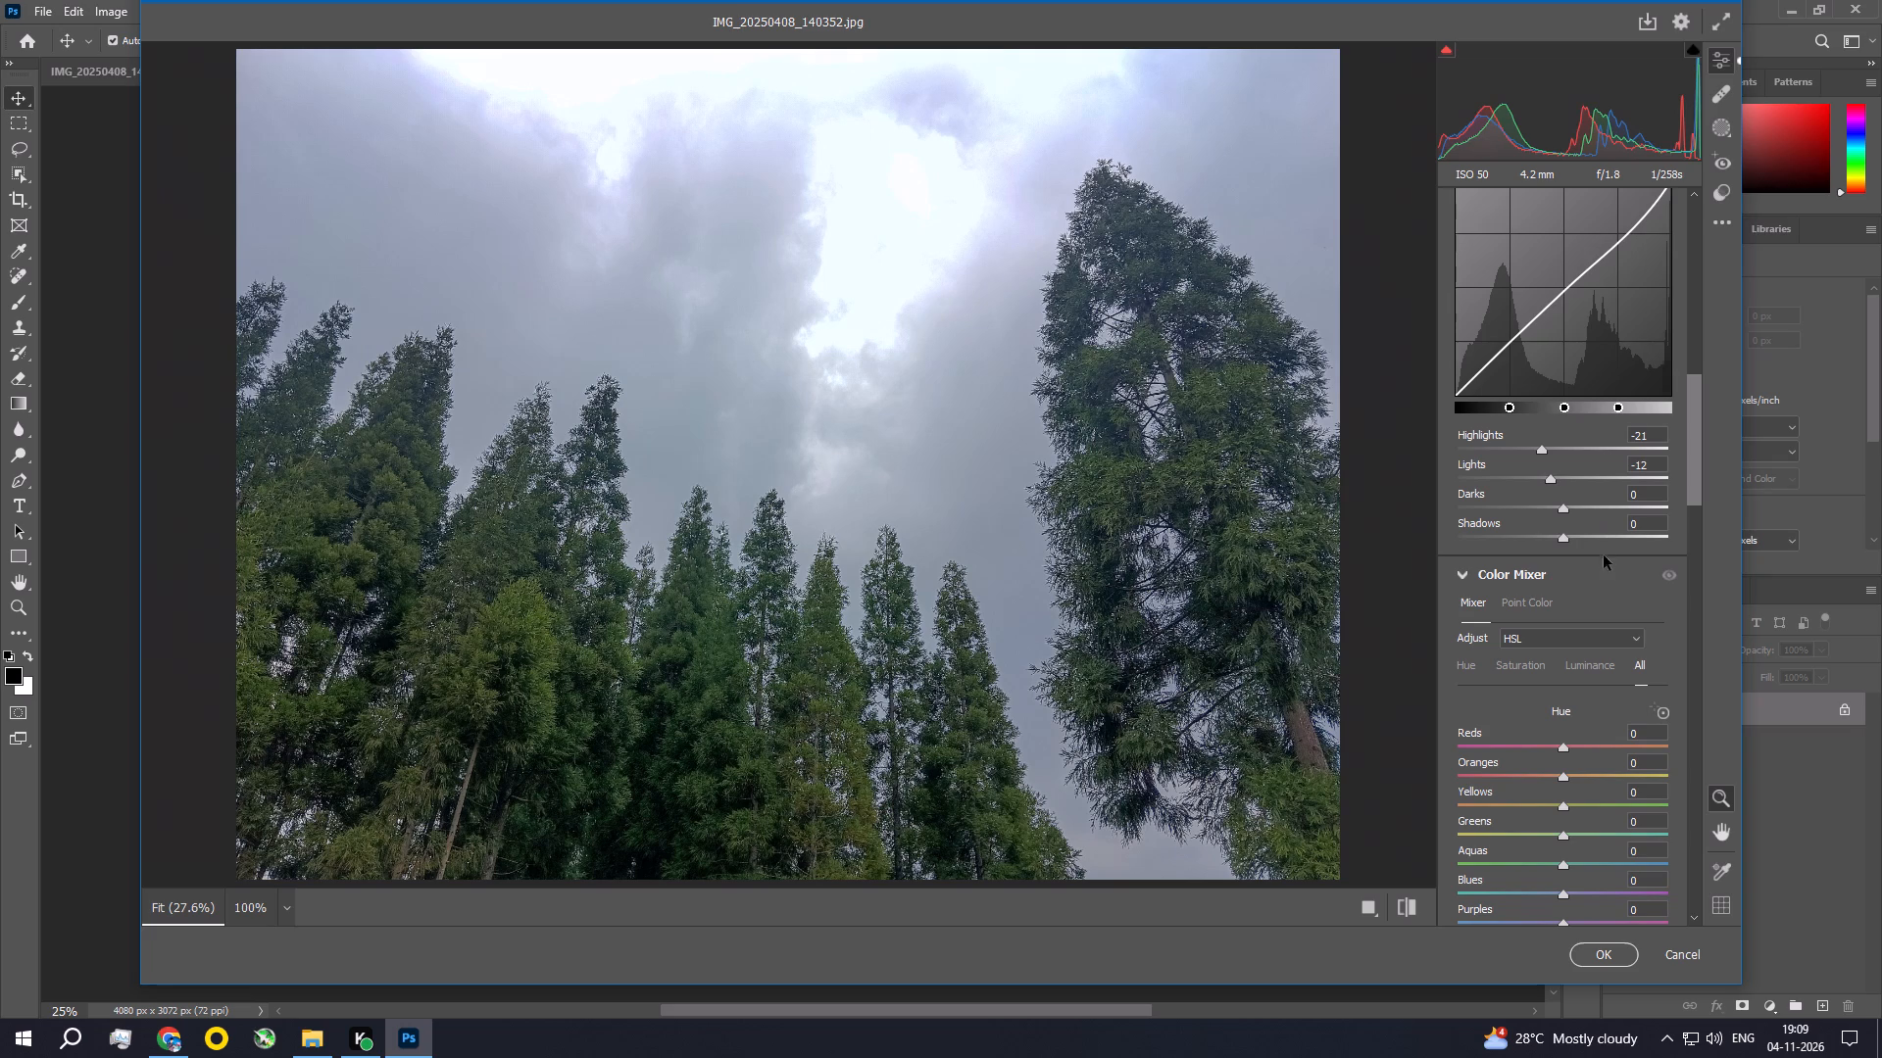
In the Color Mixer, set Oranges saturation to +17, Yellows saturation to +14 and Oranges luminance to +14, and commit the Camera Raw edits.
drag(1694, 443, 1697, 471)
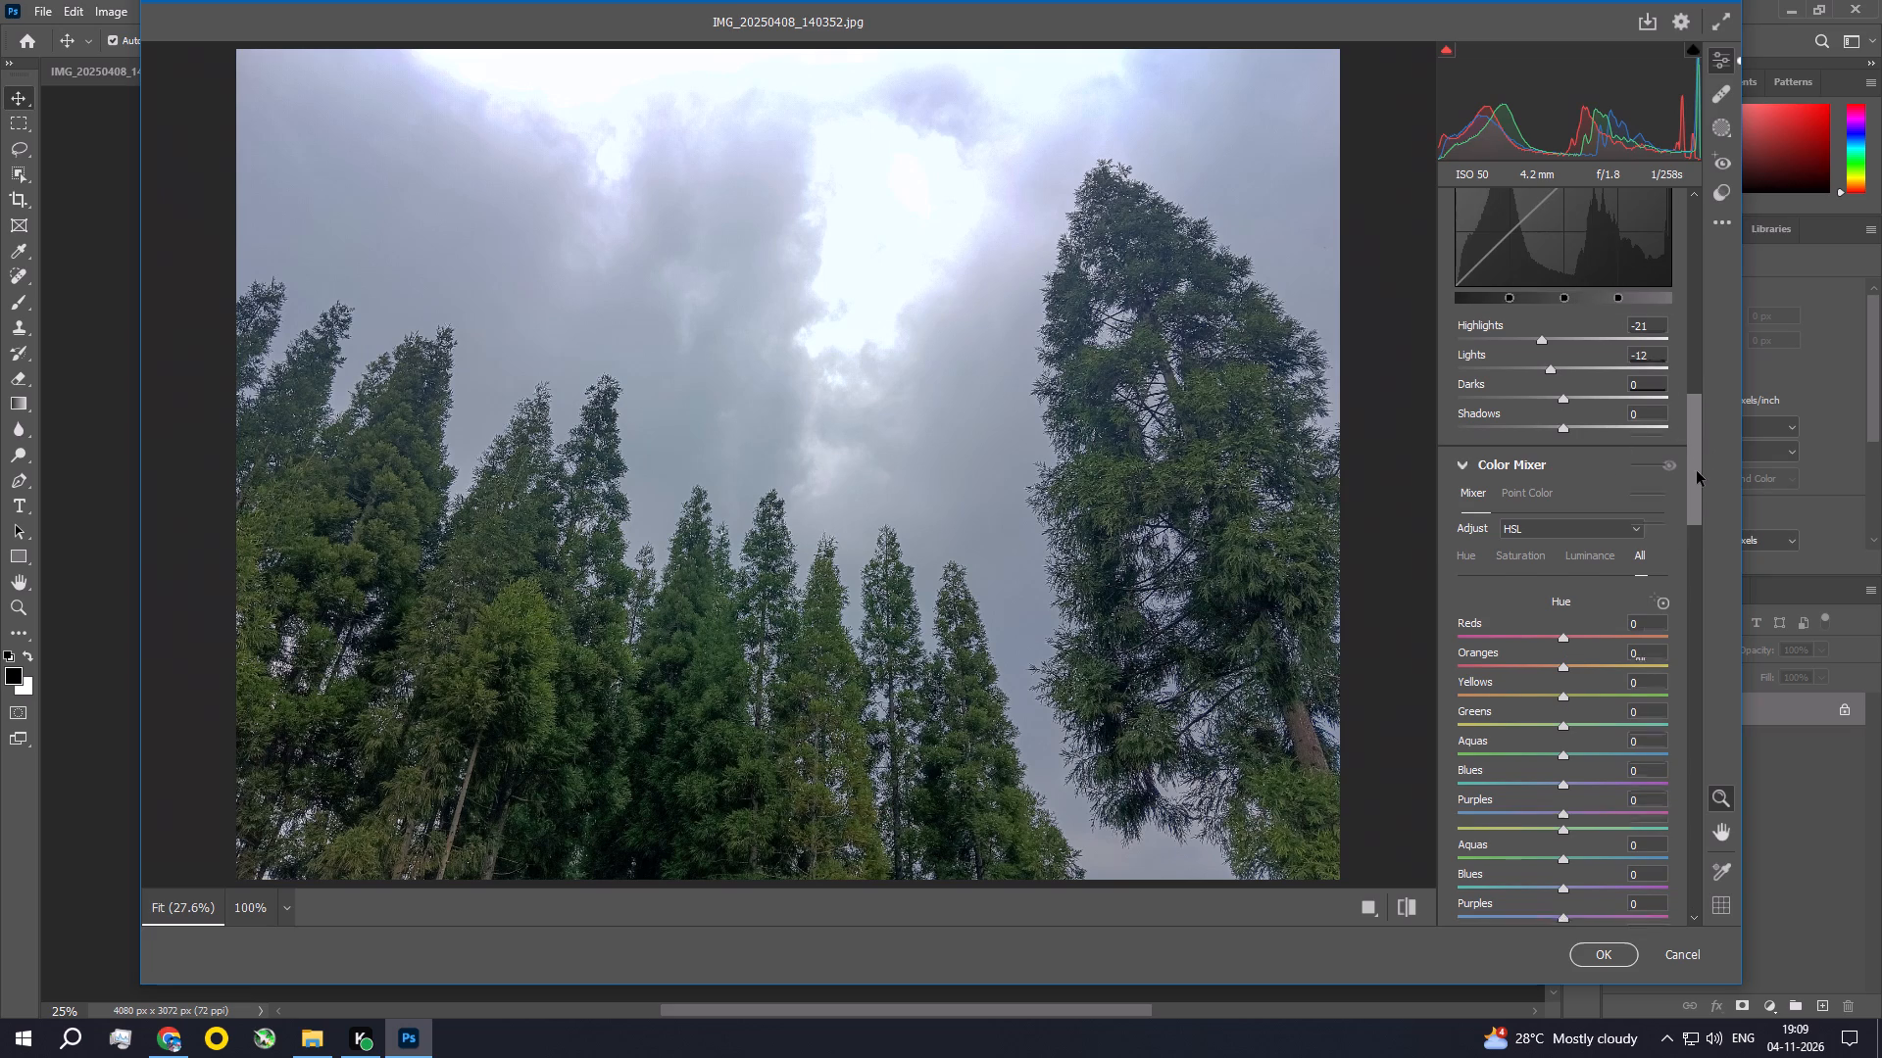
drag(1697, 471, 1710, 579)
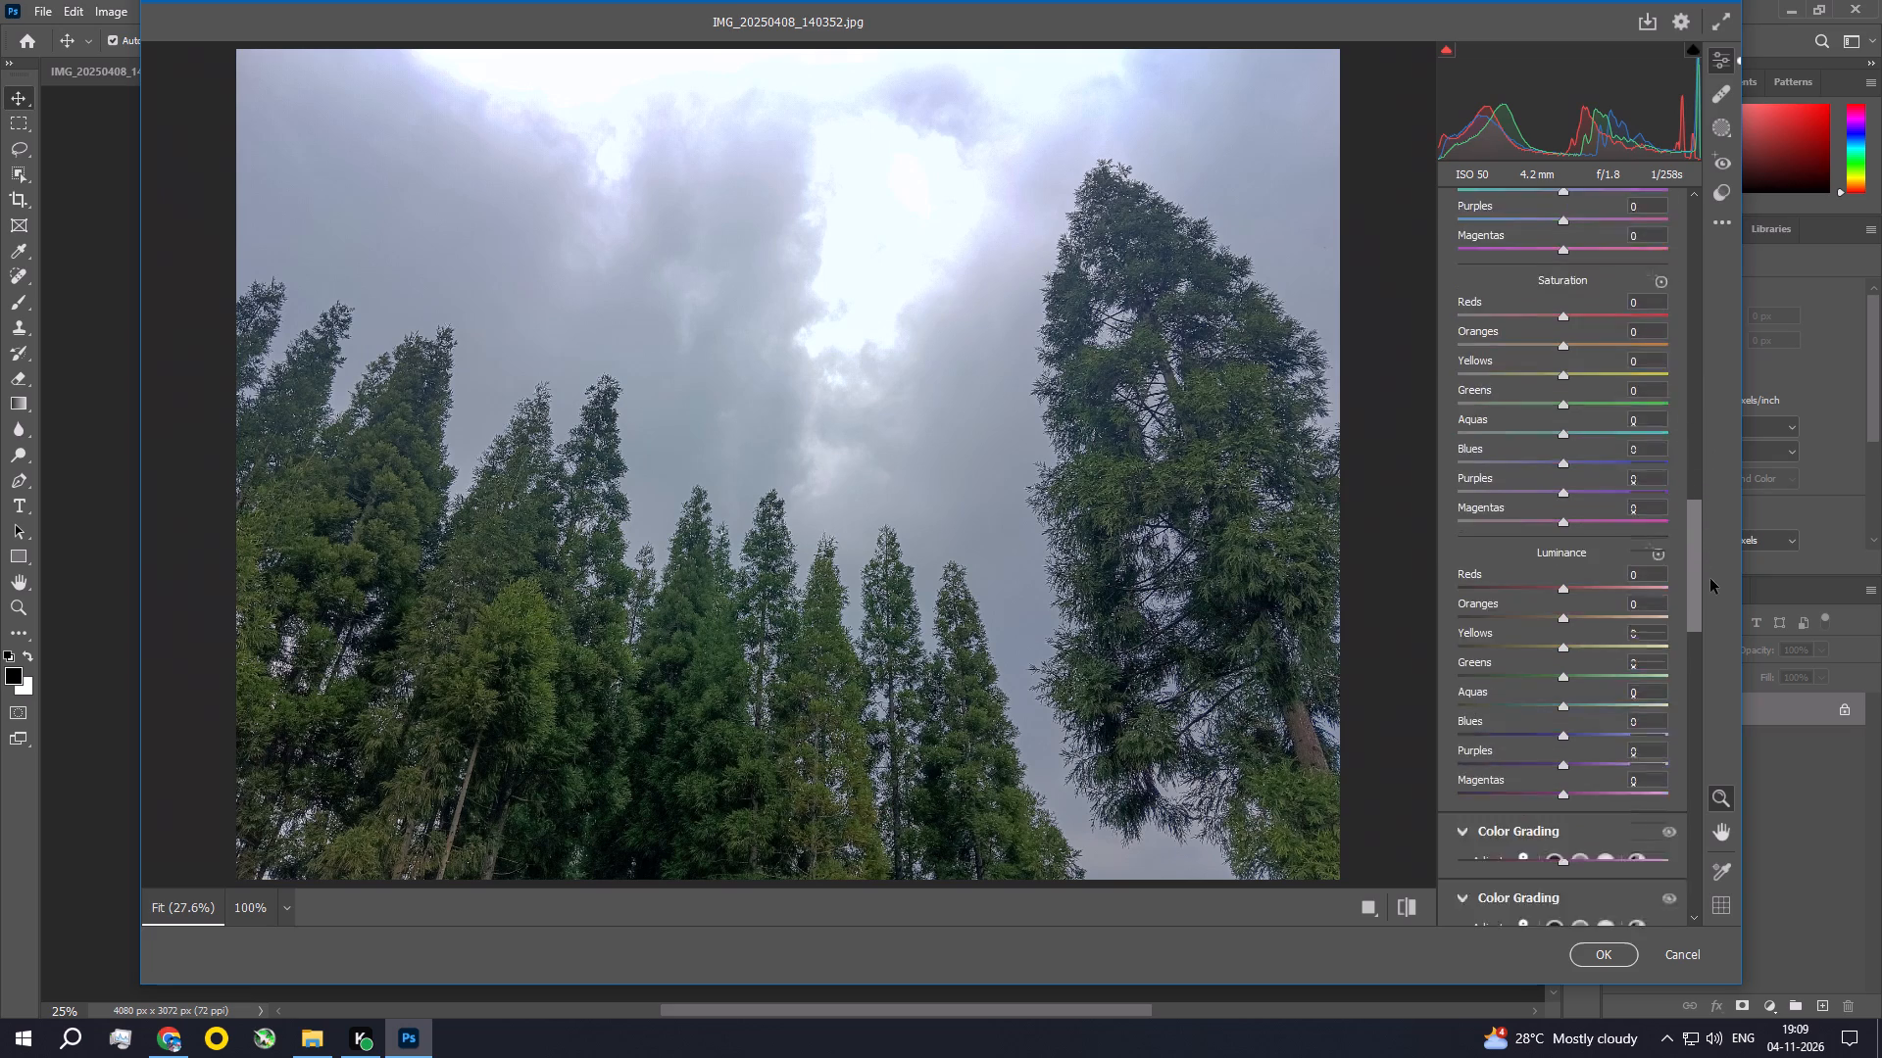
drag(1710, 579, 1717, 609)
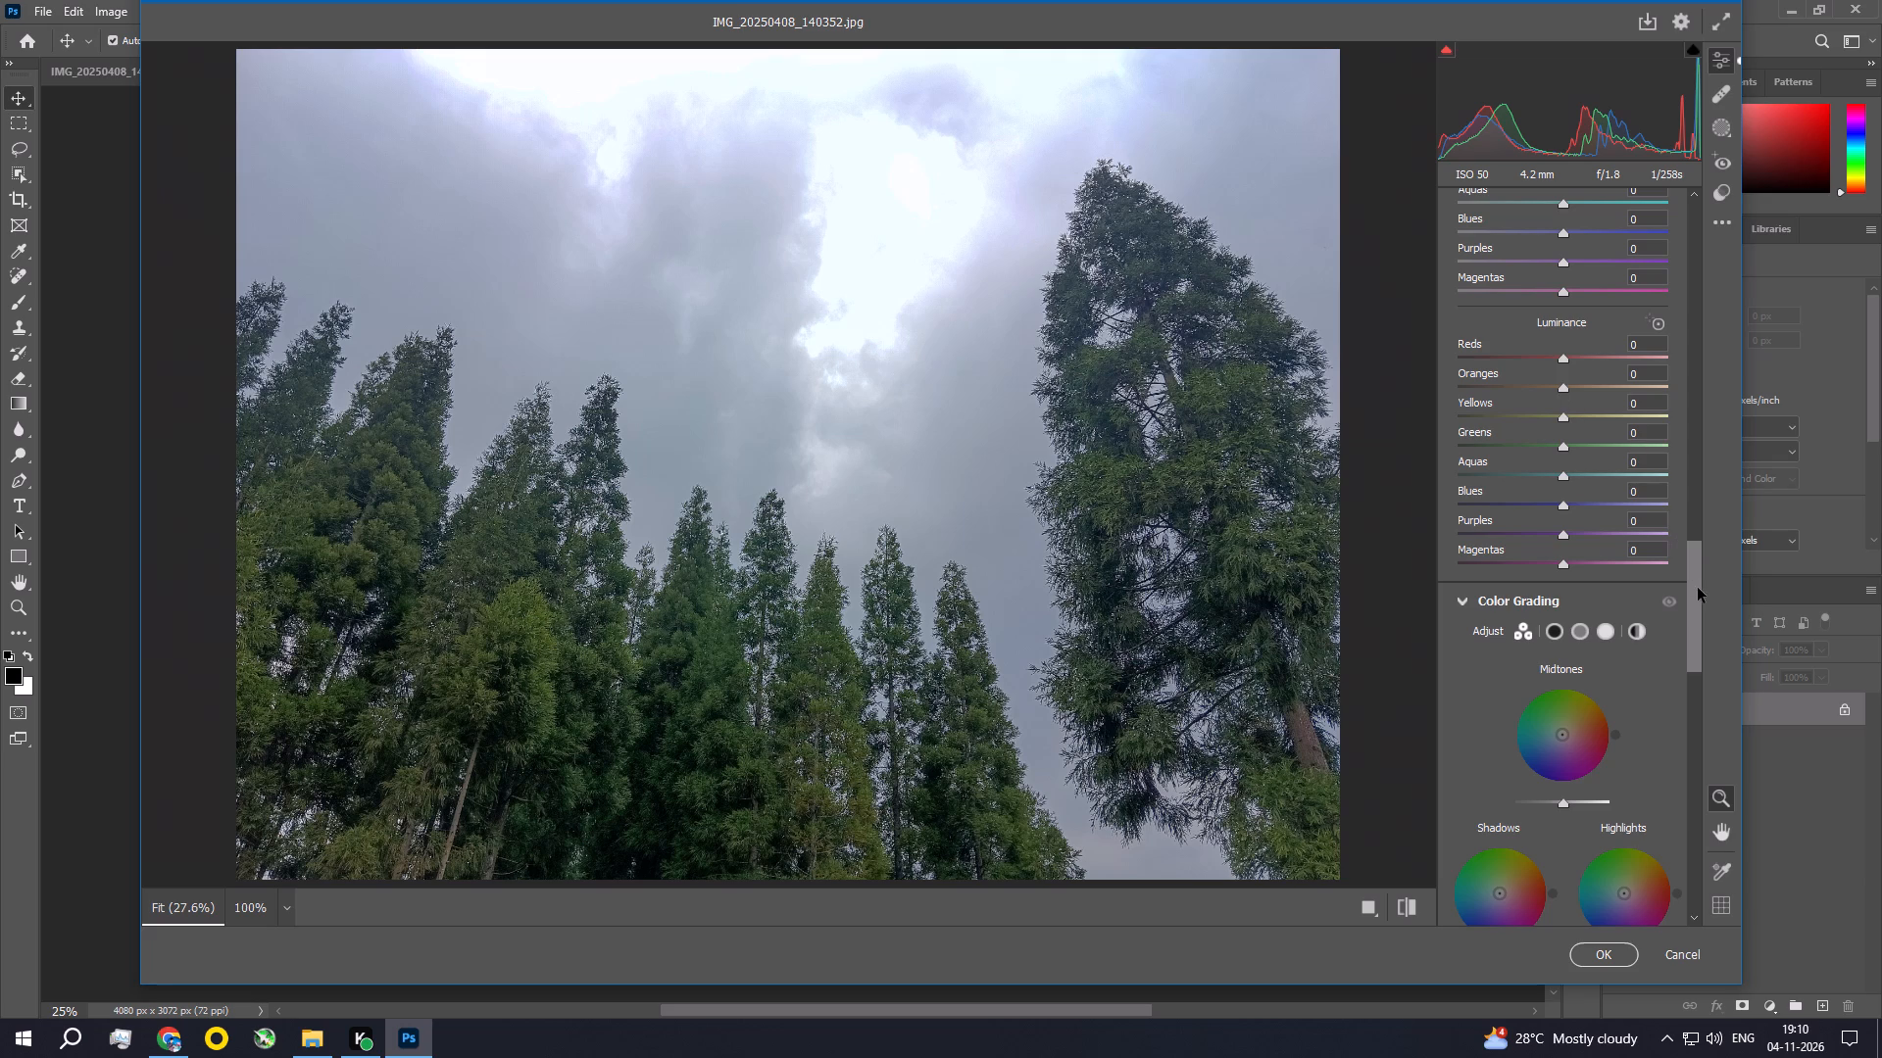
drag(1698, 588, 1705, 517)
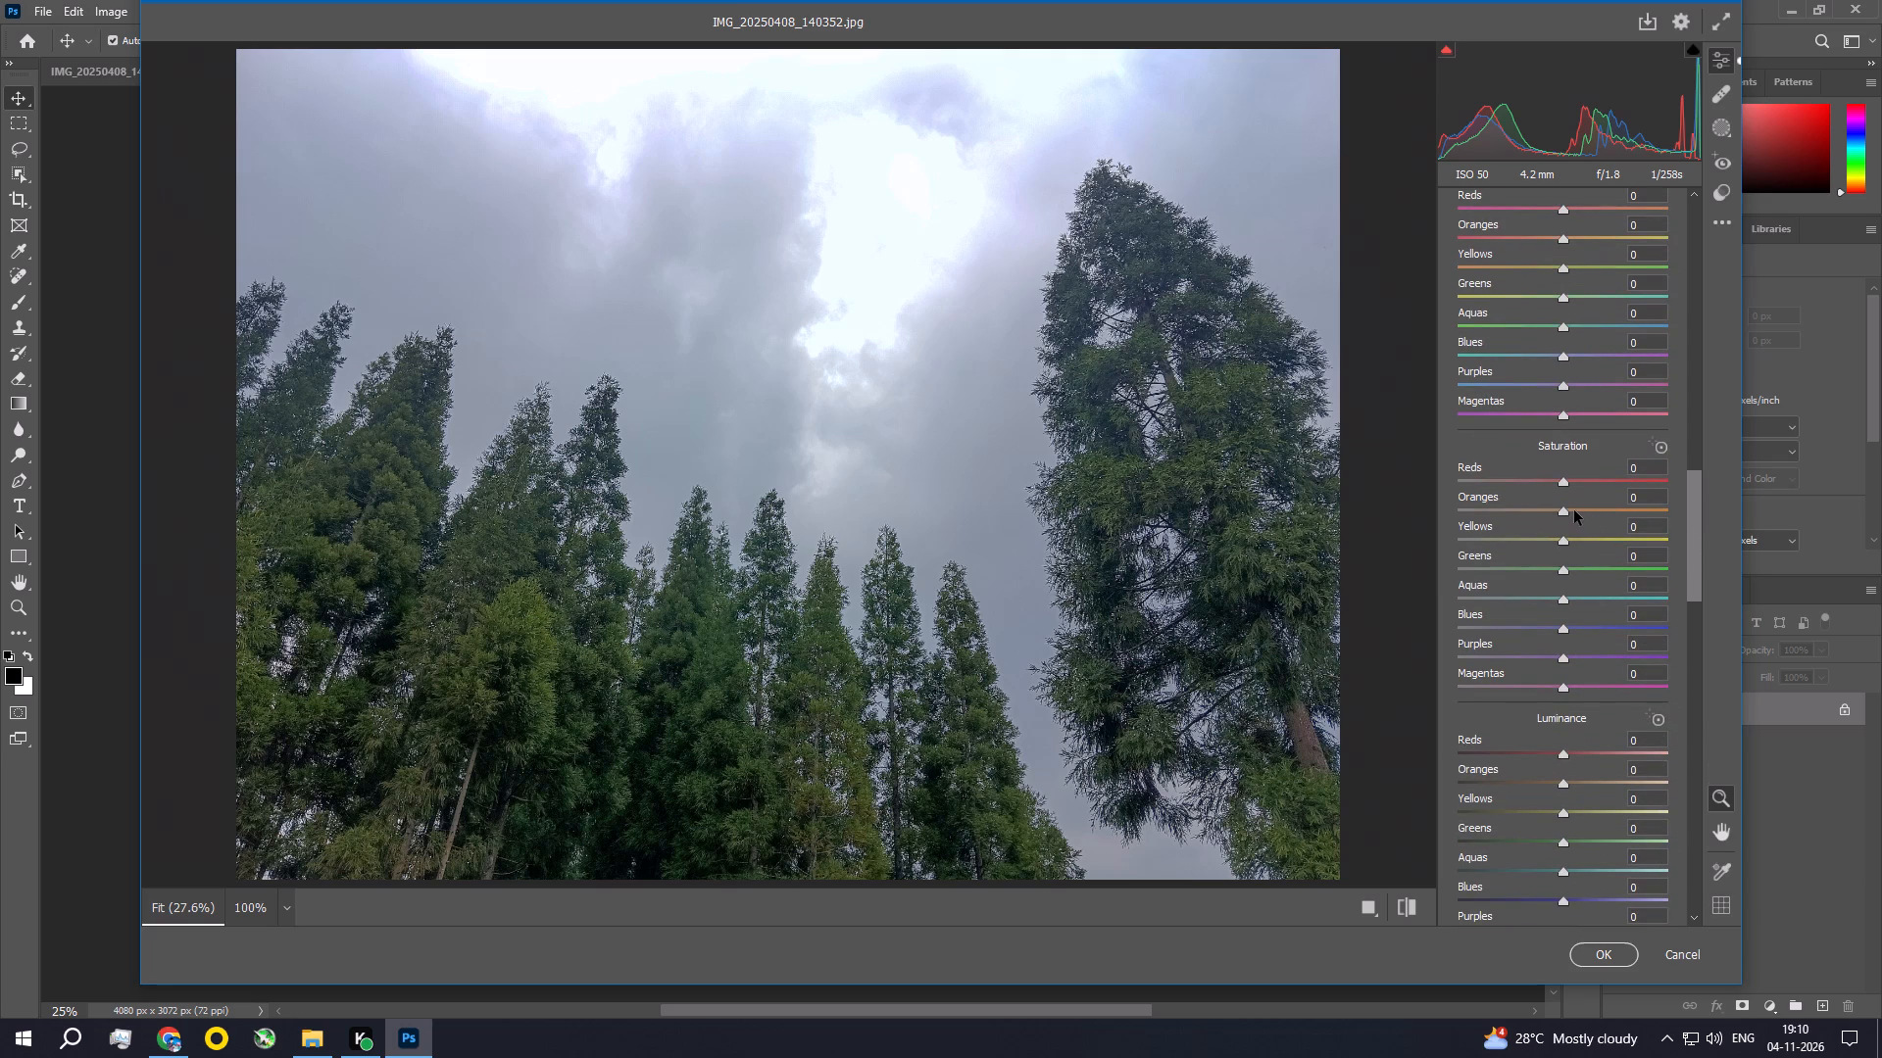
drag(1565, 510, 1573, 515)
drag(1573, 515, 1583, 520)
drag(1568, 541, 1583, 550)
drag(1694, 498, 1698, 544)
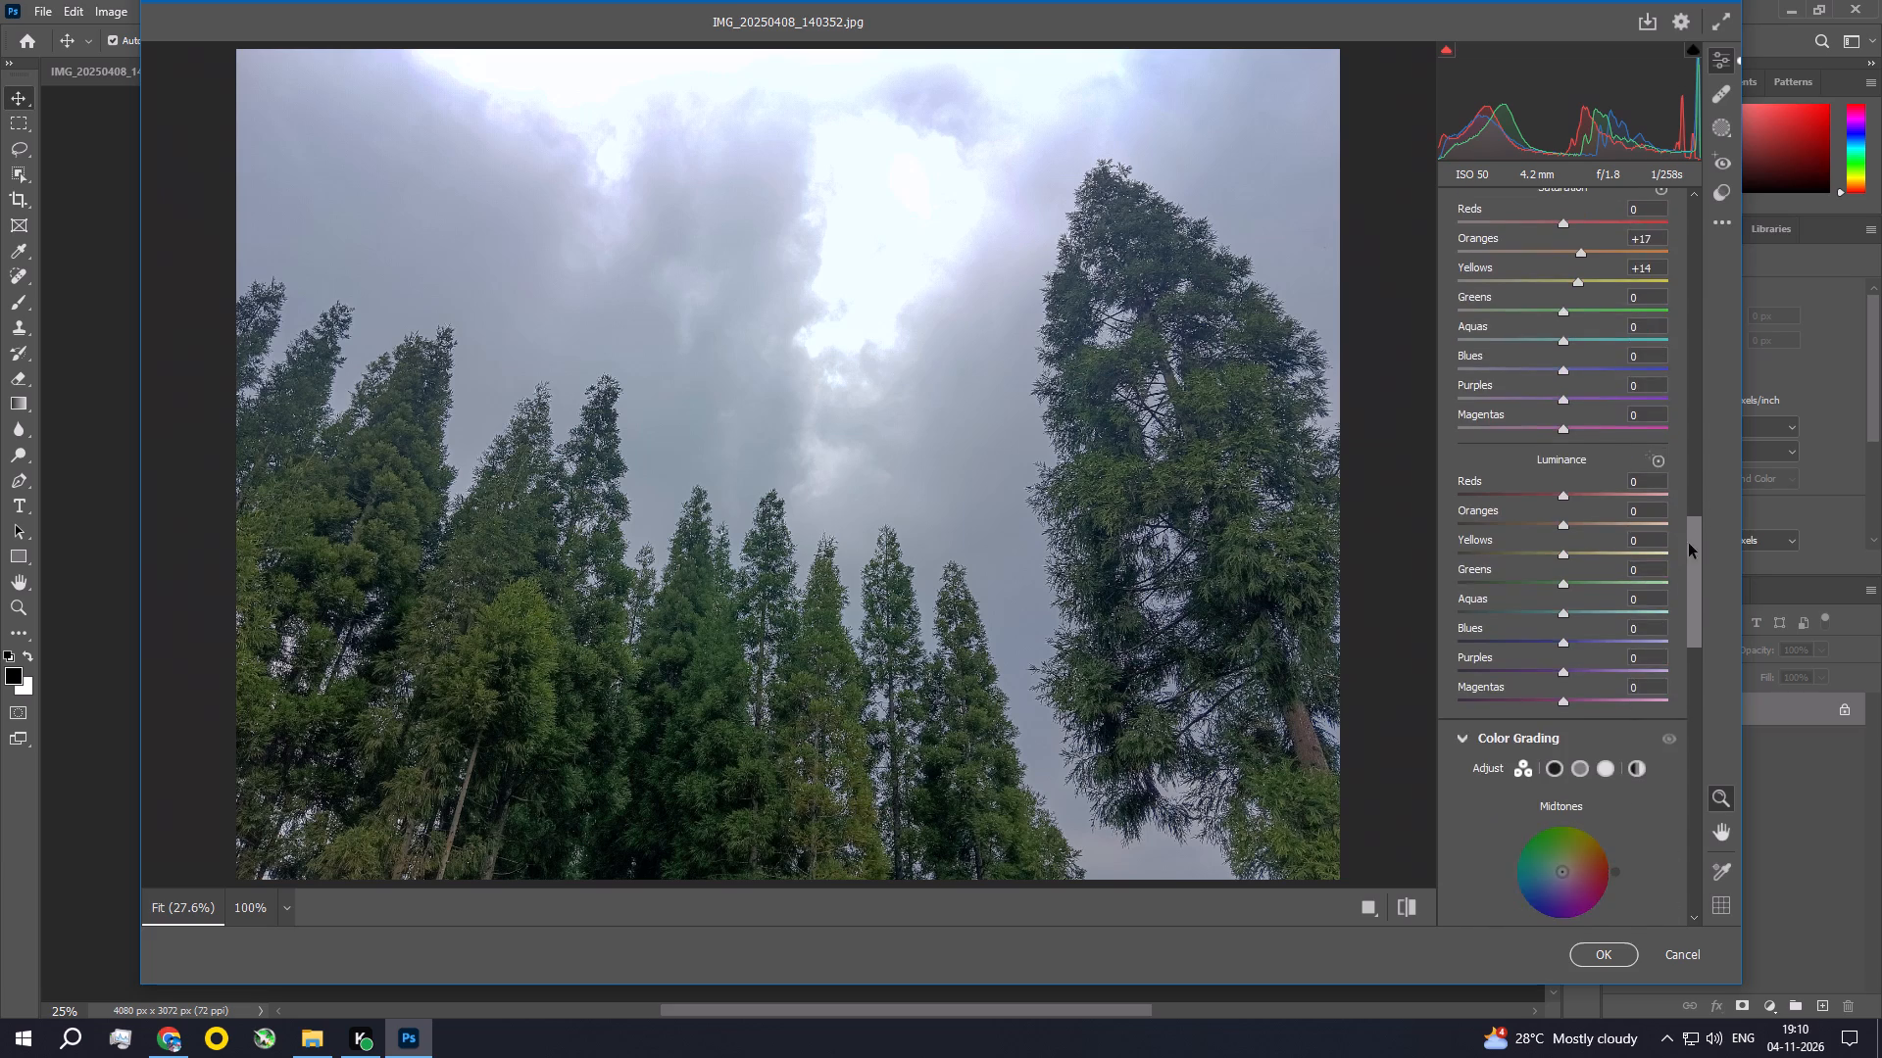
drag(1566, 527, 1581, 534)
drag(1692, 534, 1702, 713)
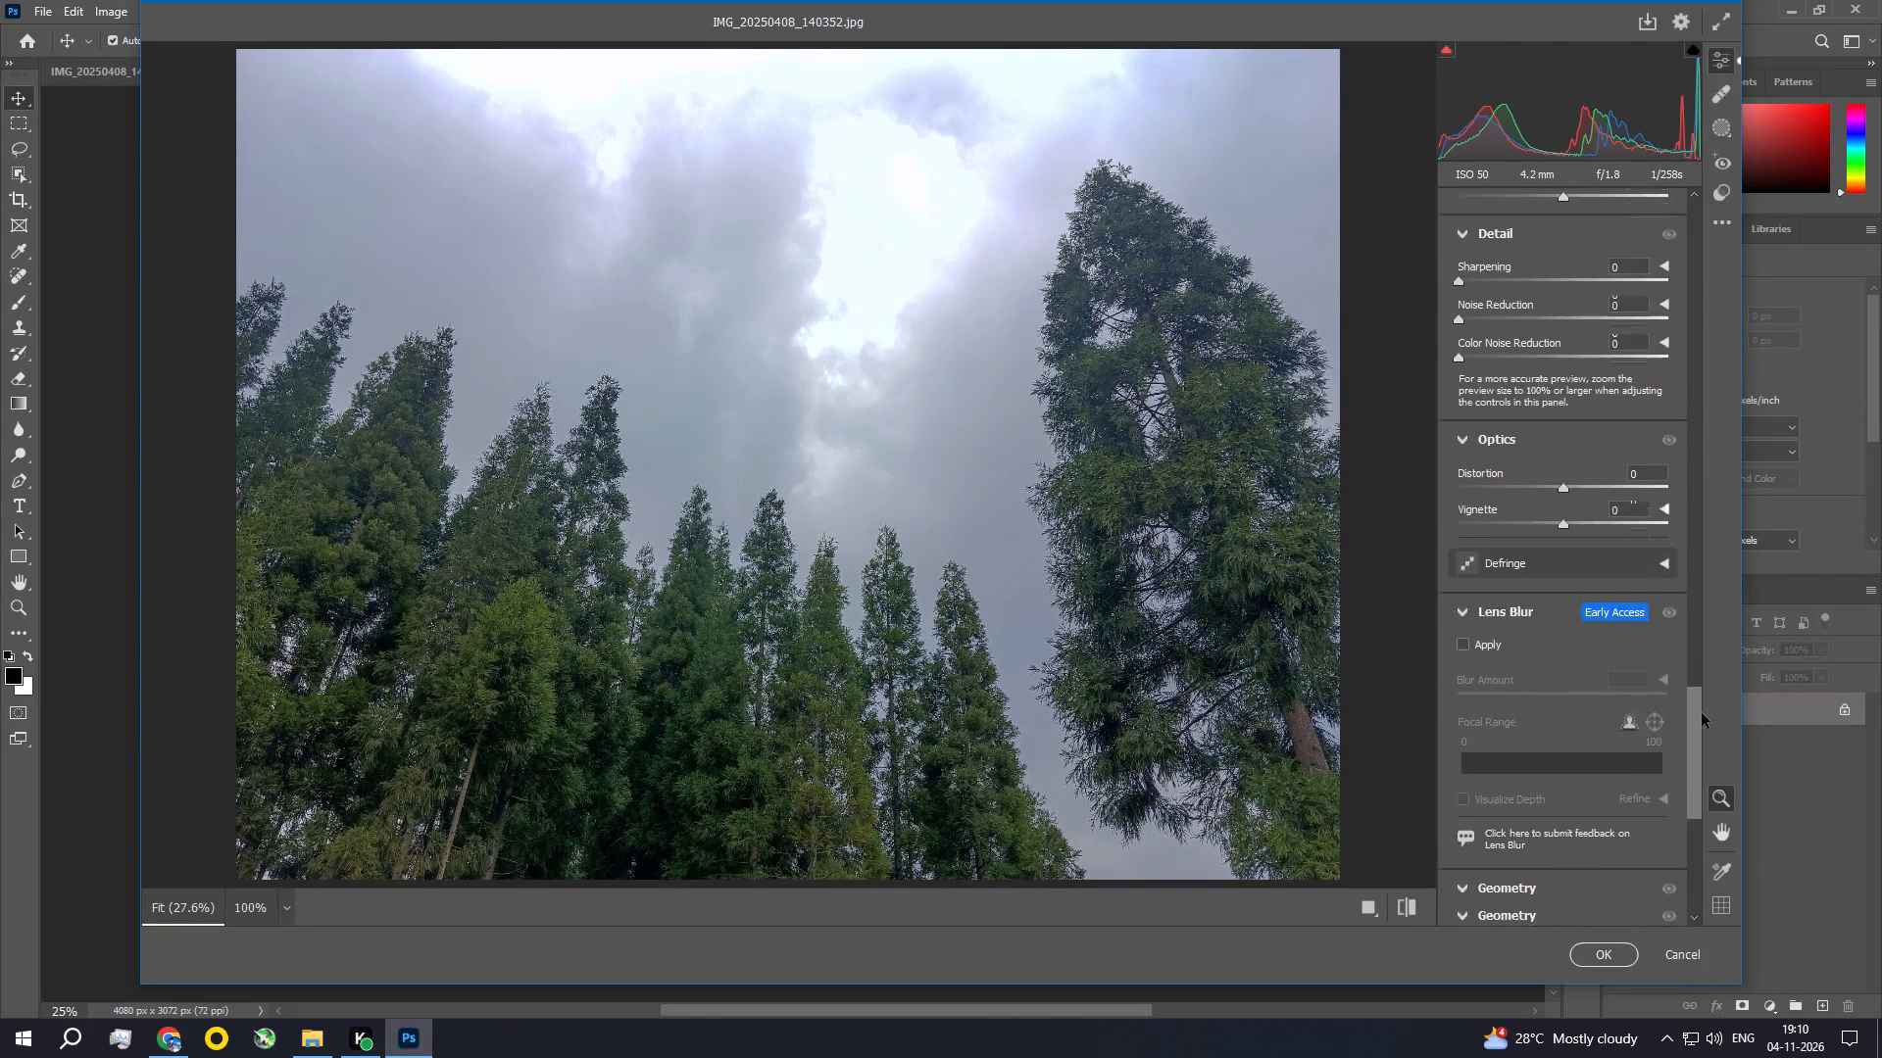
drag(1702, 713, 1700, 744)
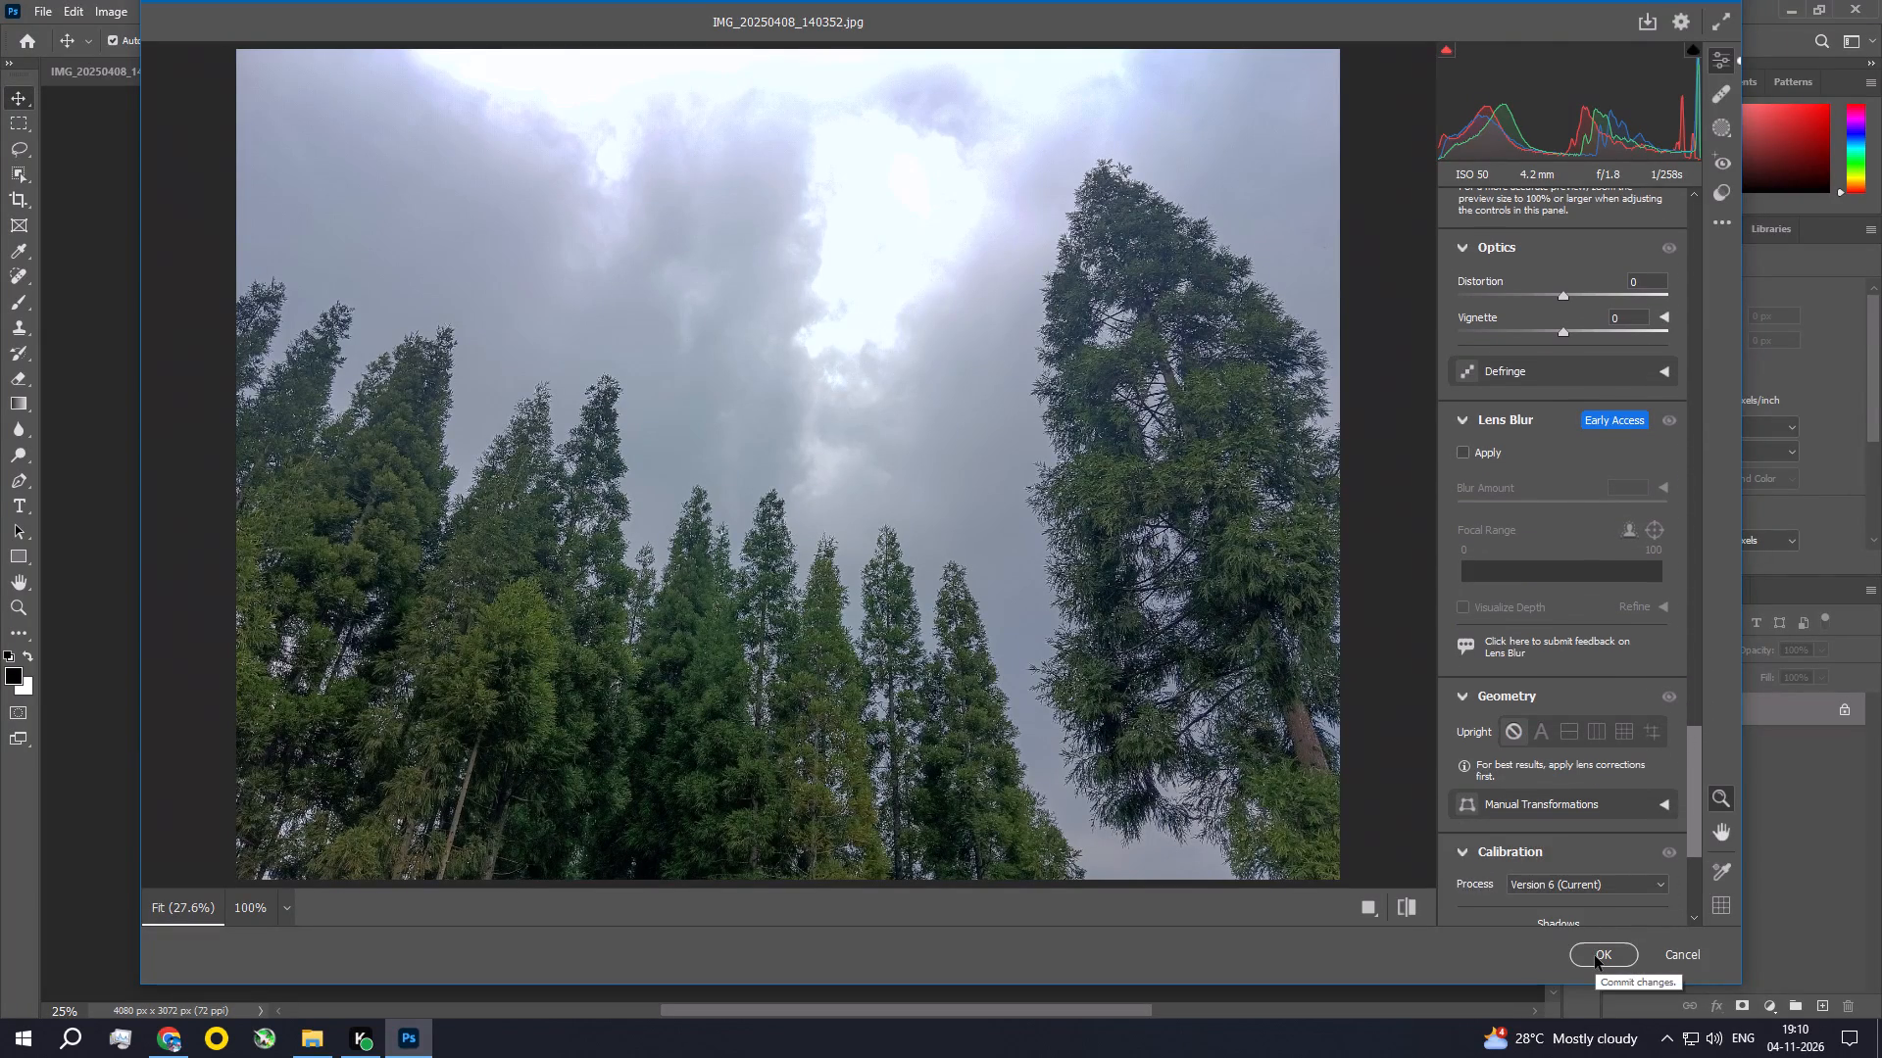
right_click(1595, 956)
click(1595, 956)
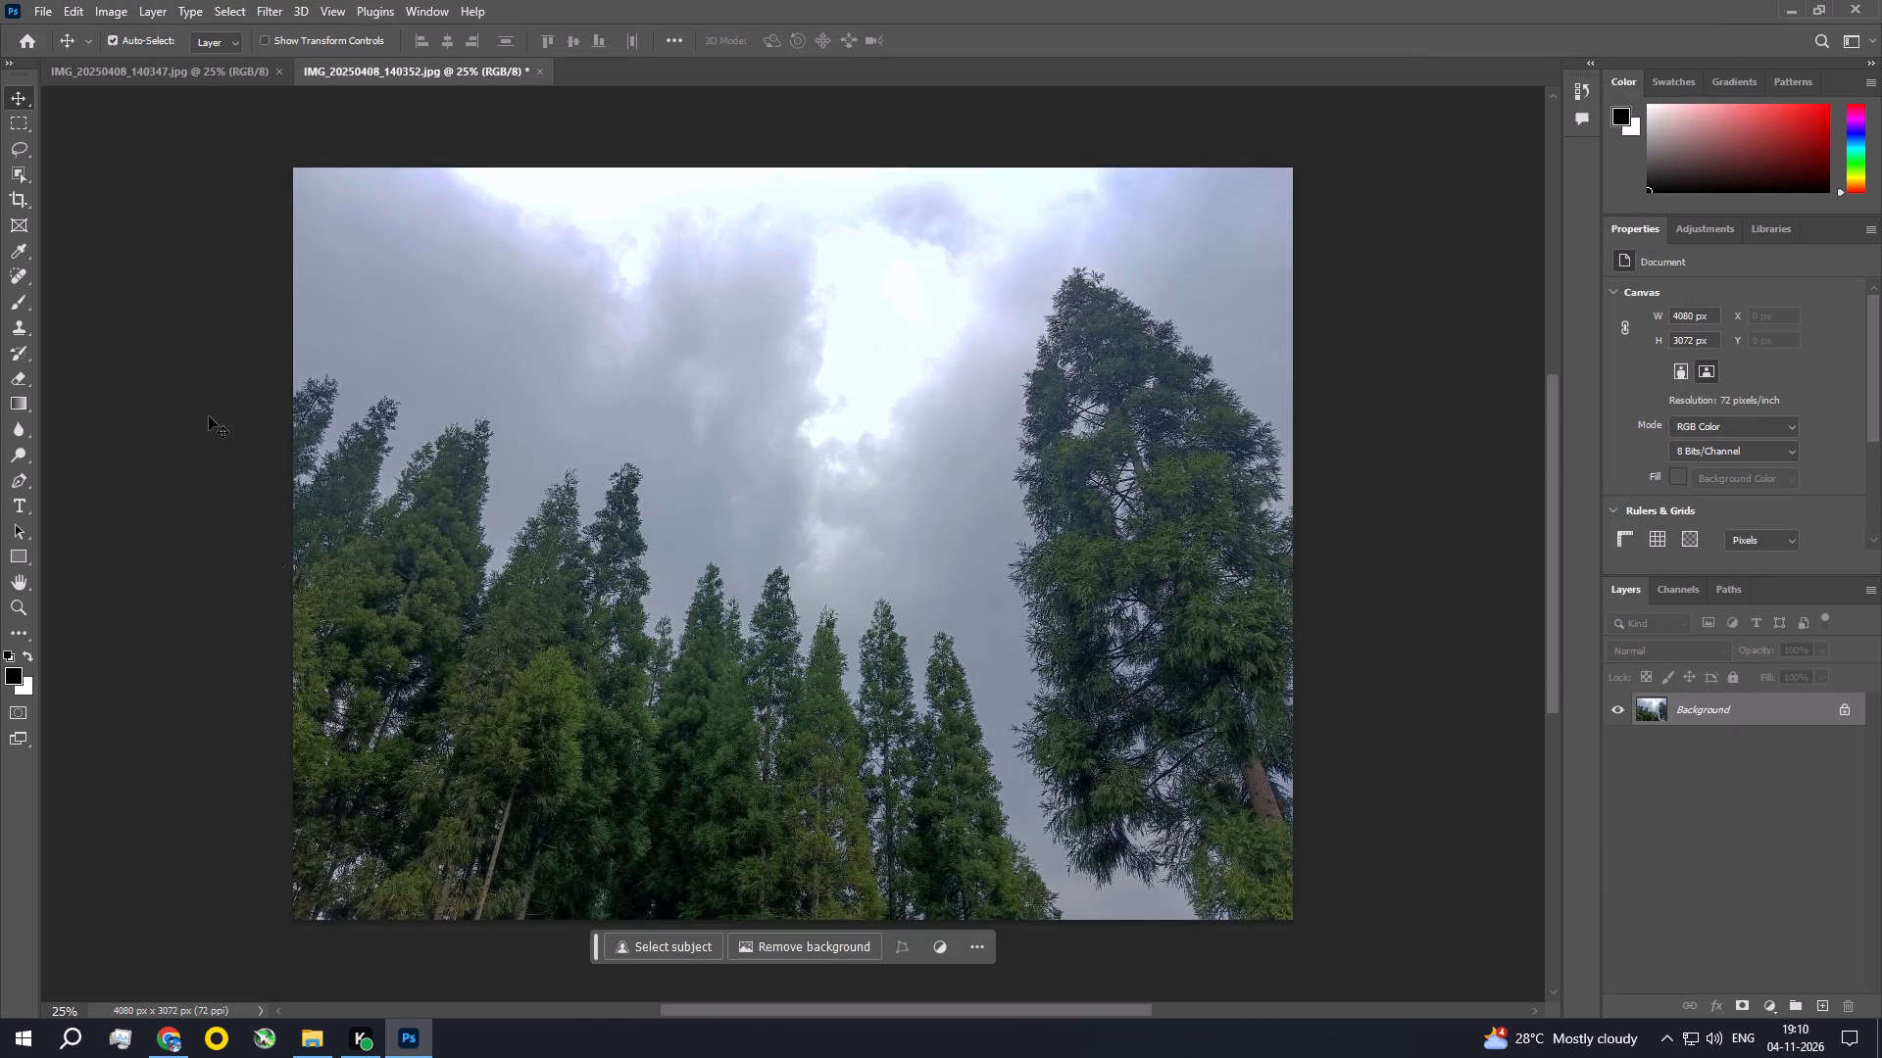
Apply a Photo Filter to IMG_20250408_140352 using a custom bright blue colour at 25% density with luminosity preserved.
key(space)
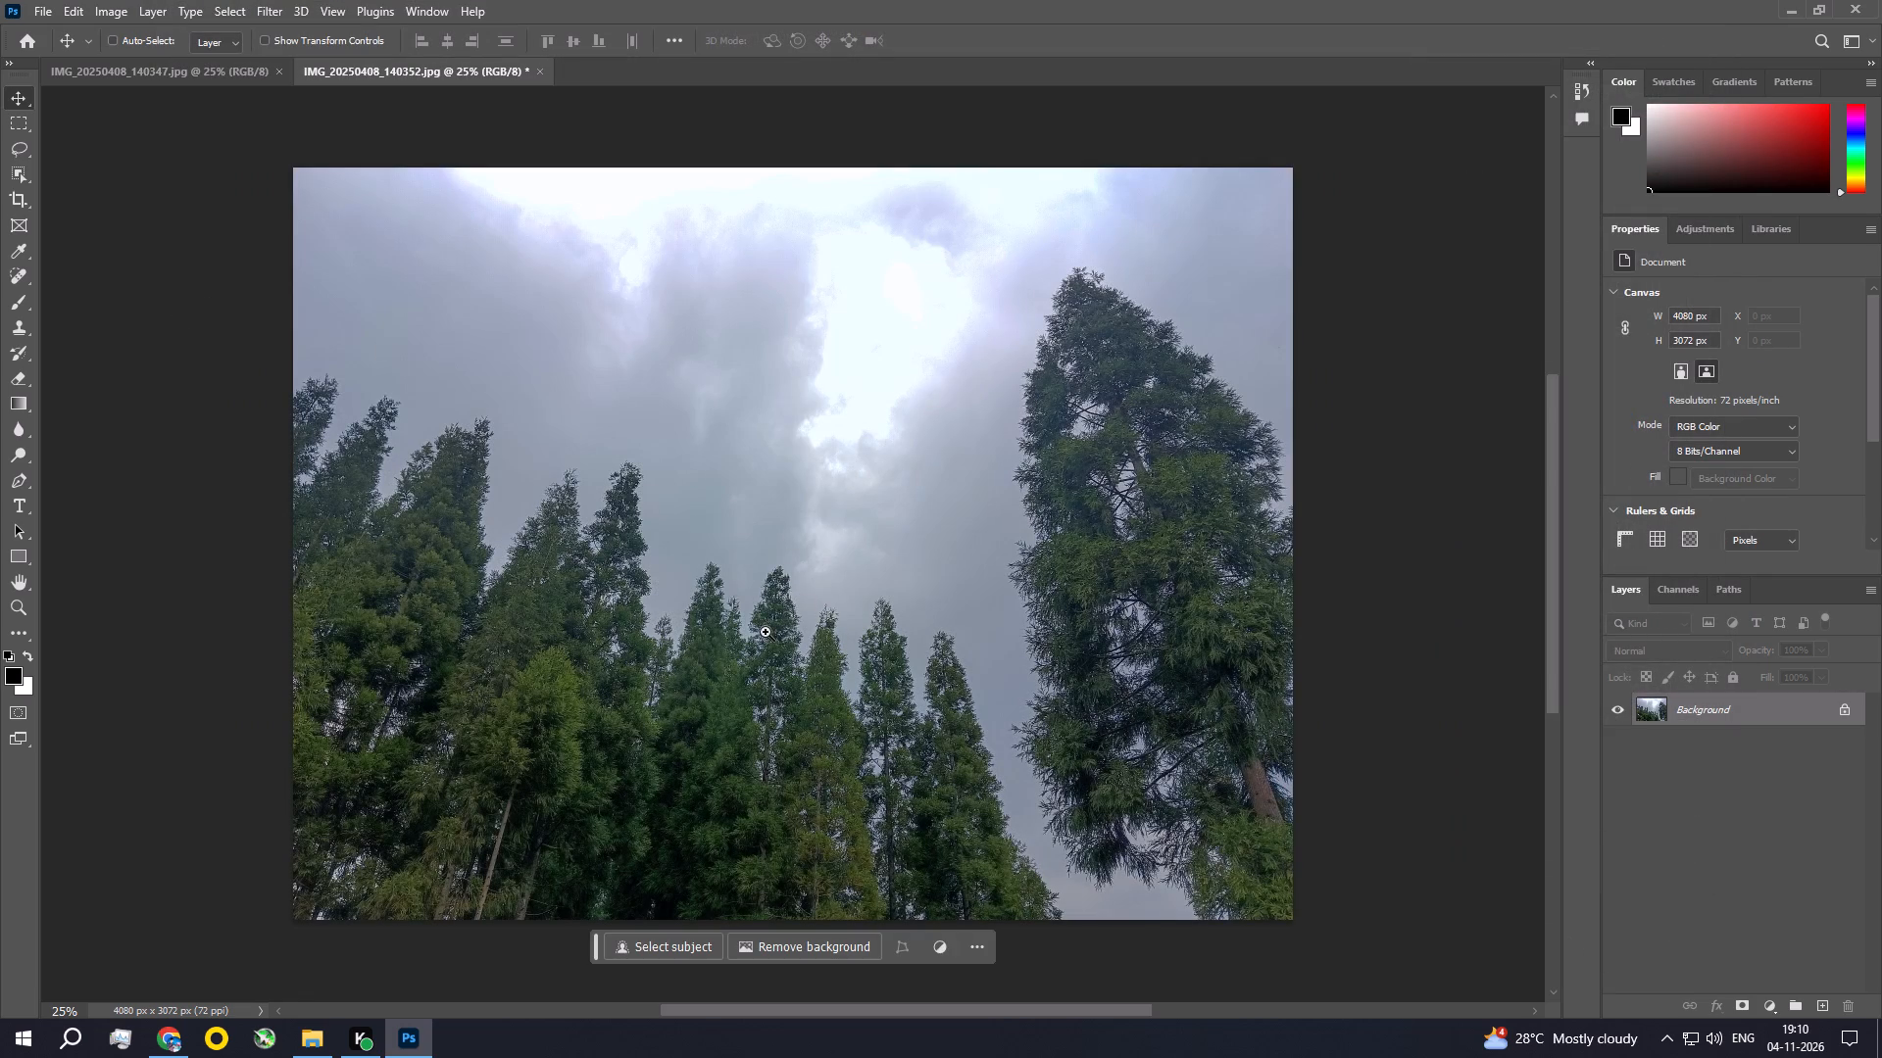
ctrl+click(766, 632)
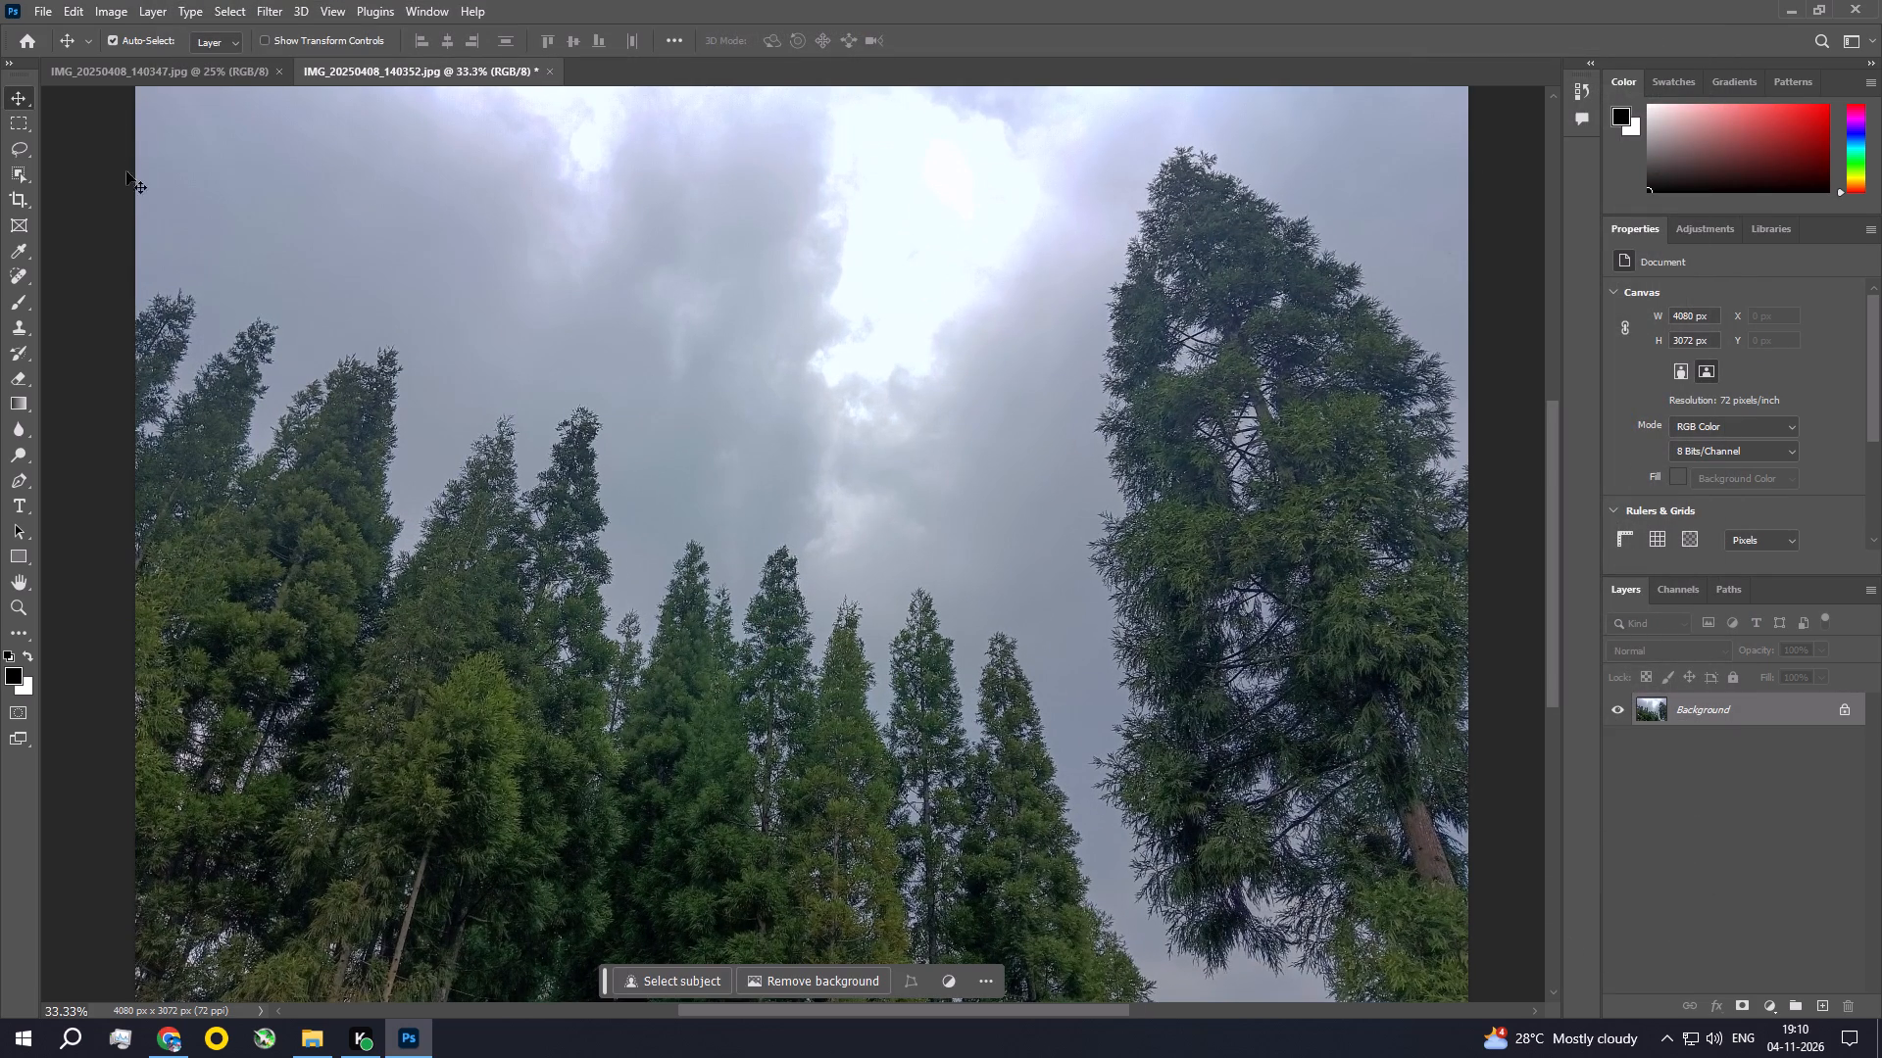
click(115, 13)
click(114, 53)
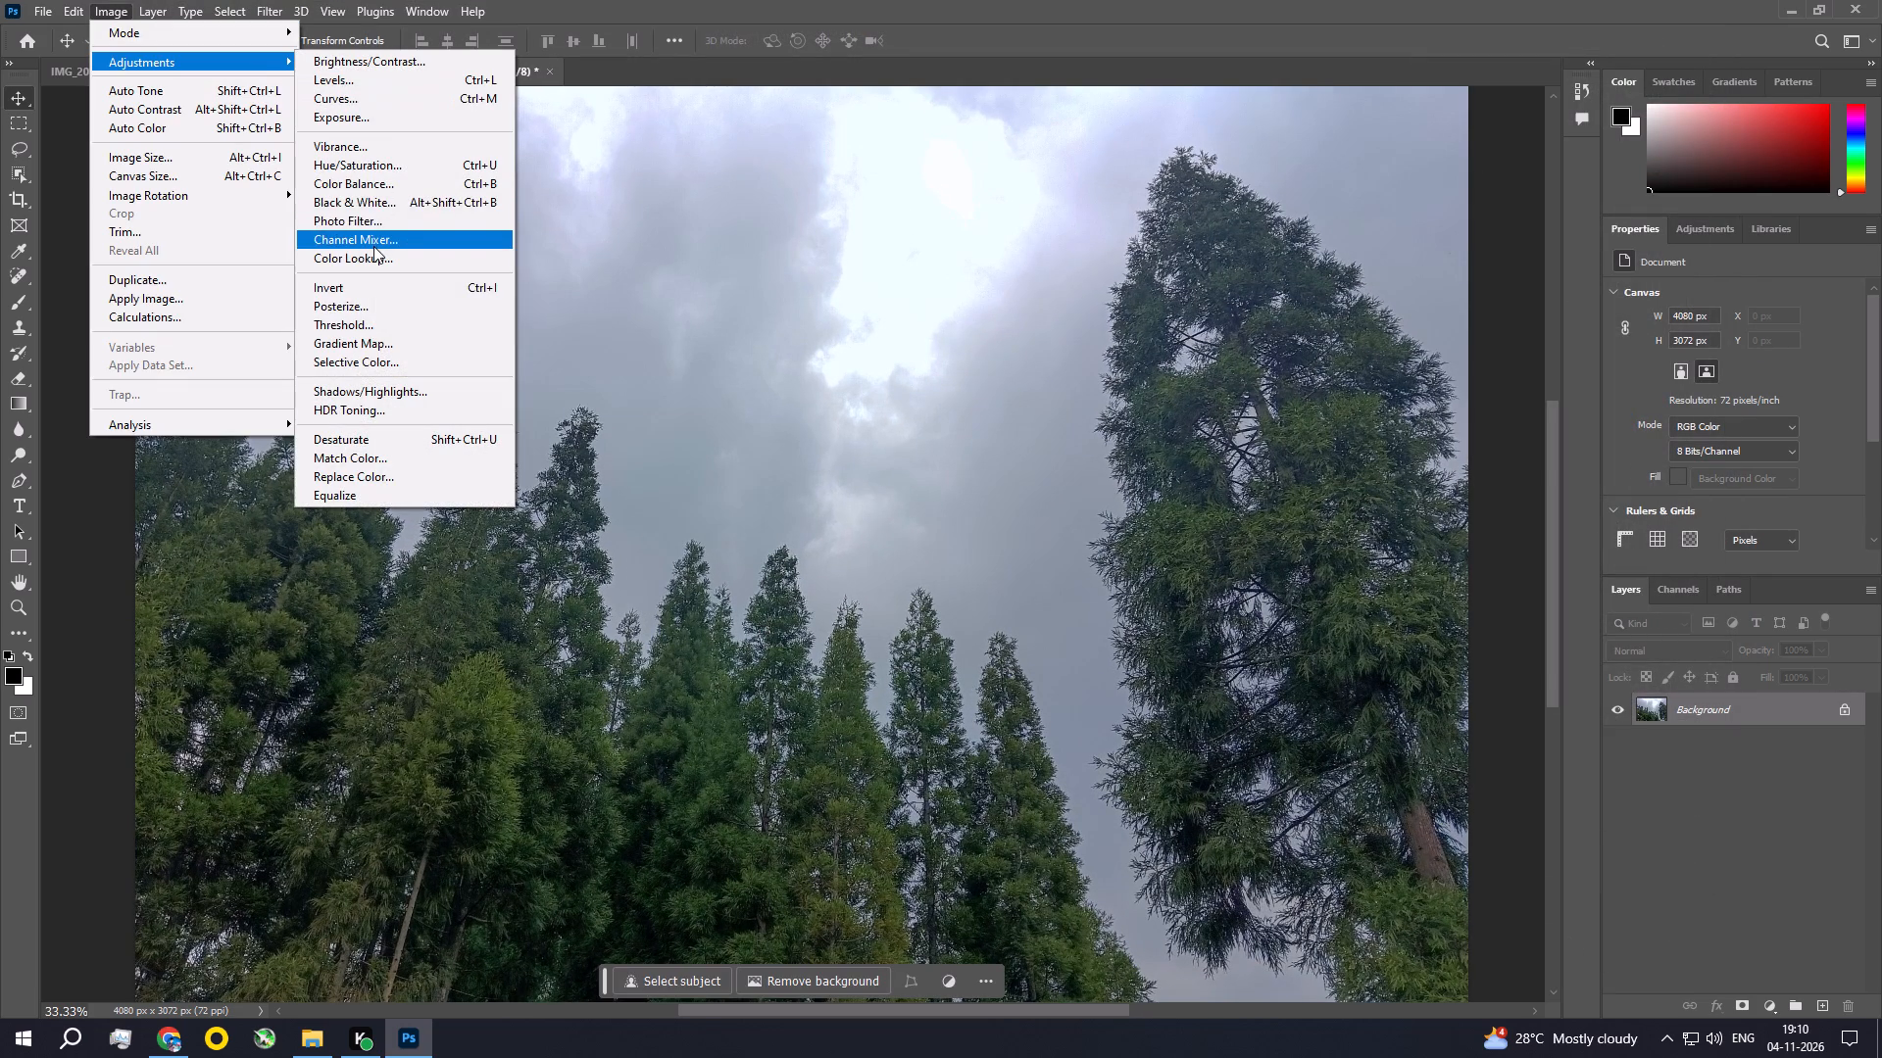
click(384, 227)
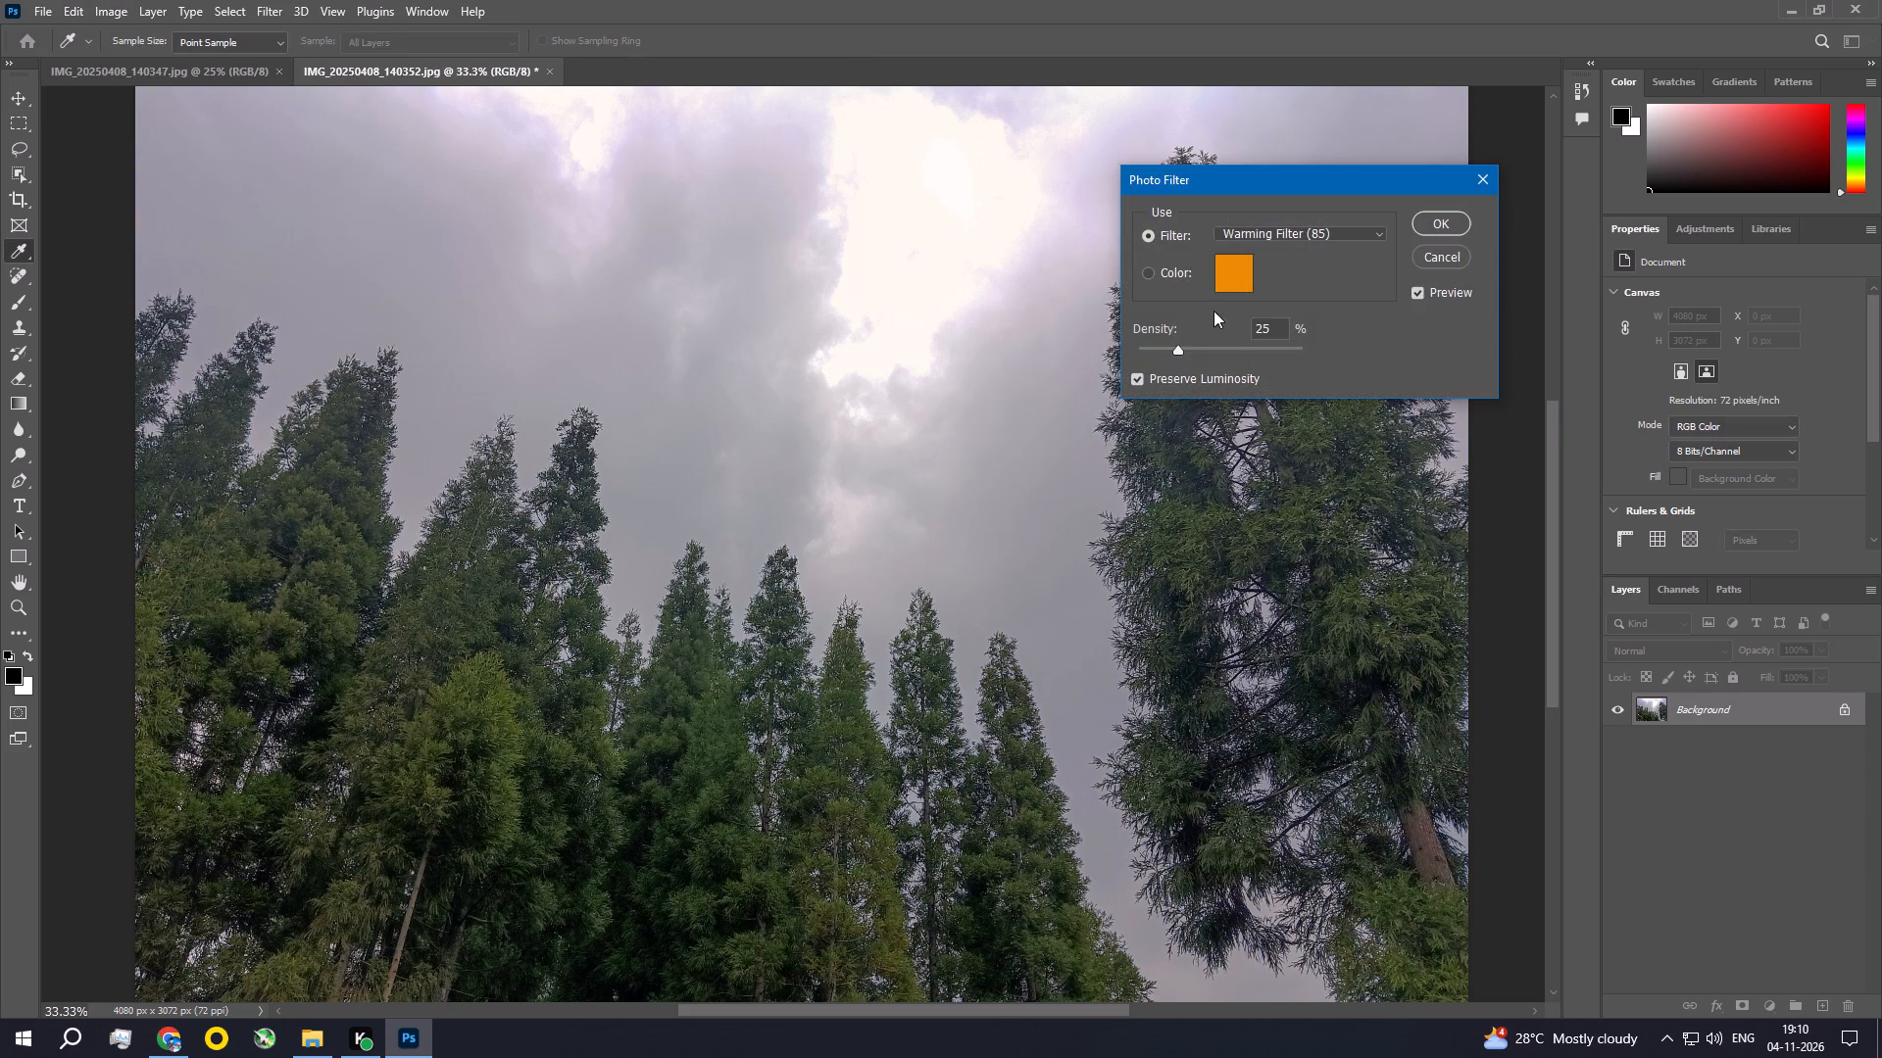
click(1176, 270)
click(1228, 281)
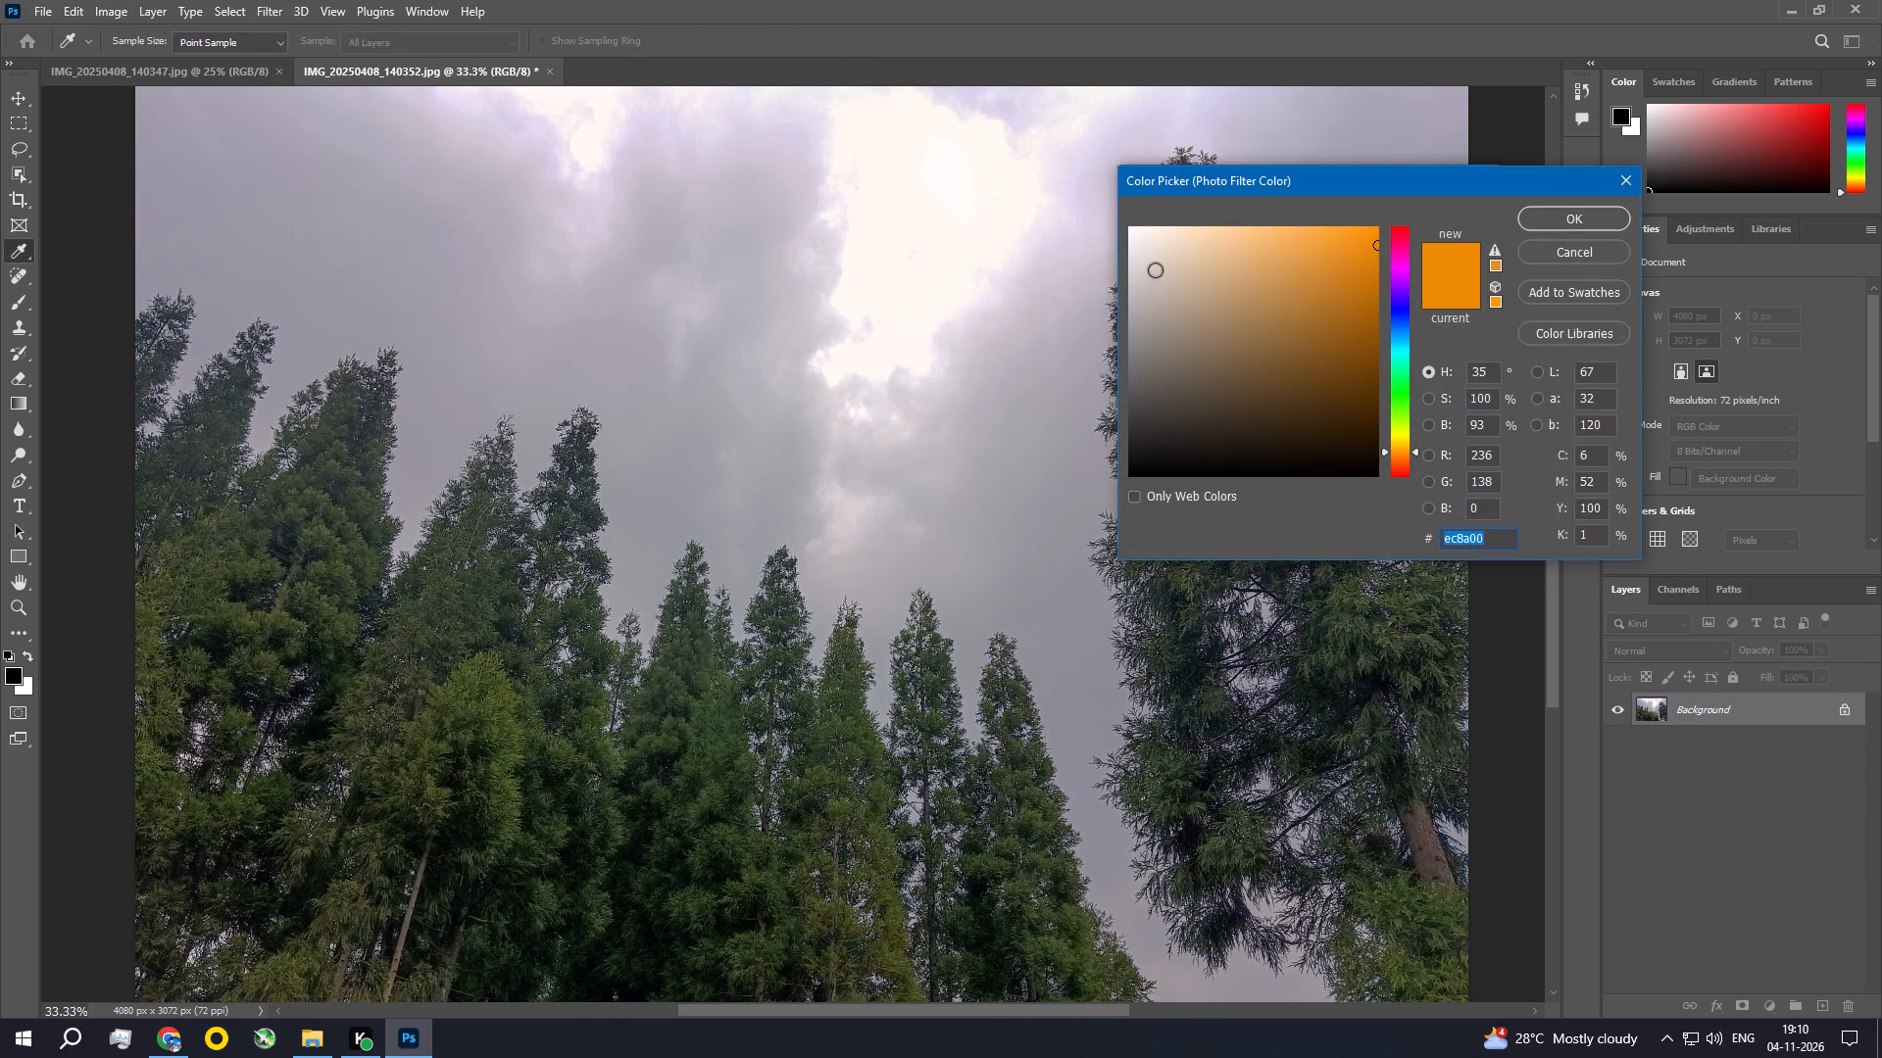
click(1400, 336)
click(1579, 219)
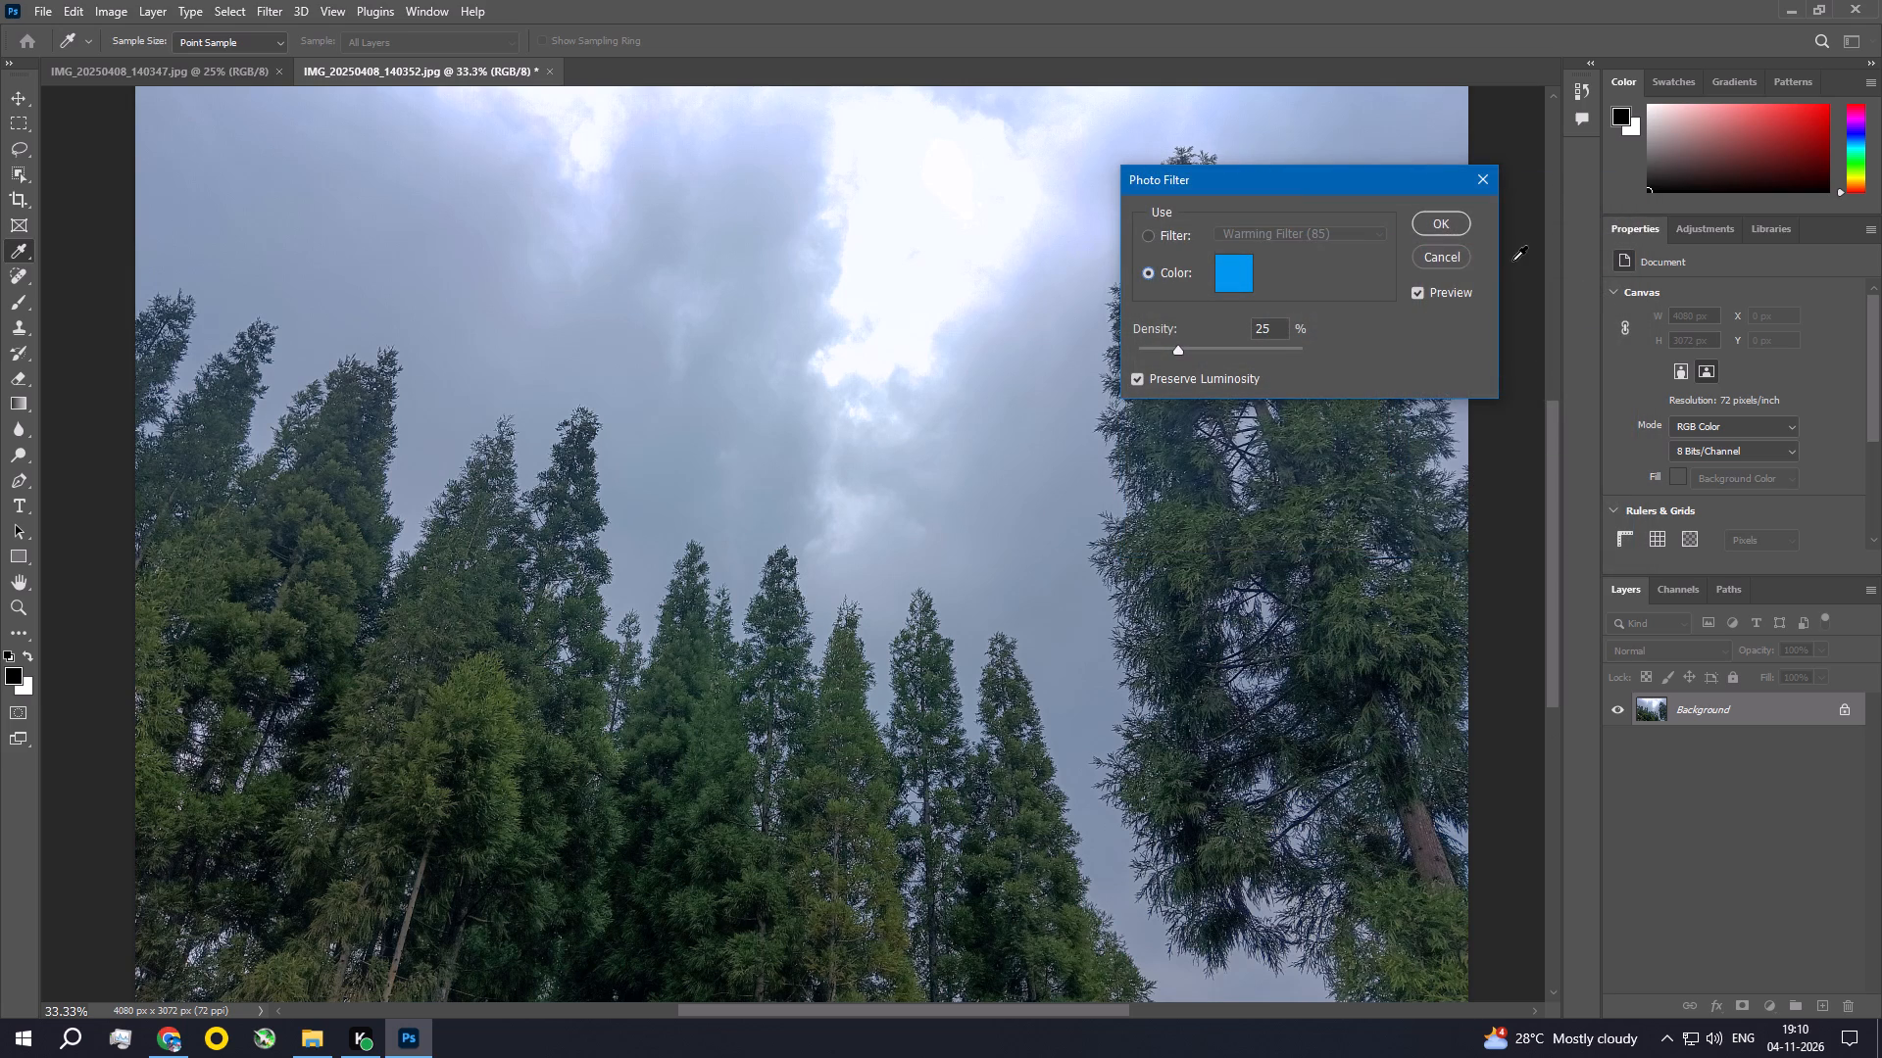
click(1432, 229)
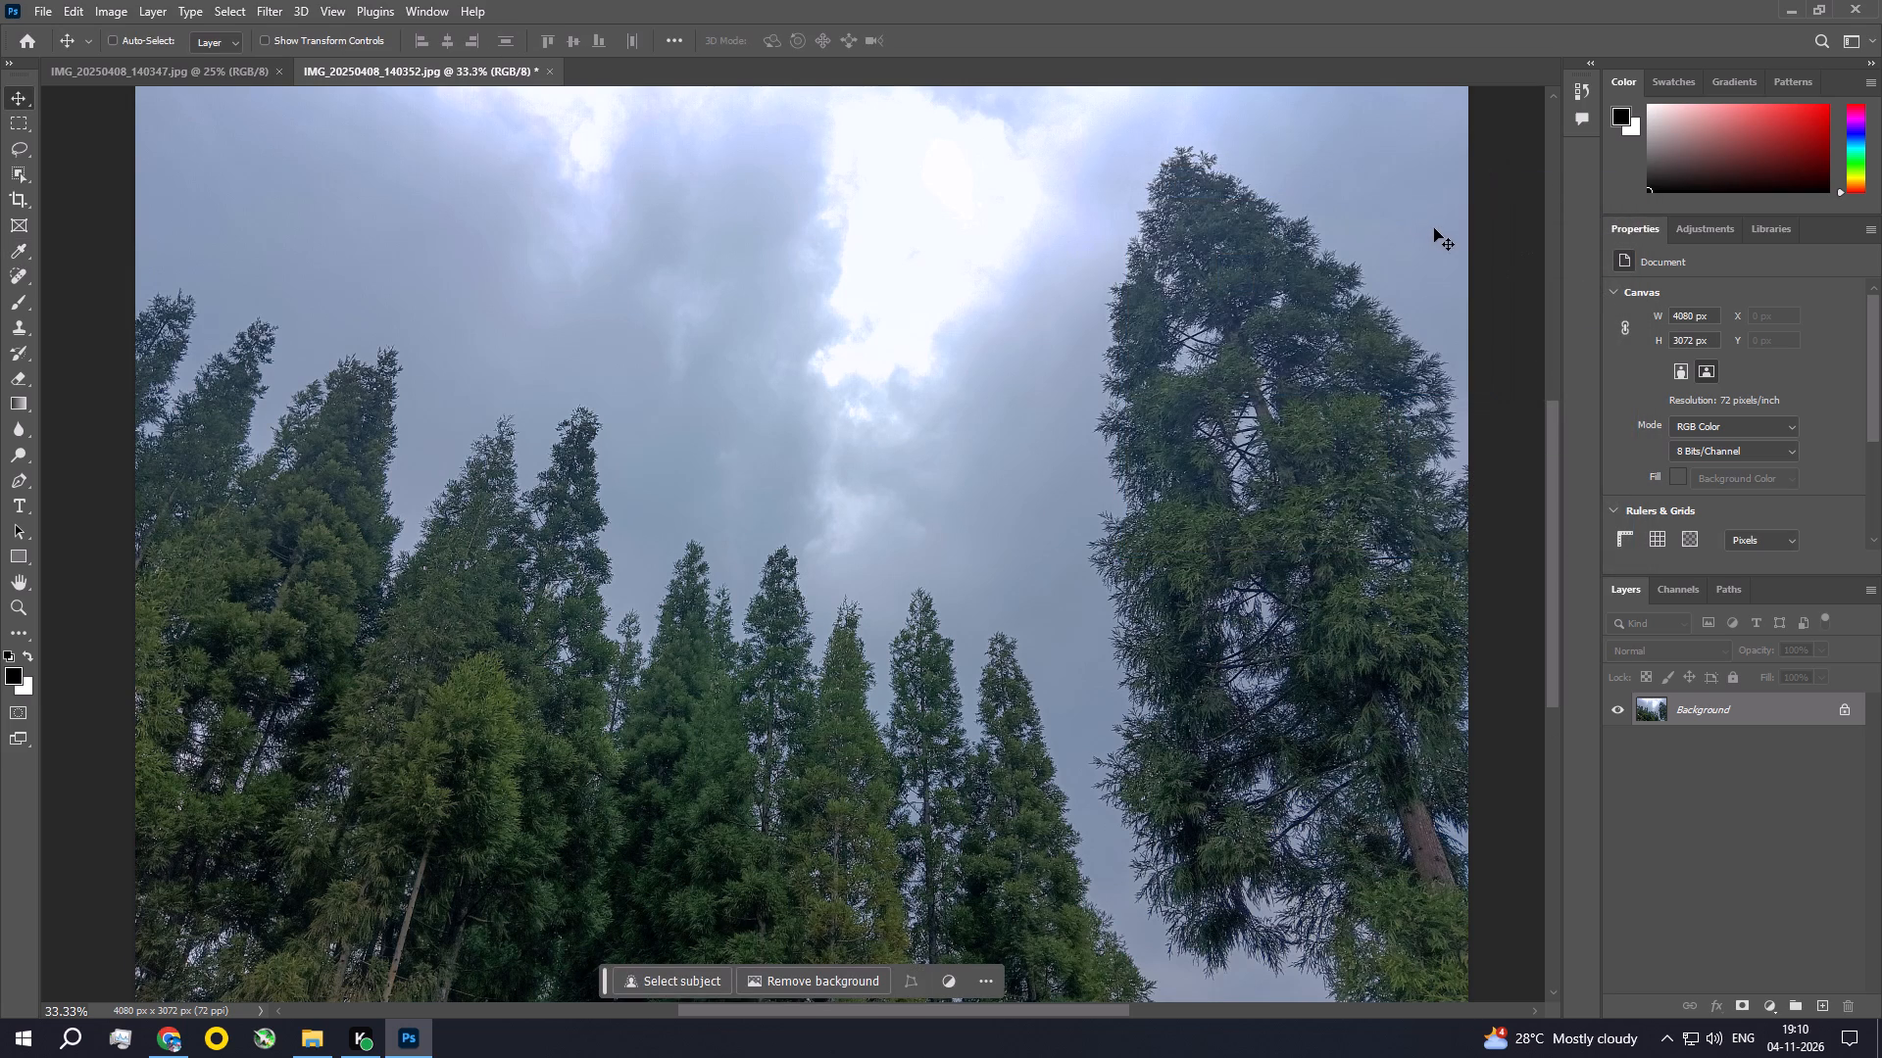
Save IMG_20250408_140352 as a JPEG and close it.
key(ctrl+o)
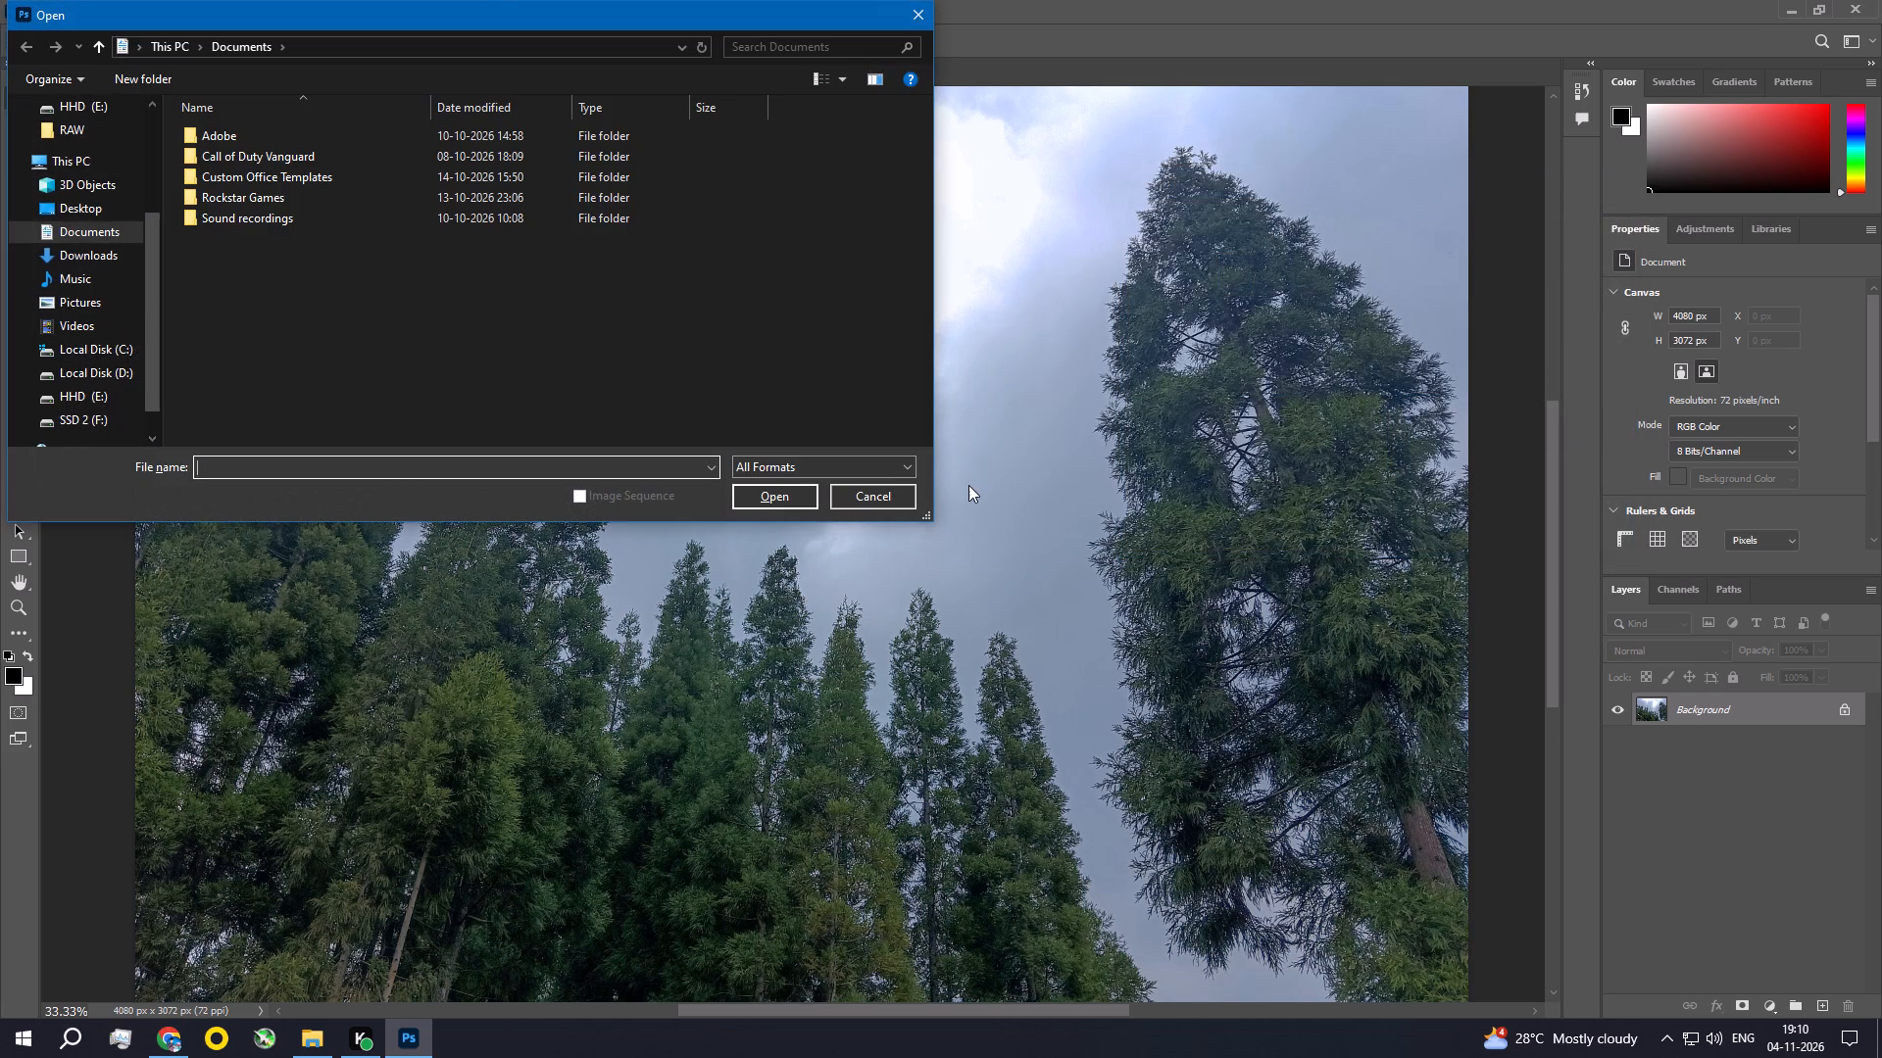
click(889, 496)
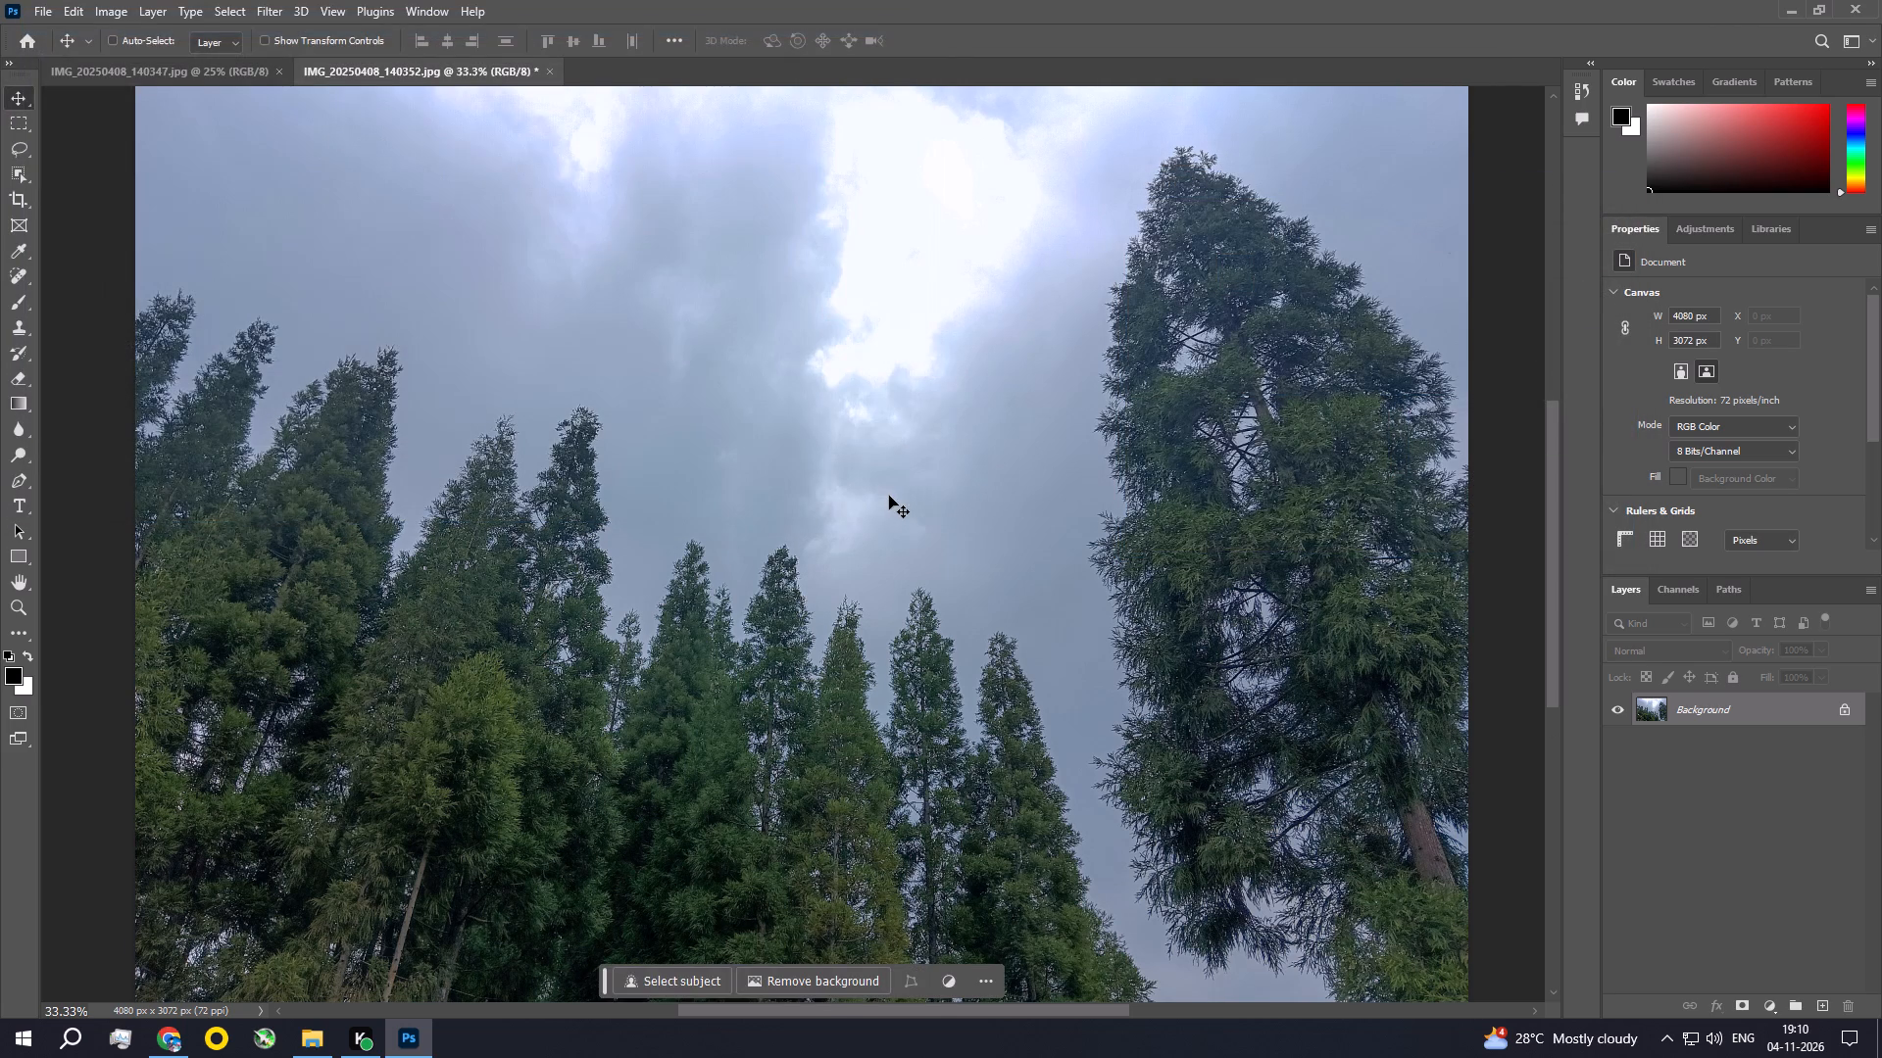
key(ctrl+s)
click(1045, 264)
click(539, 73)
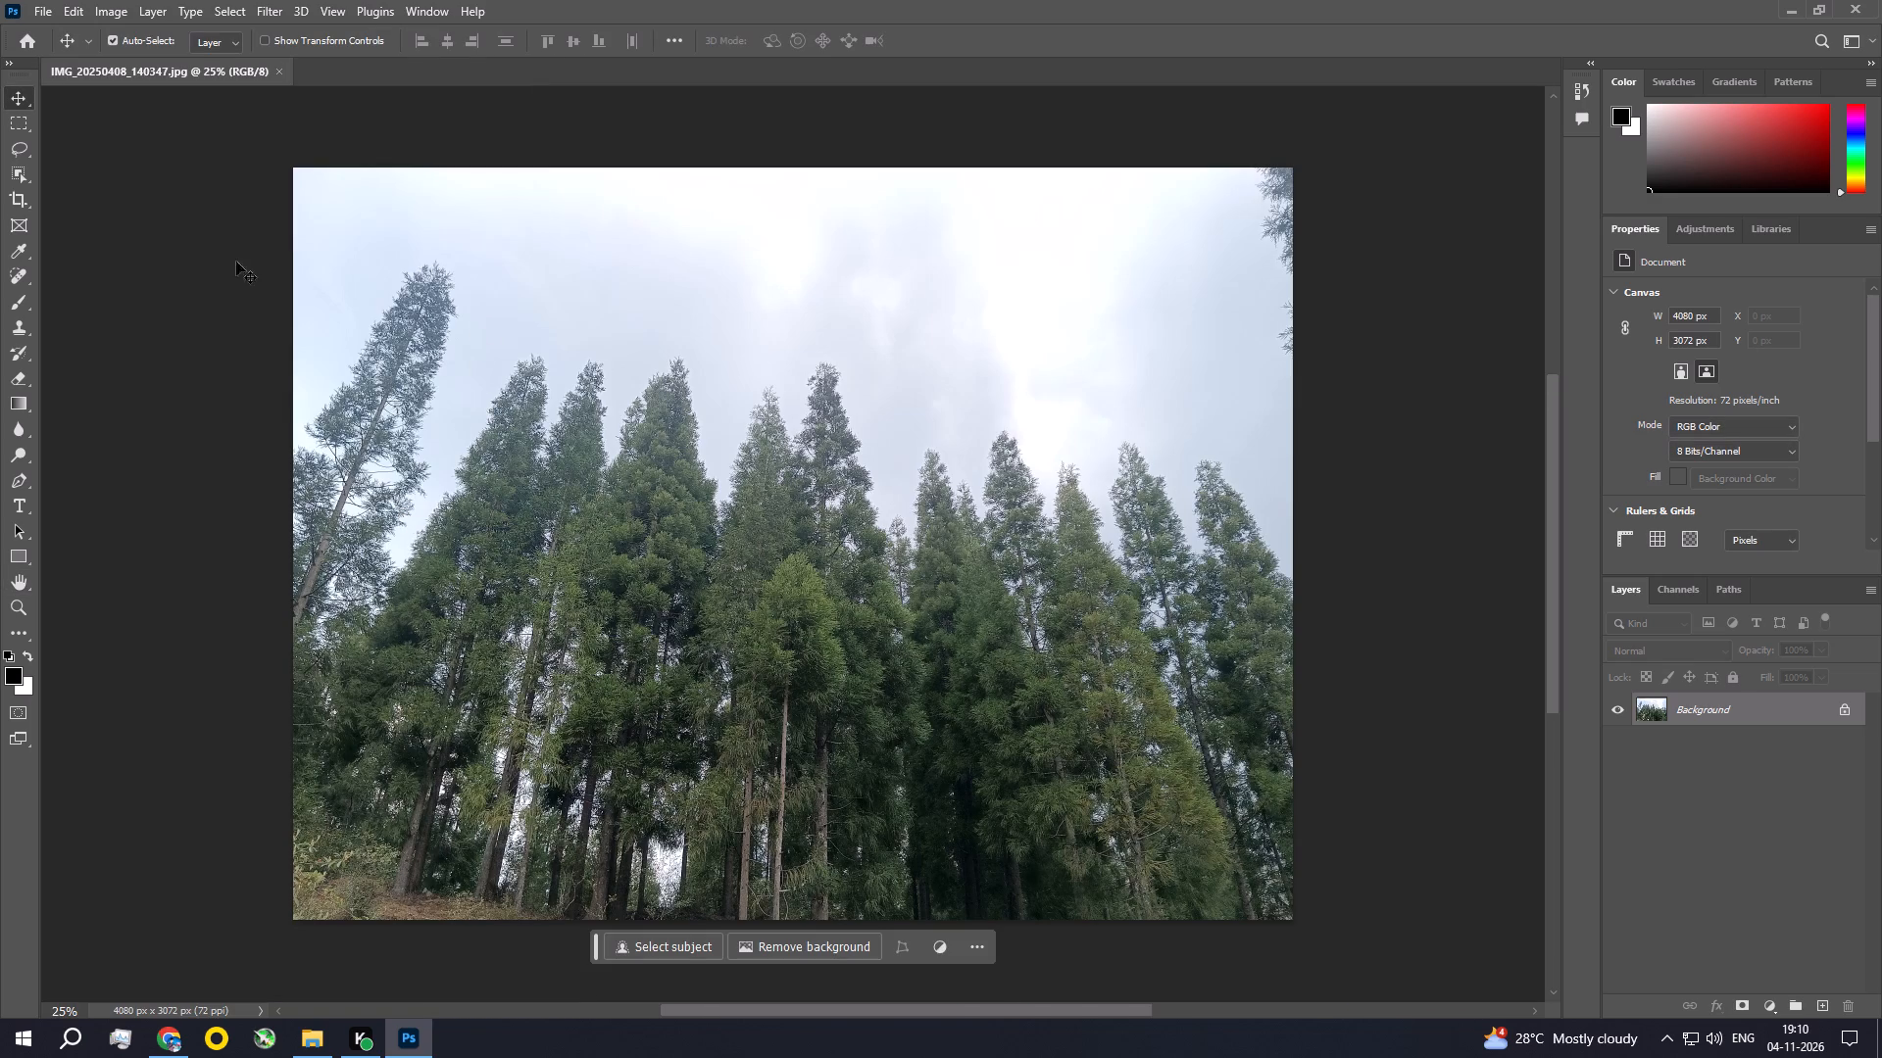
Adjust IMG_20250408_140347's light in the Camera Raw Filter with Exposure -0.40, Contrast +22, Highlights -18 and Shadows +13.
click(262, 5)
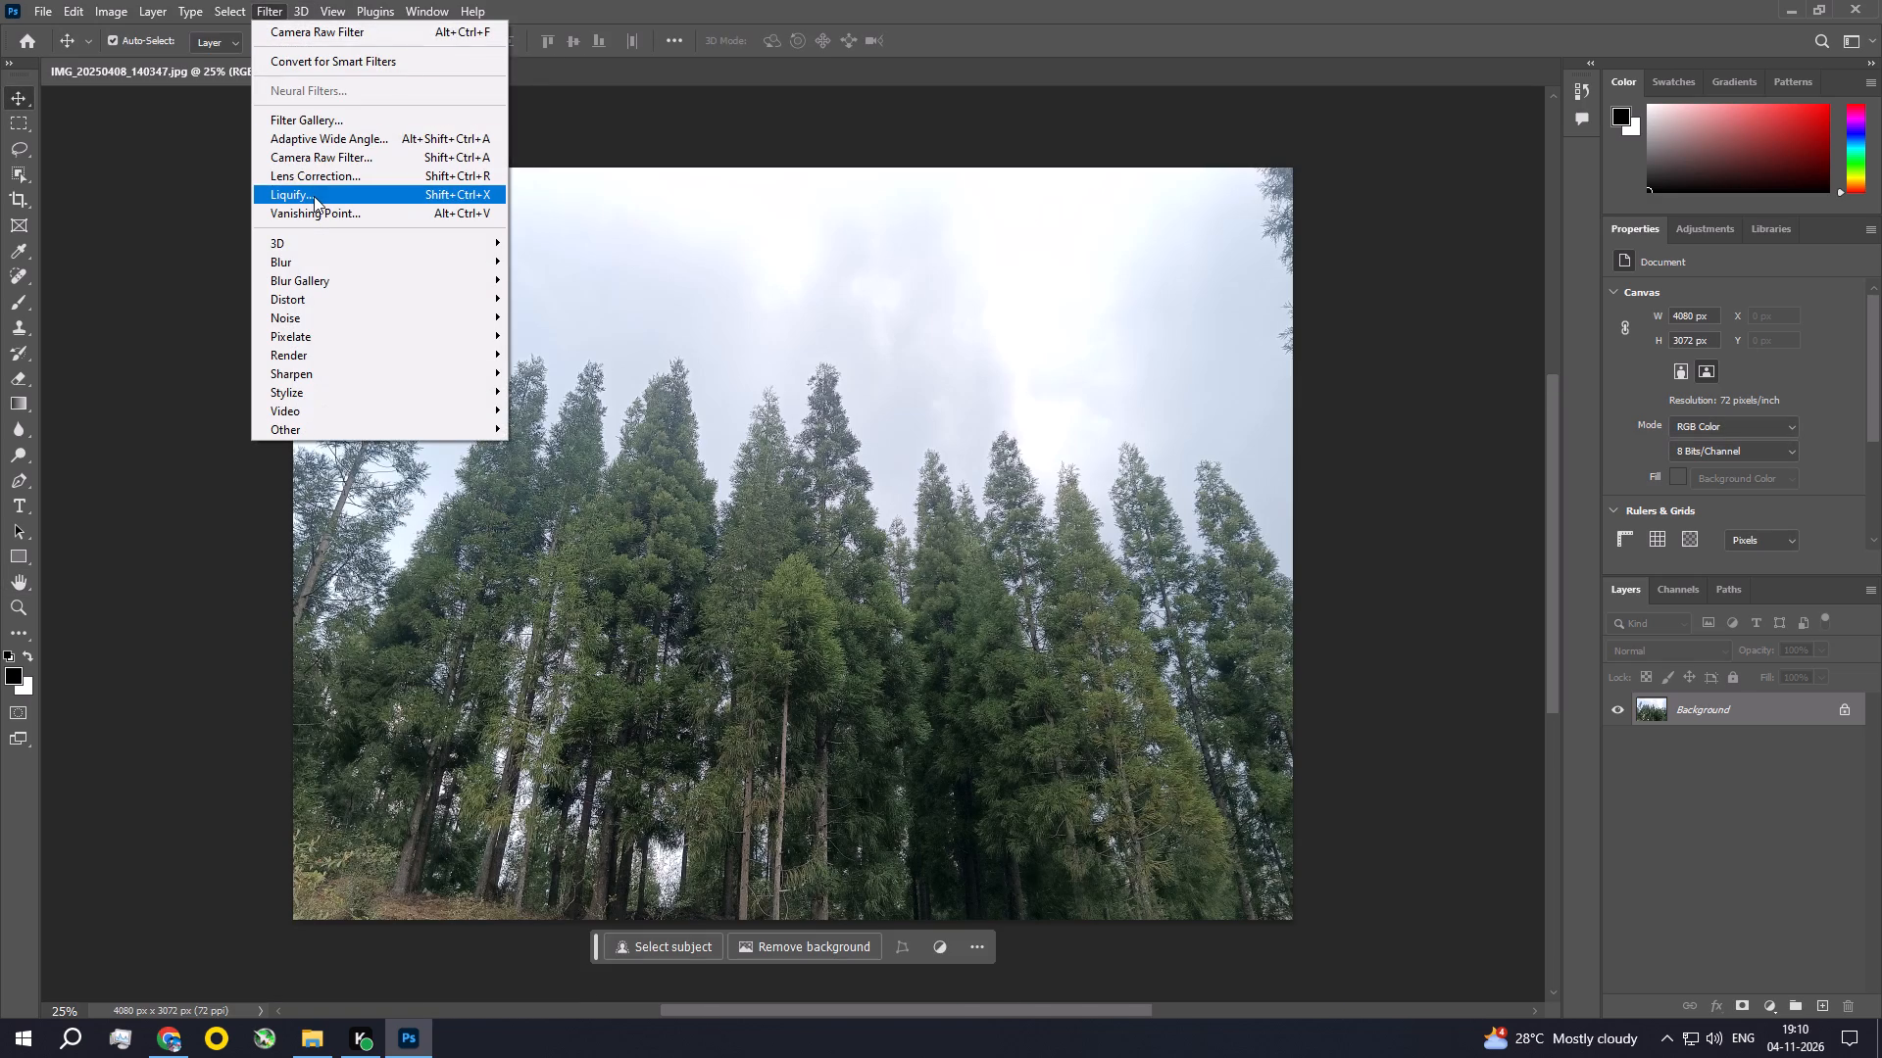
click(346, 163)
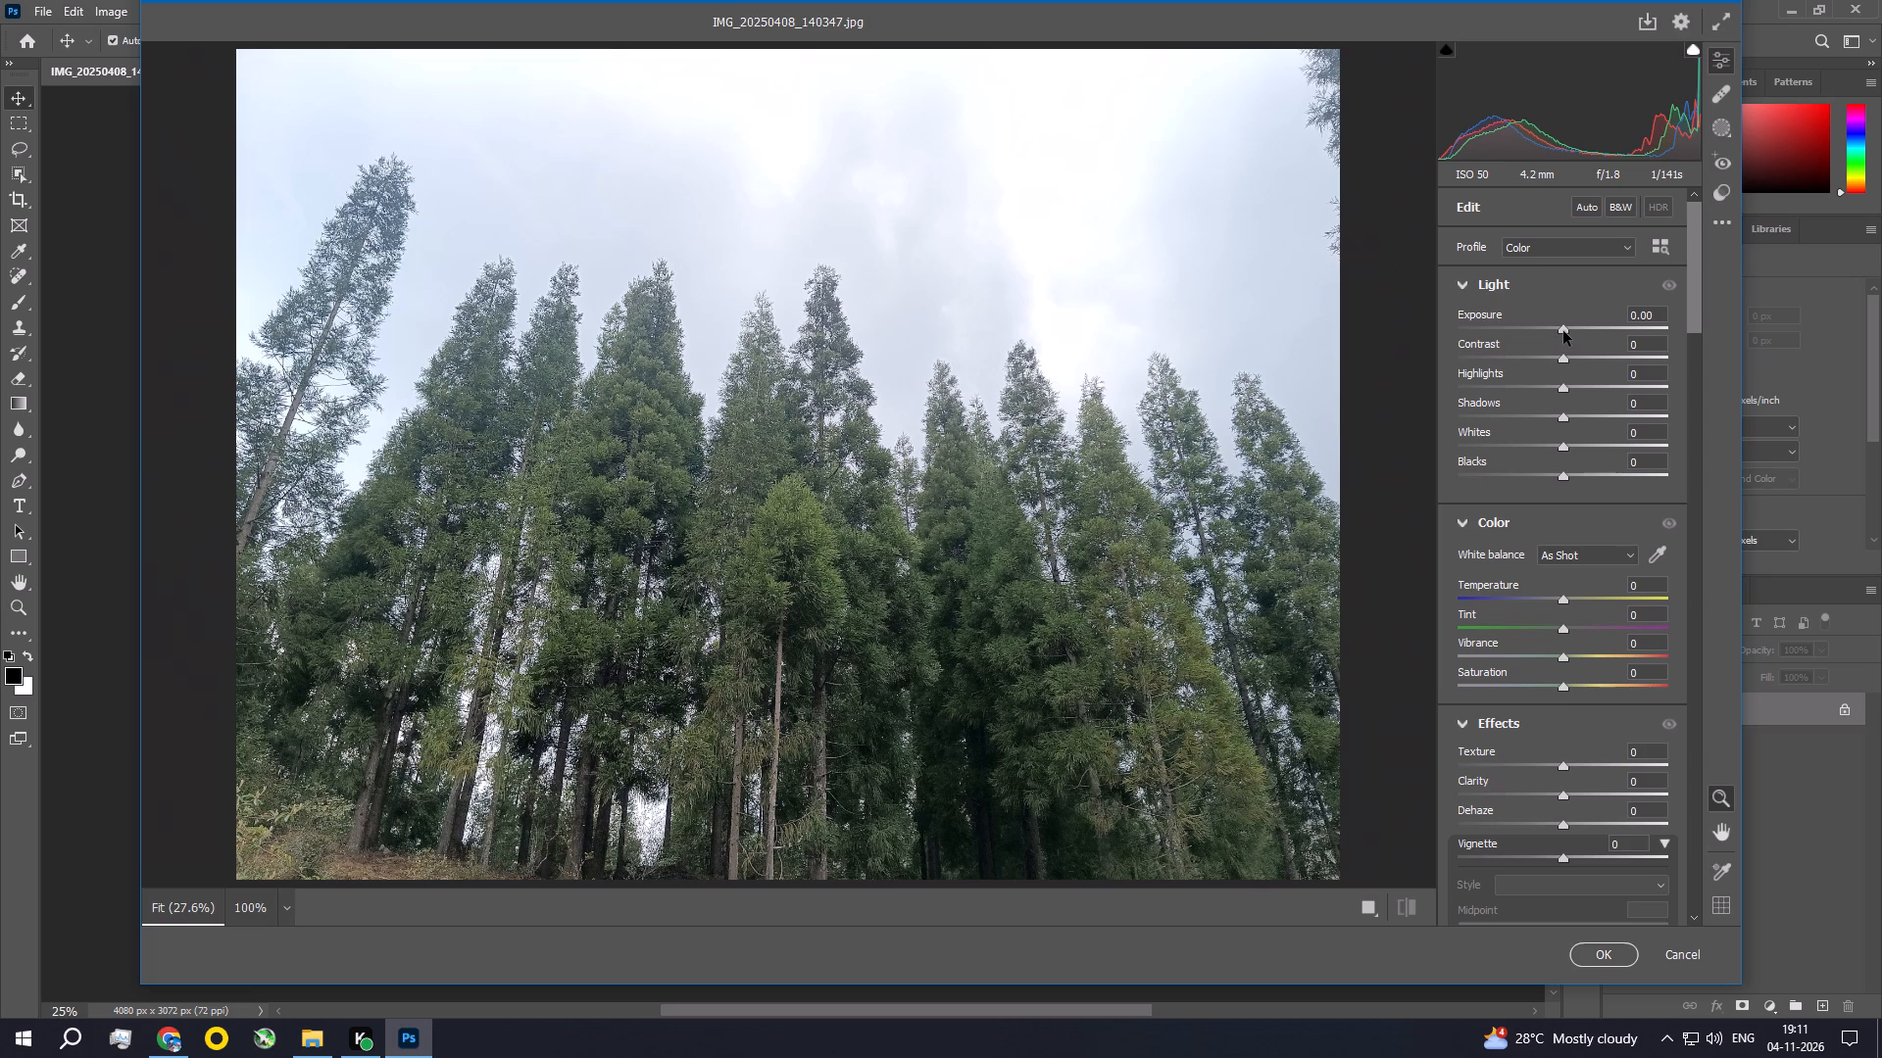
drag(1563, 331, 1555, 333)
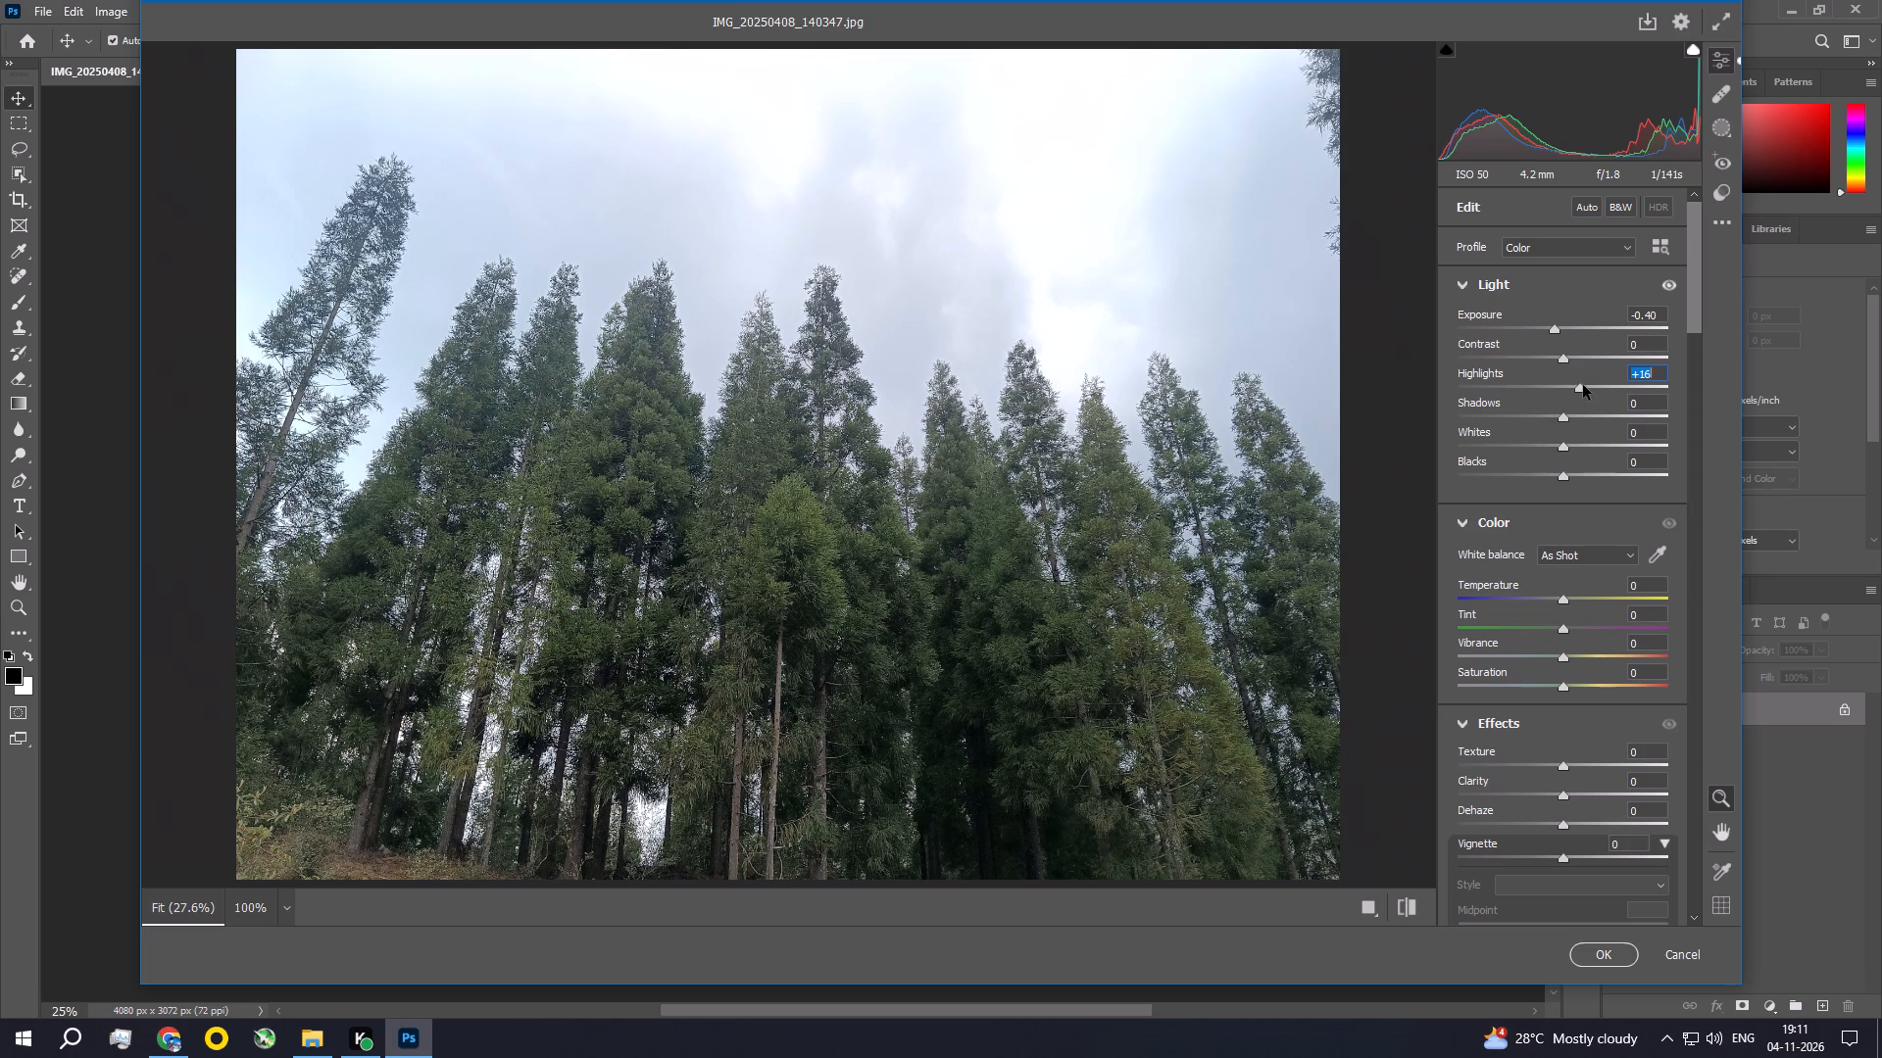
drag(1583, 385, 1548, 385)
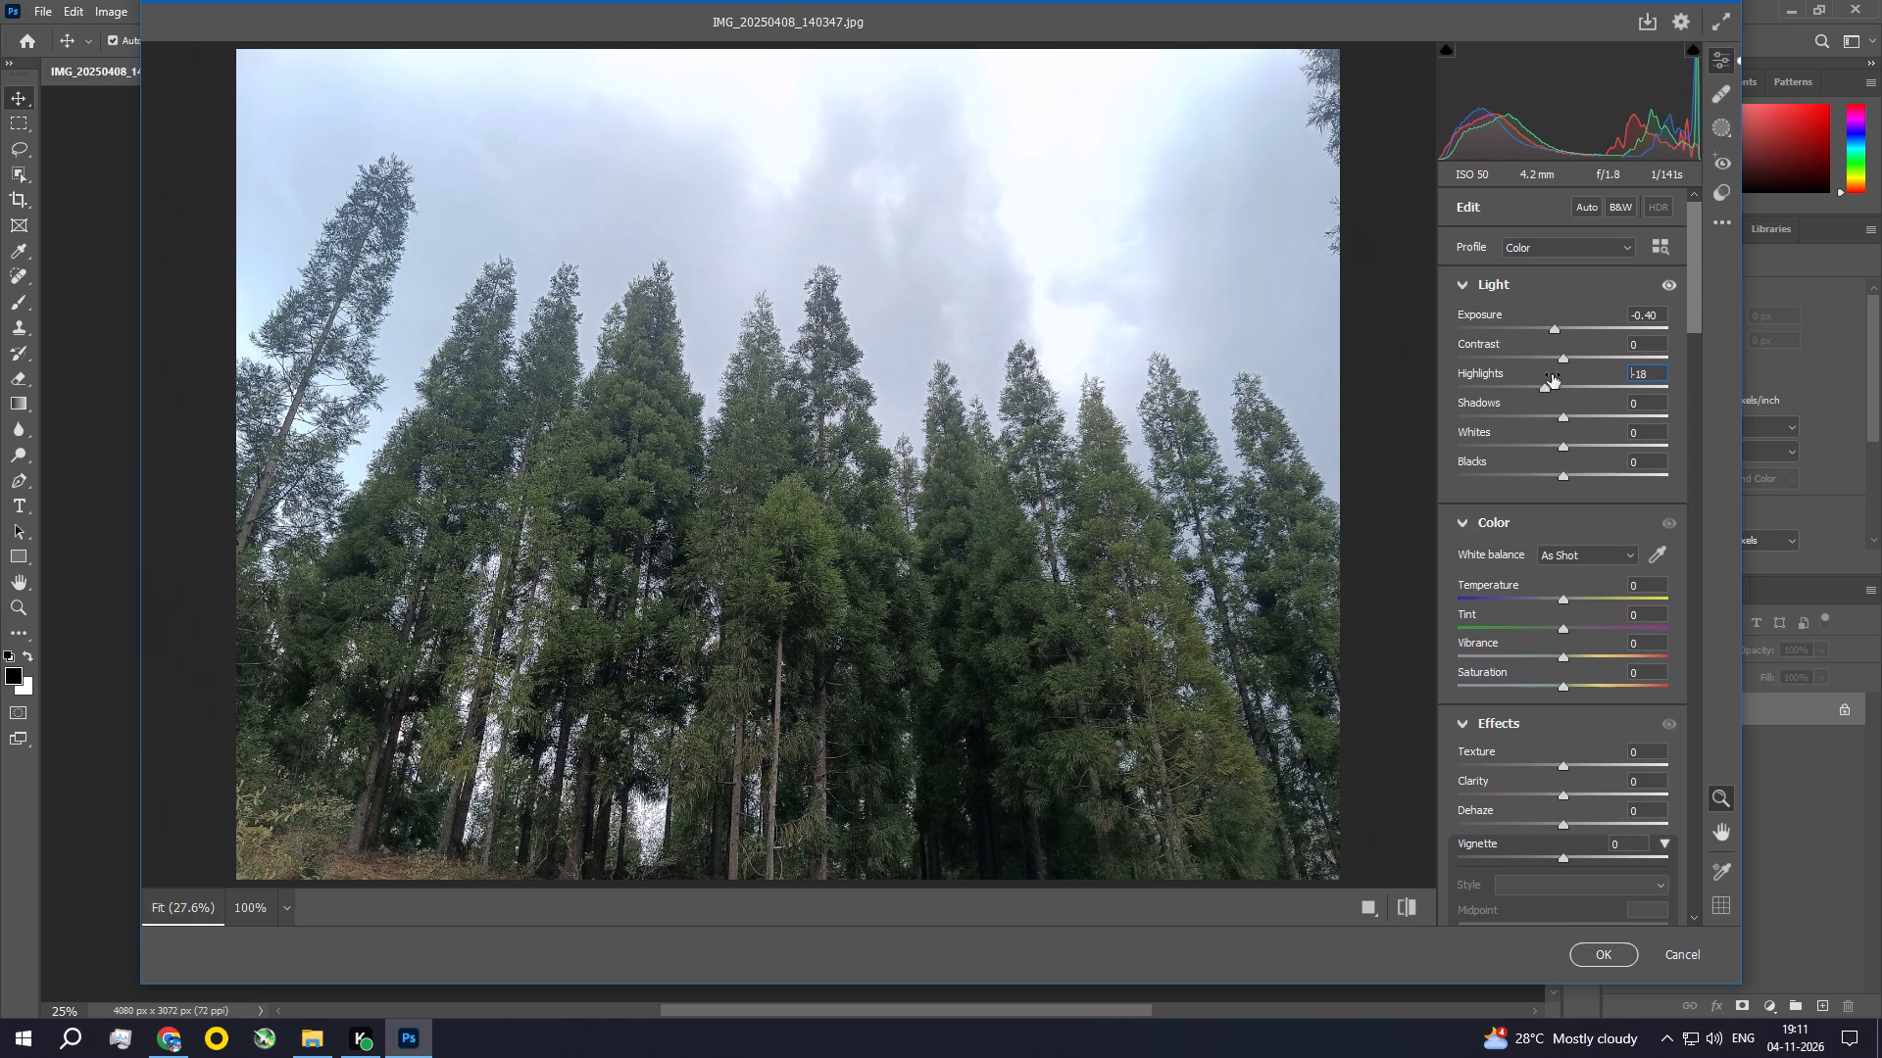
drag(1562, 361, 1586, 371)
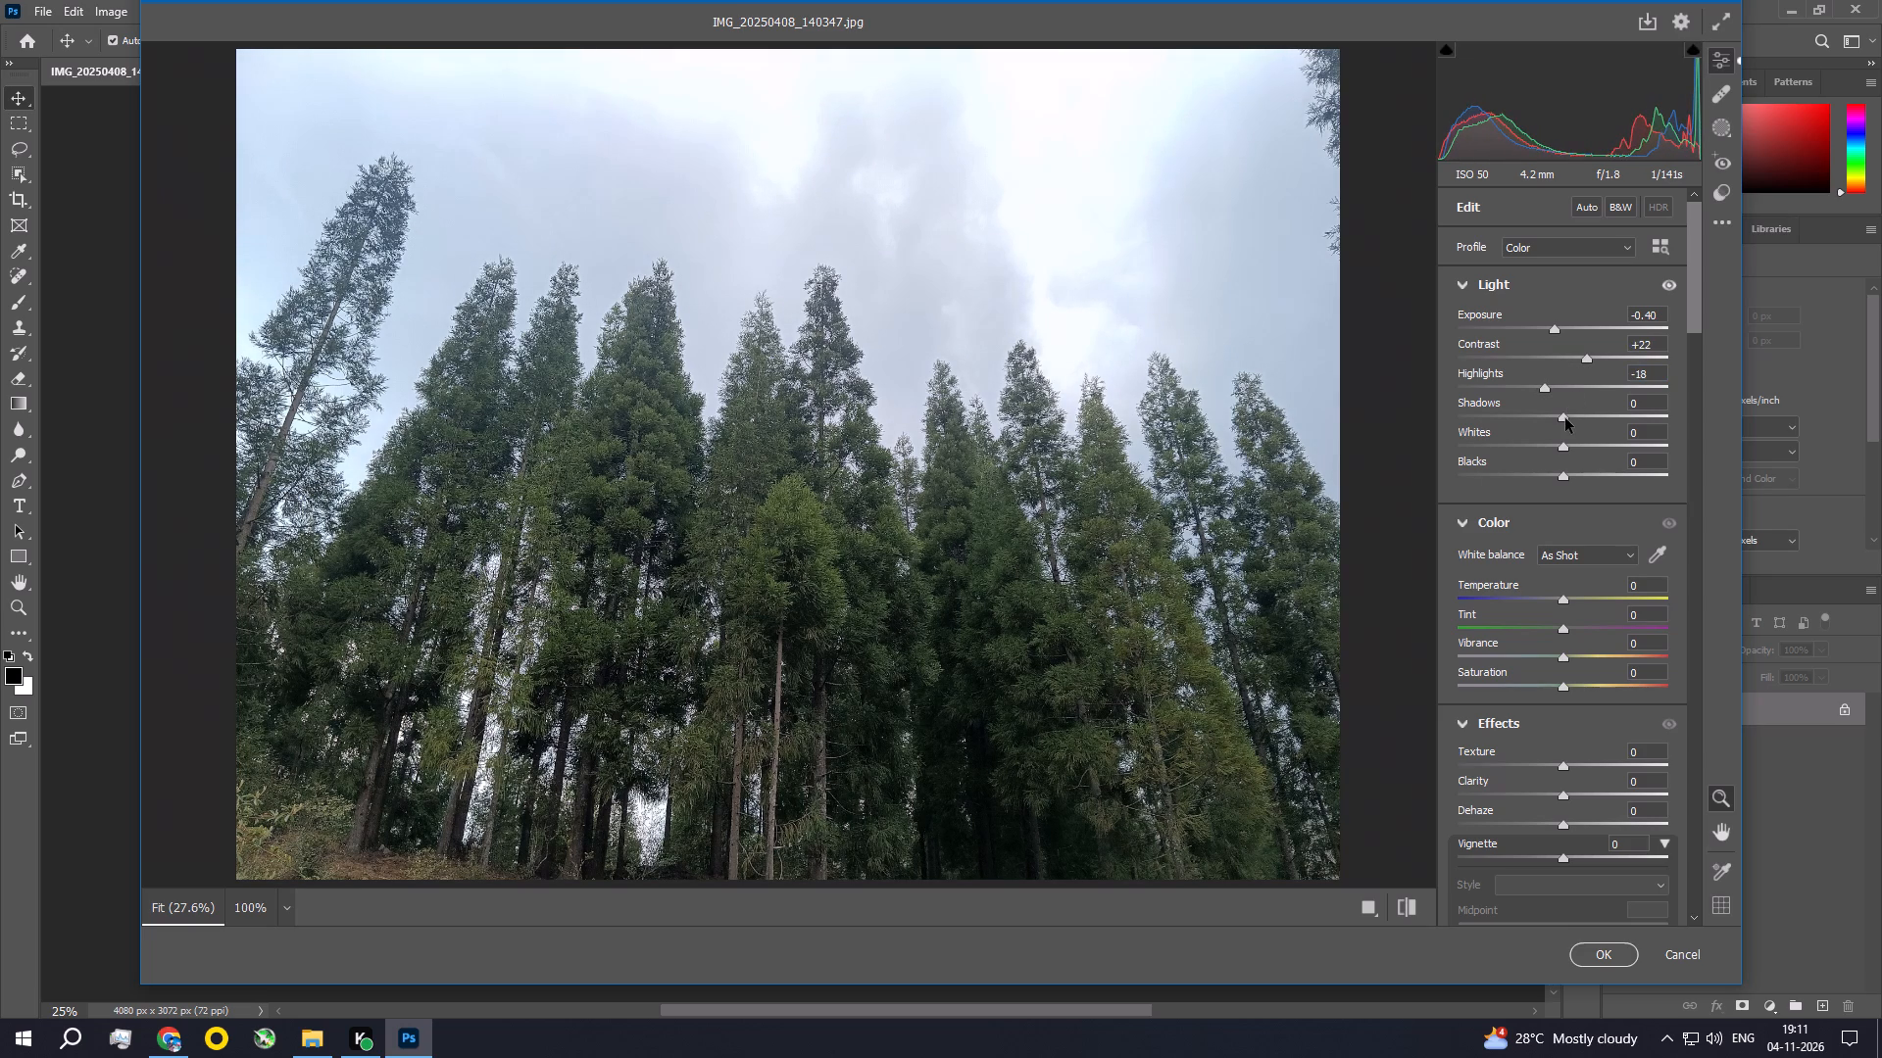
drag(1563, 417, 1576, 427)
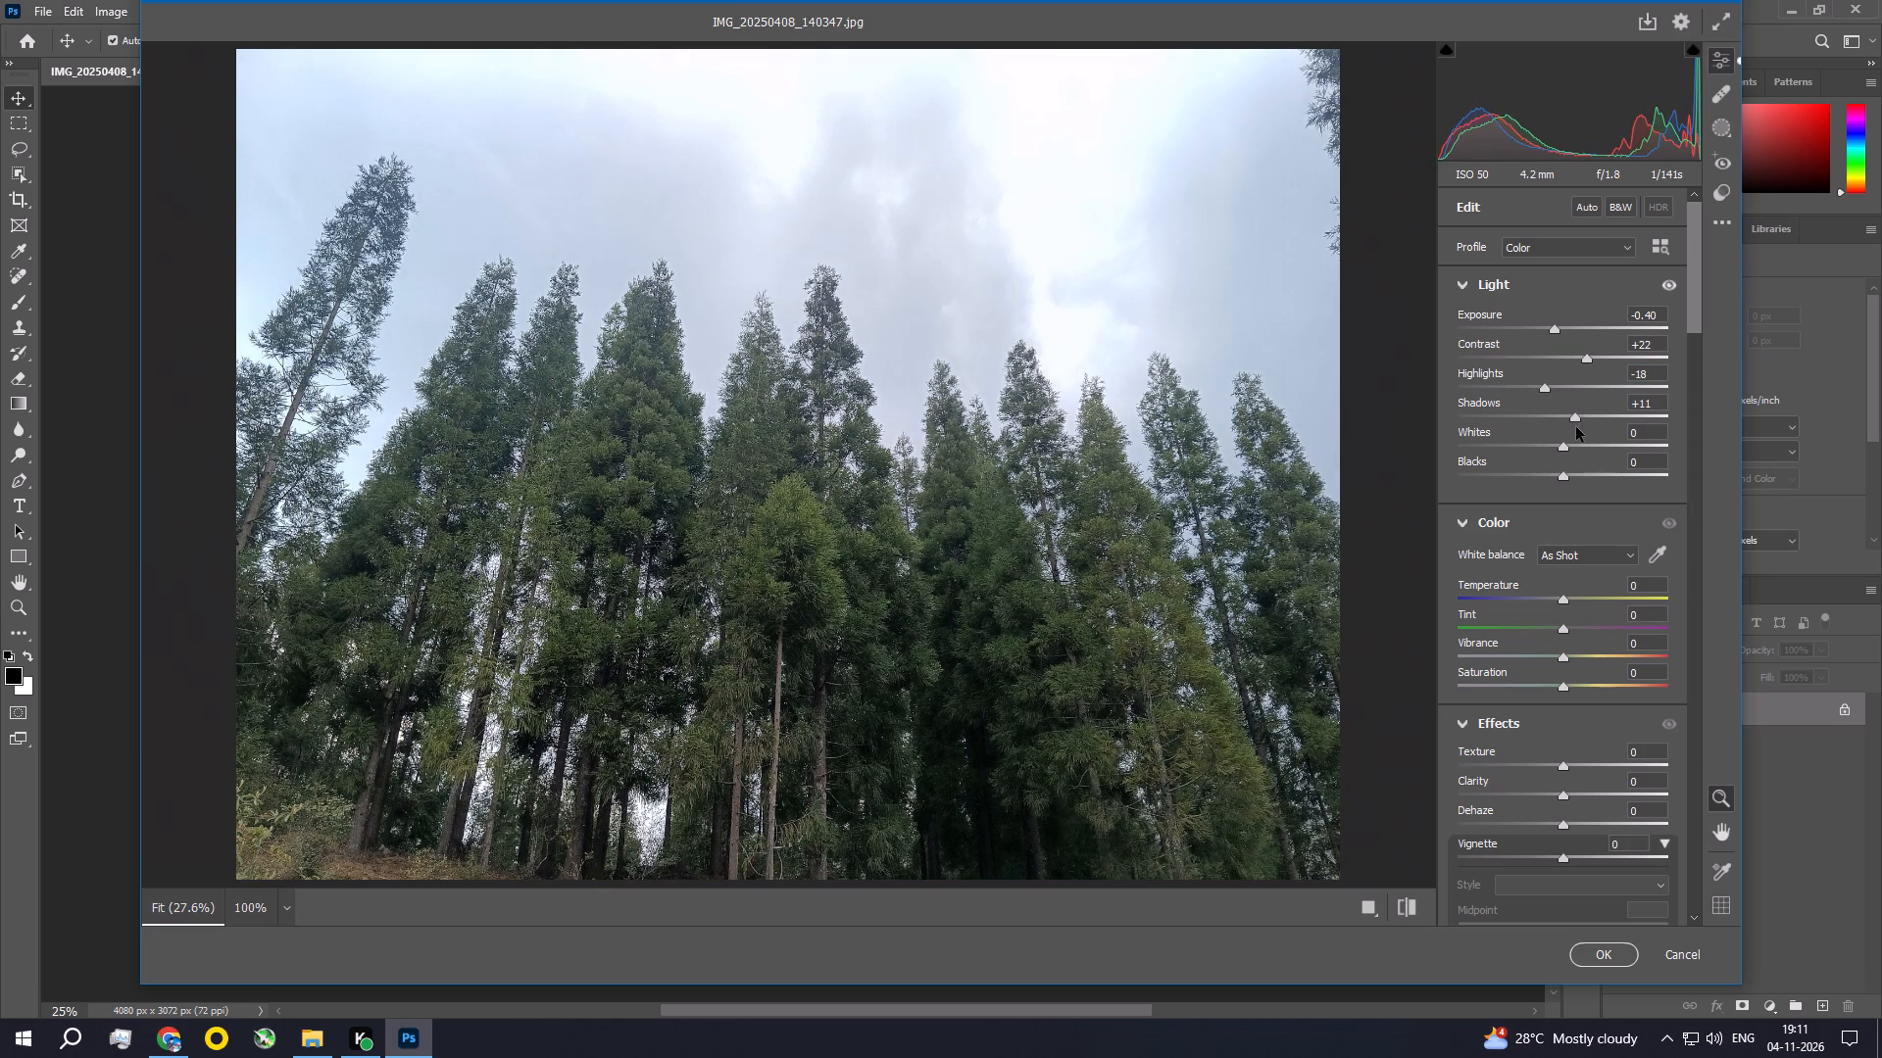
drag(1576, 427, 1577, 428)
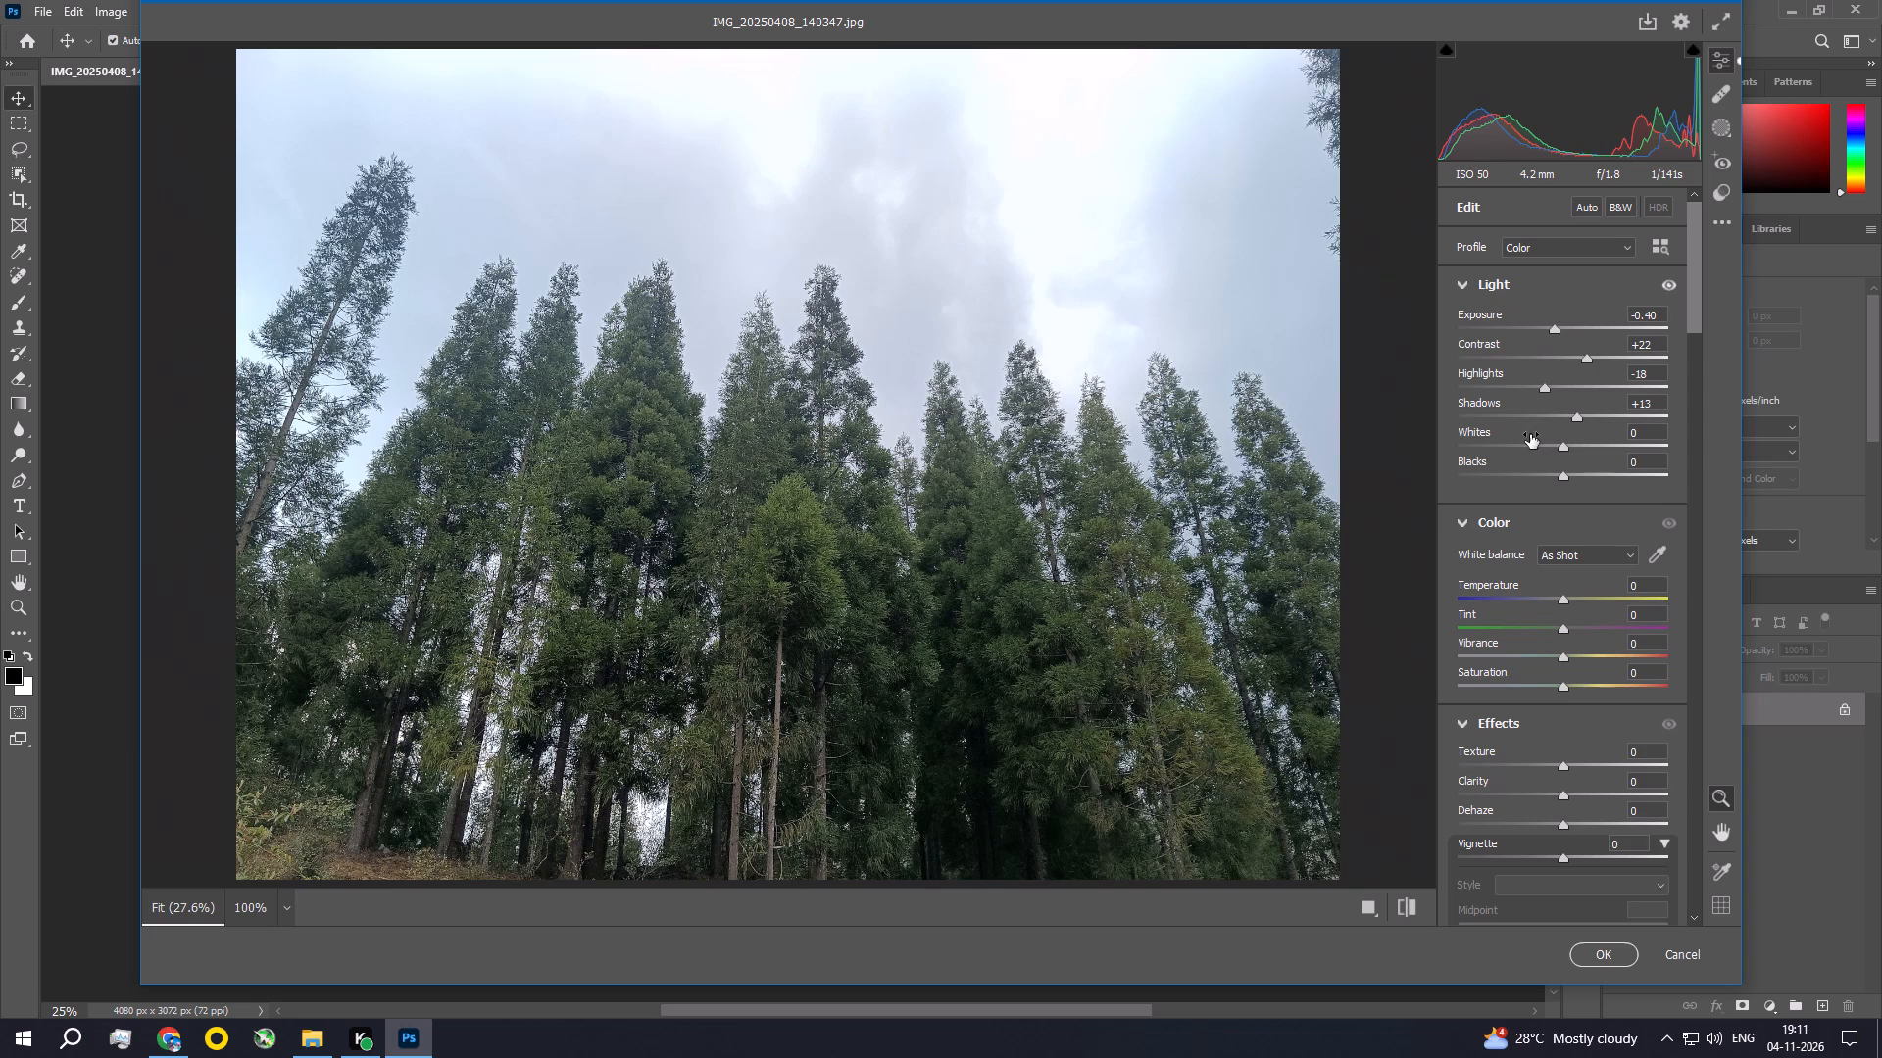
Shape the parametric curve with Highlights at -20, Lights at -14 and a slight increase in Darks.
drag(1695, 240, 1695, 265)
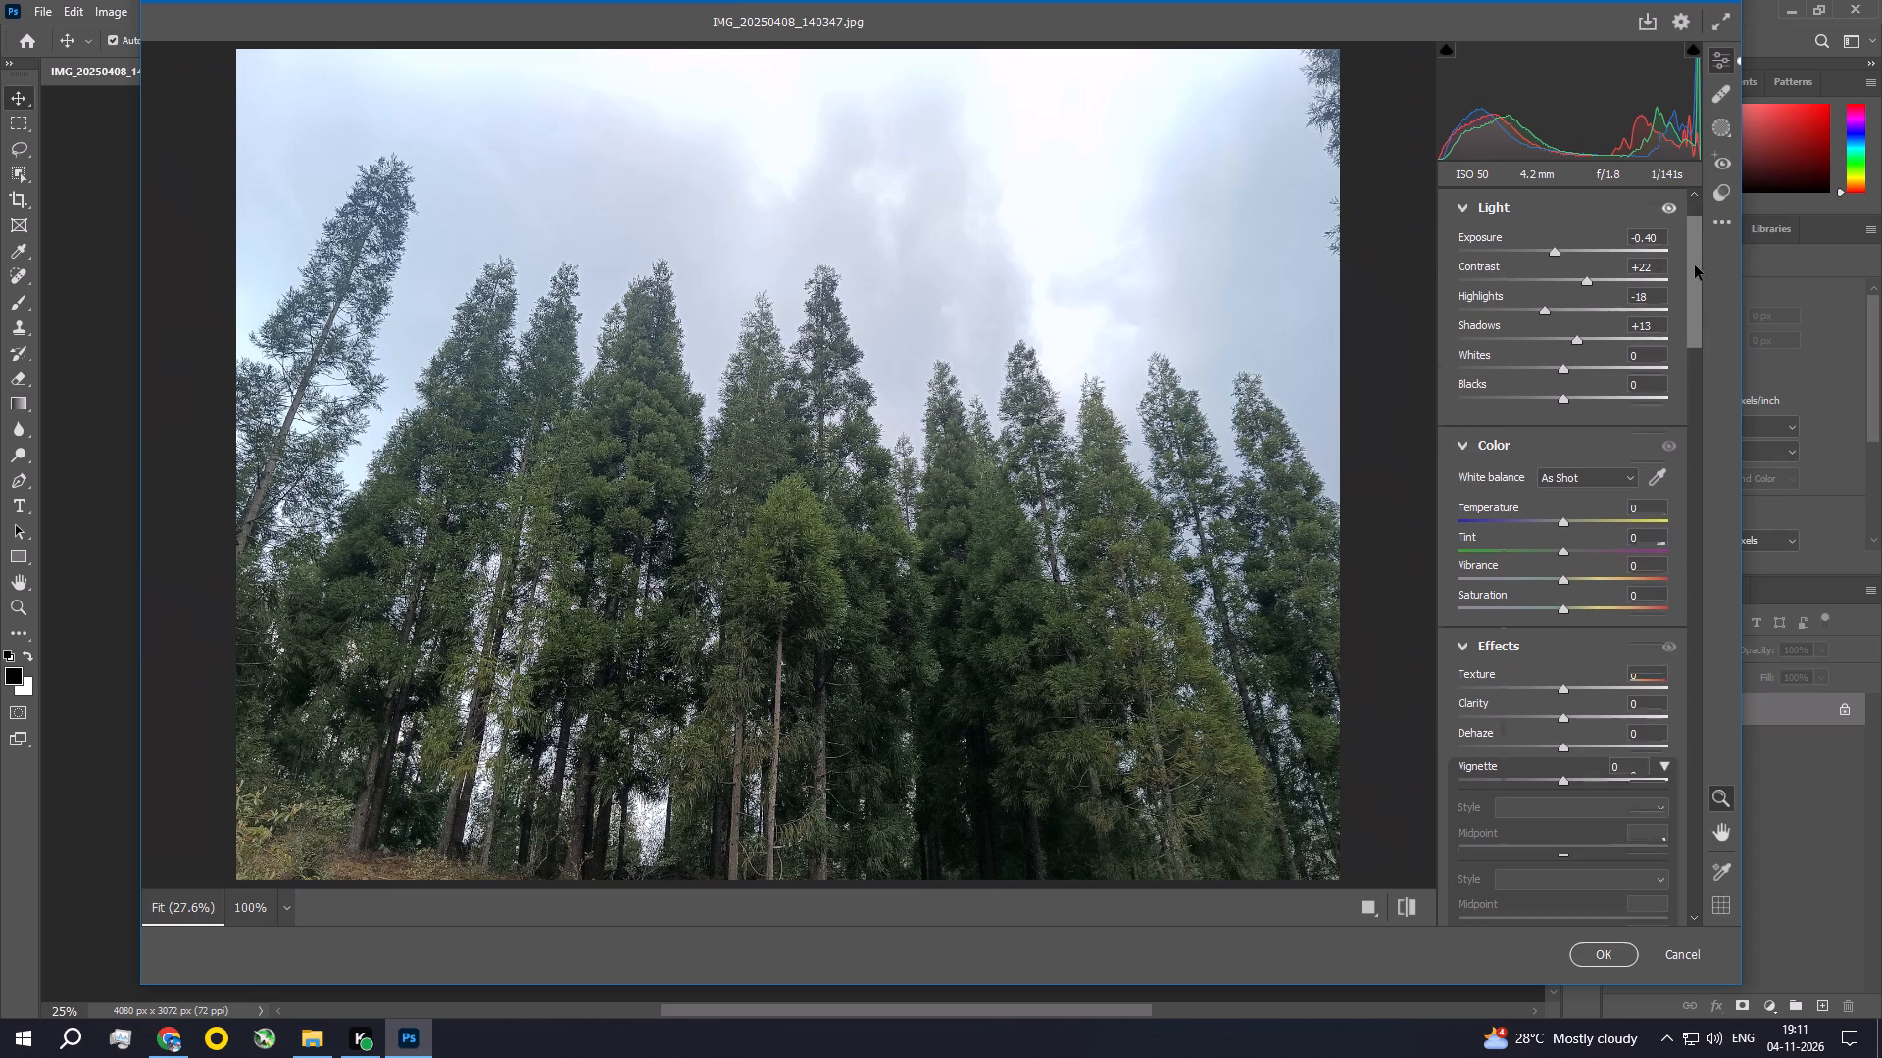
drag(1695, 265, 1716, 408)
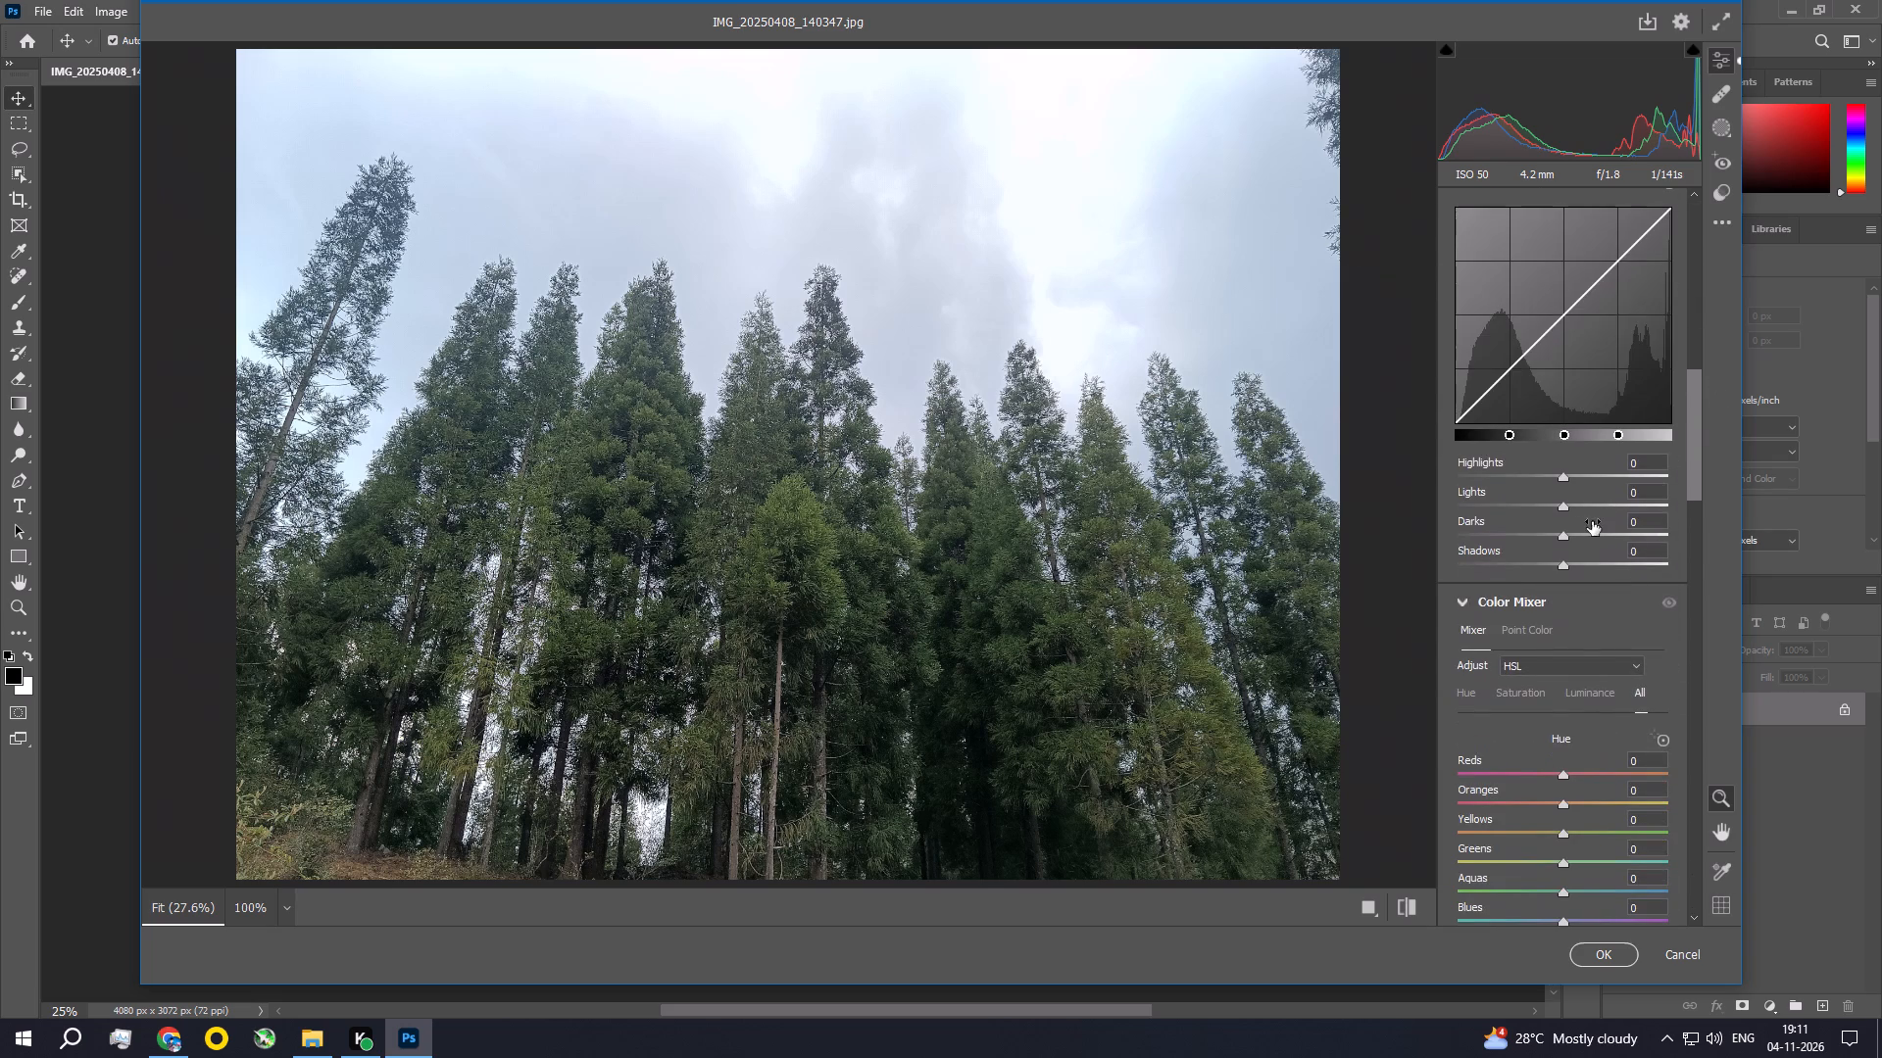
drag(1562, 476, 1542, 479)
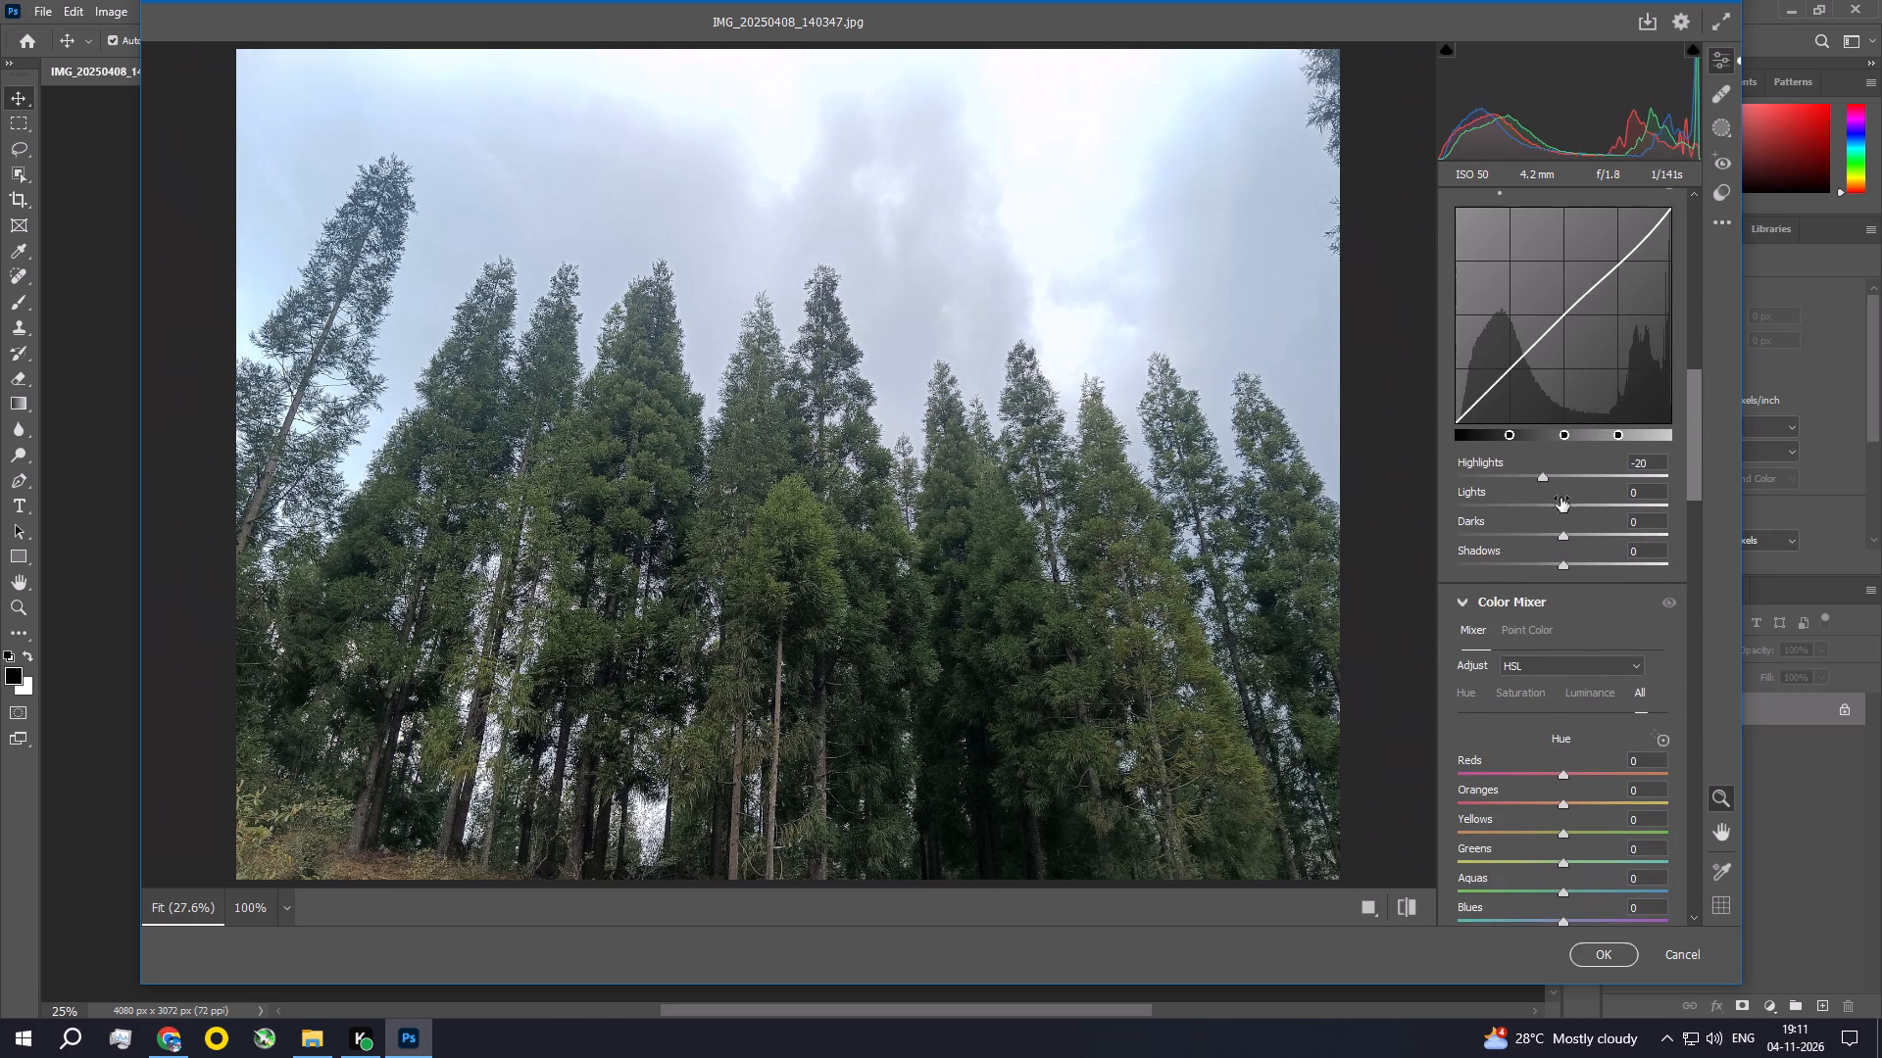
drag(1571, 508, 1548, 498)
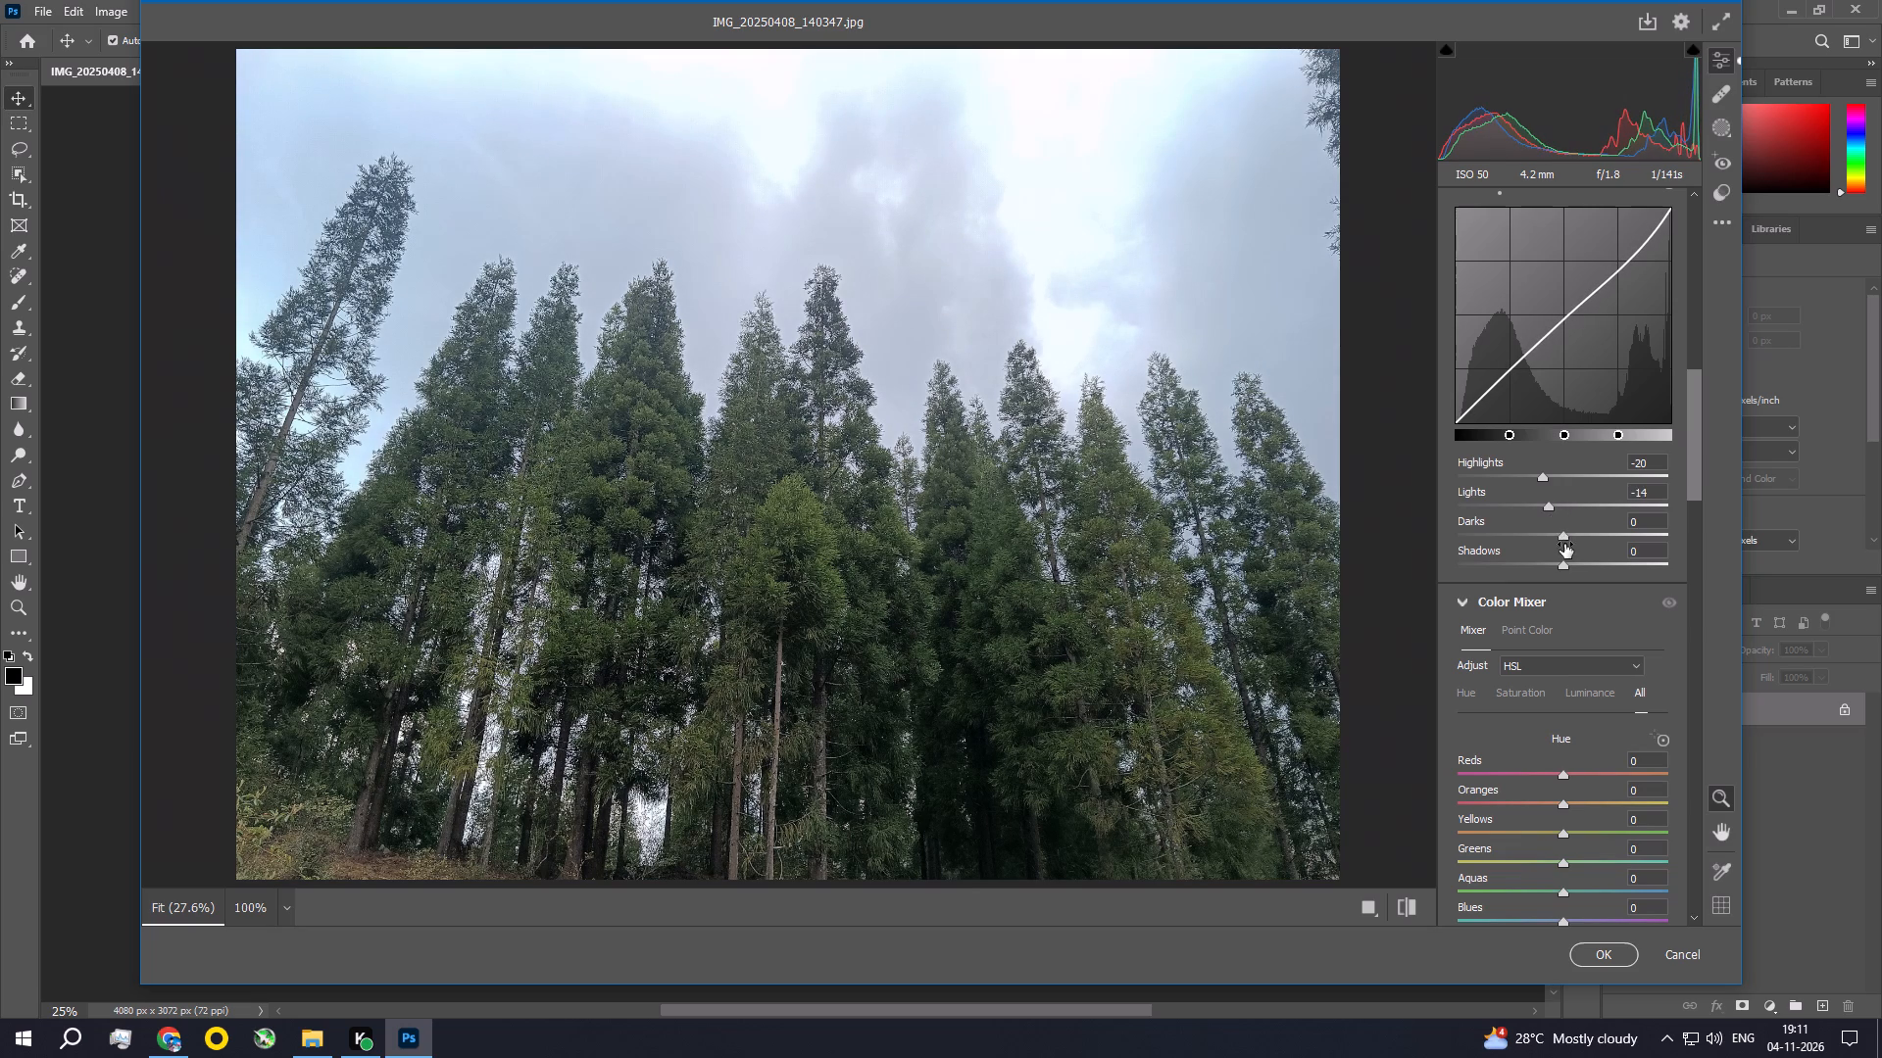
drag(1564, 536, 1575, 537)
In the Color Mixer, set Oranges luminance to +12 and Greens luminance to +1, and commit the Camera Raw edits.
drag(1694, 430, 1701, 666)
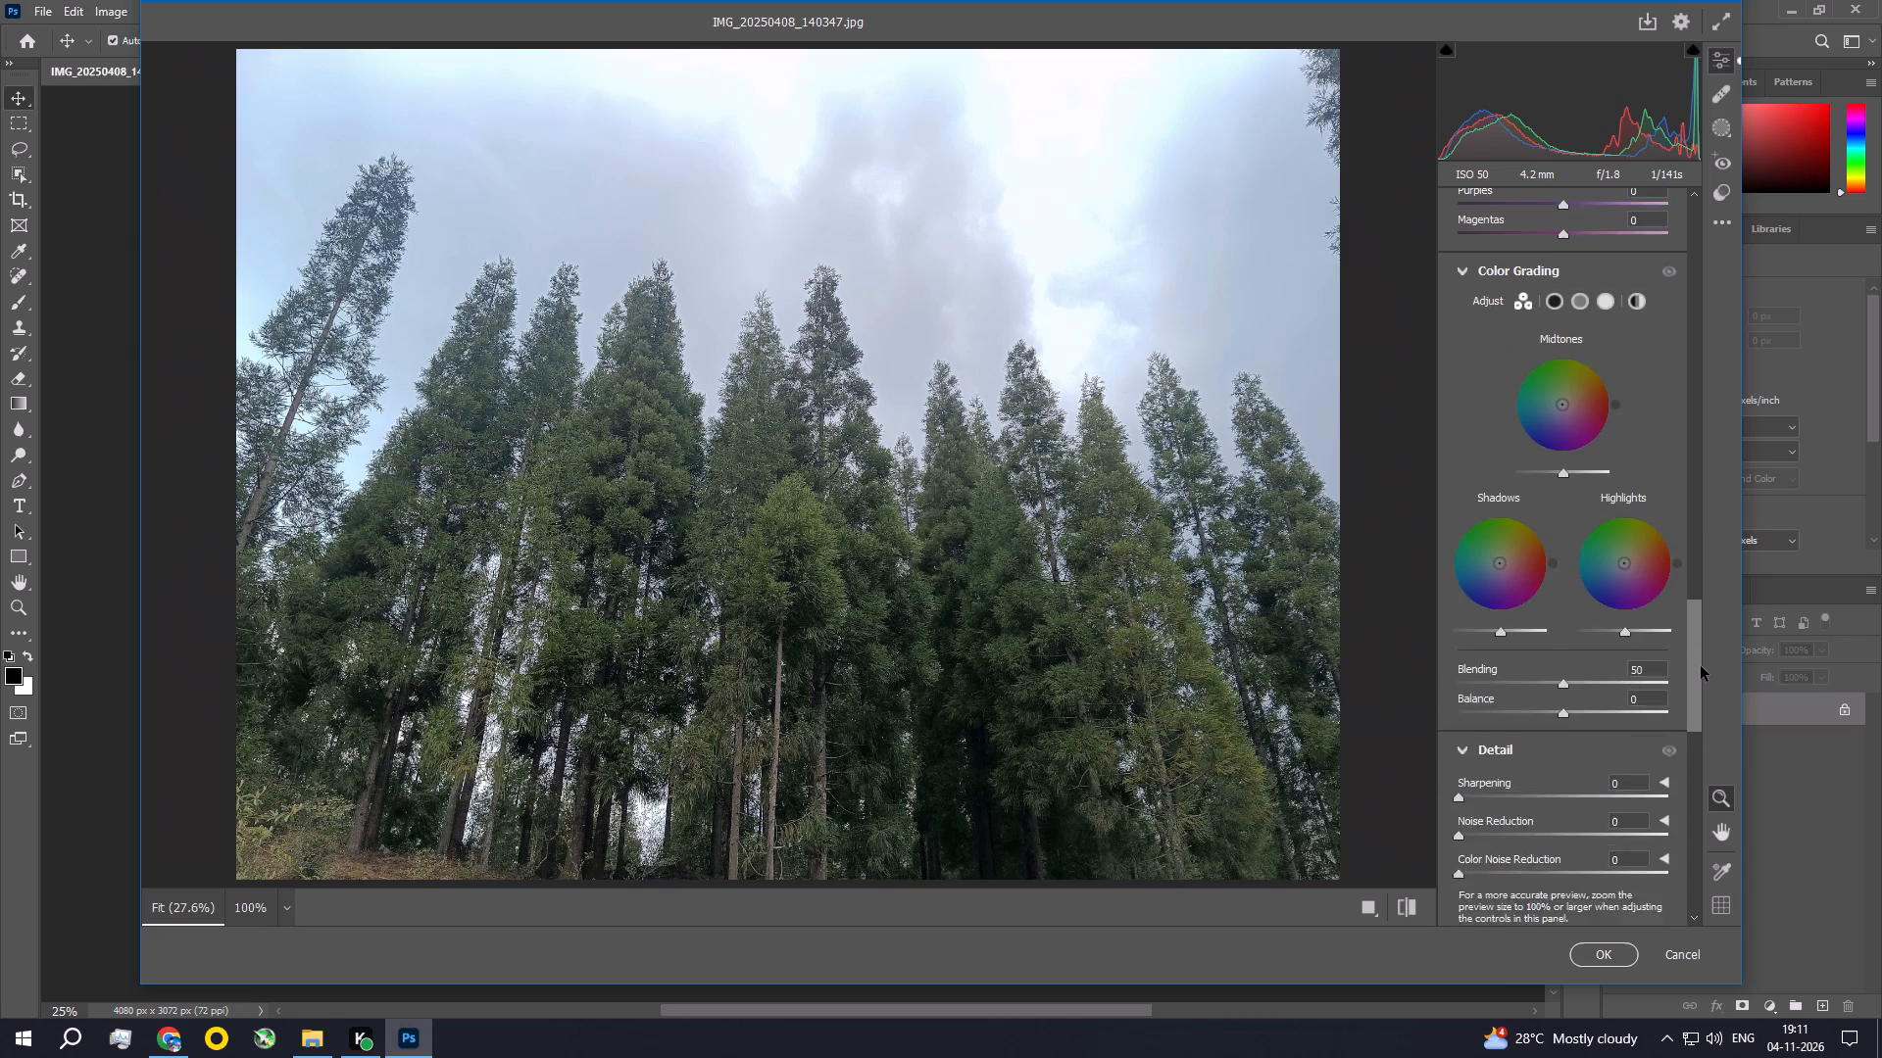
drag(1701, 666, 1709, 650)
drag(1720, 572, 1720, 562)
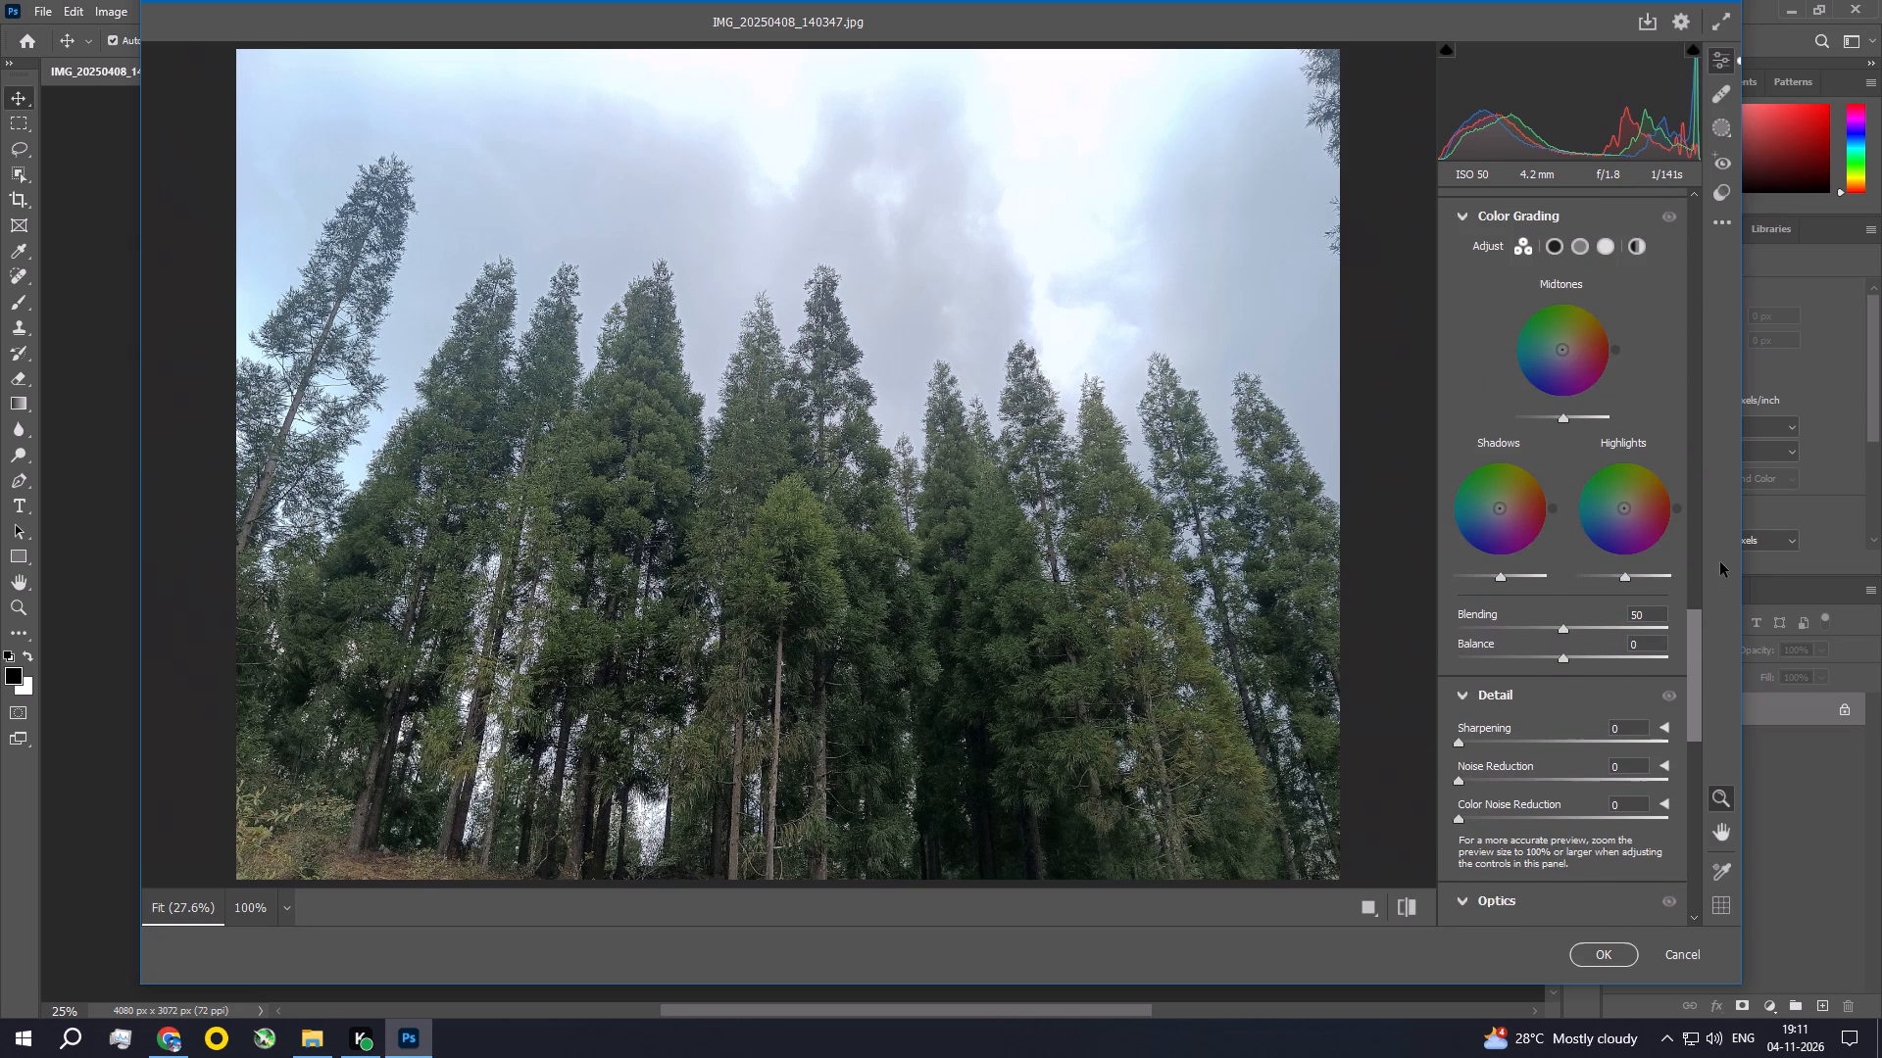
drag(1720, 562, 1720, 556)
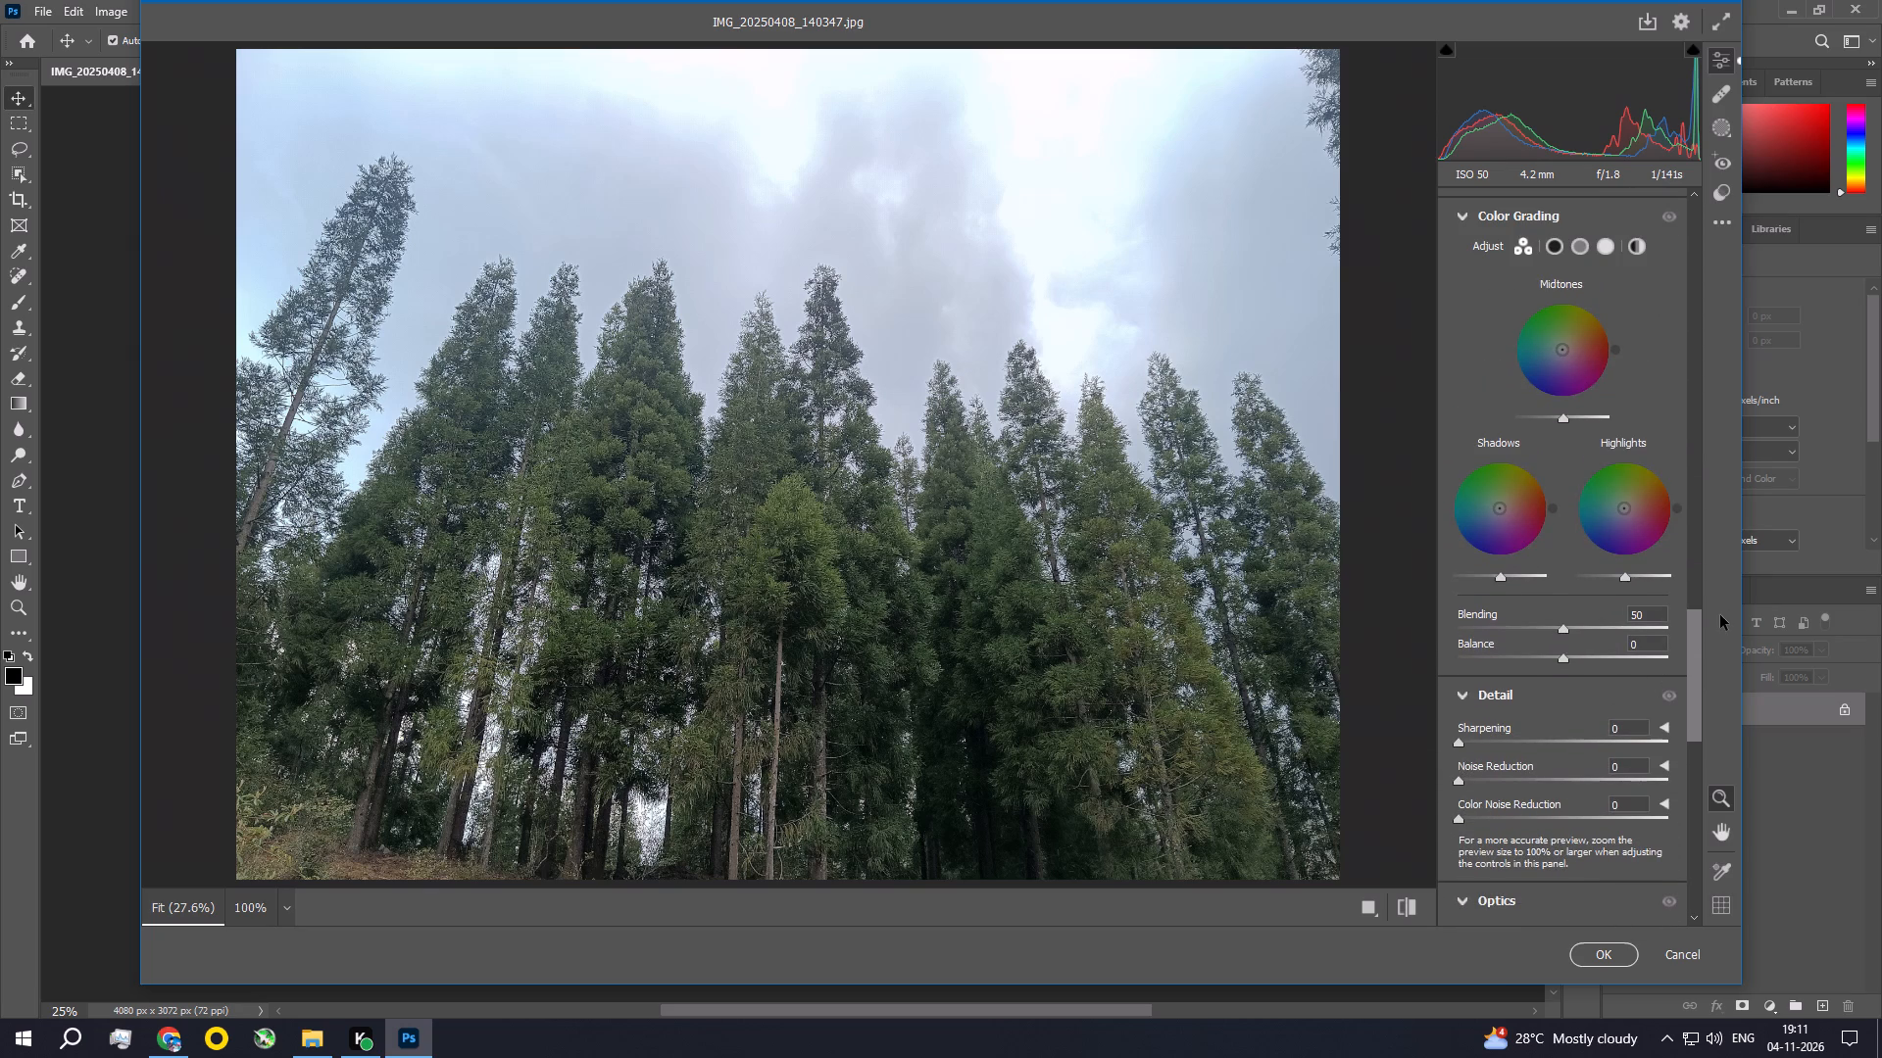
click(1720, 615)
drag(1719, 604, 1721, 590)
drag(1721, 590, 1723, 573)
drag(1692, 646, 1701, 559)
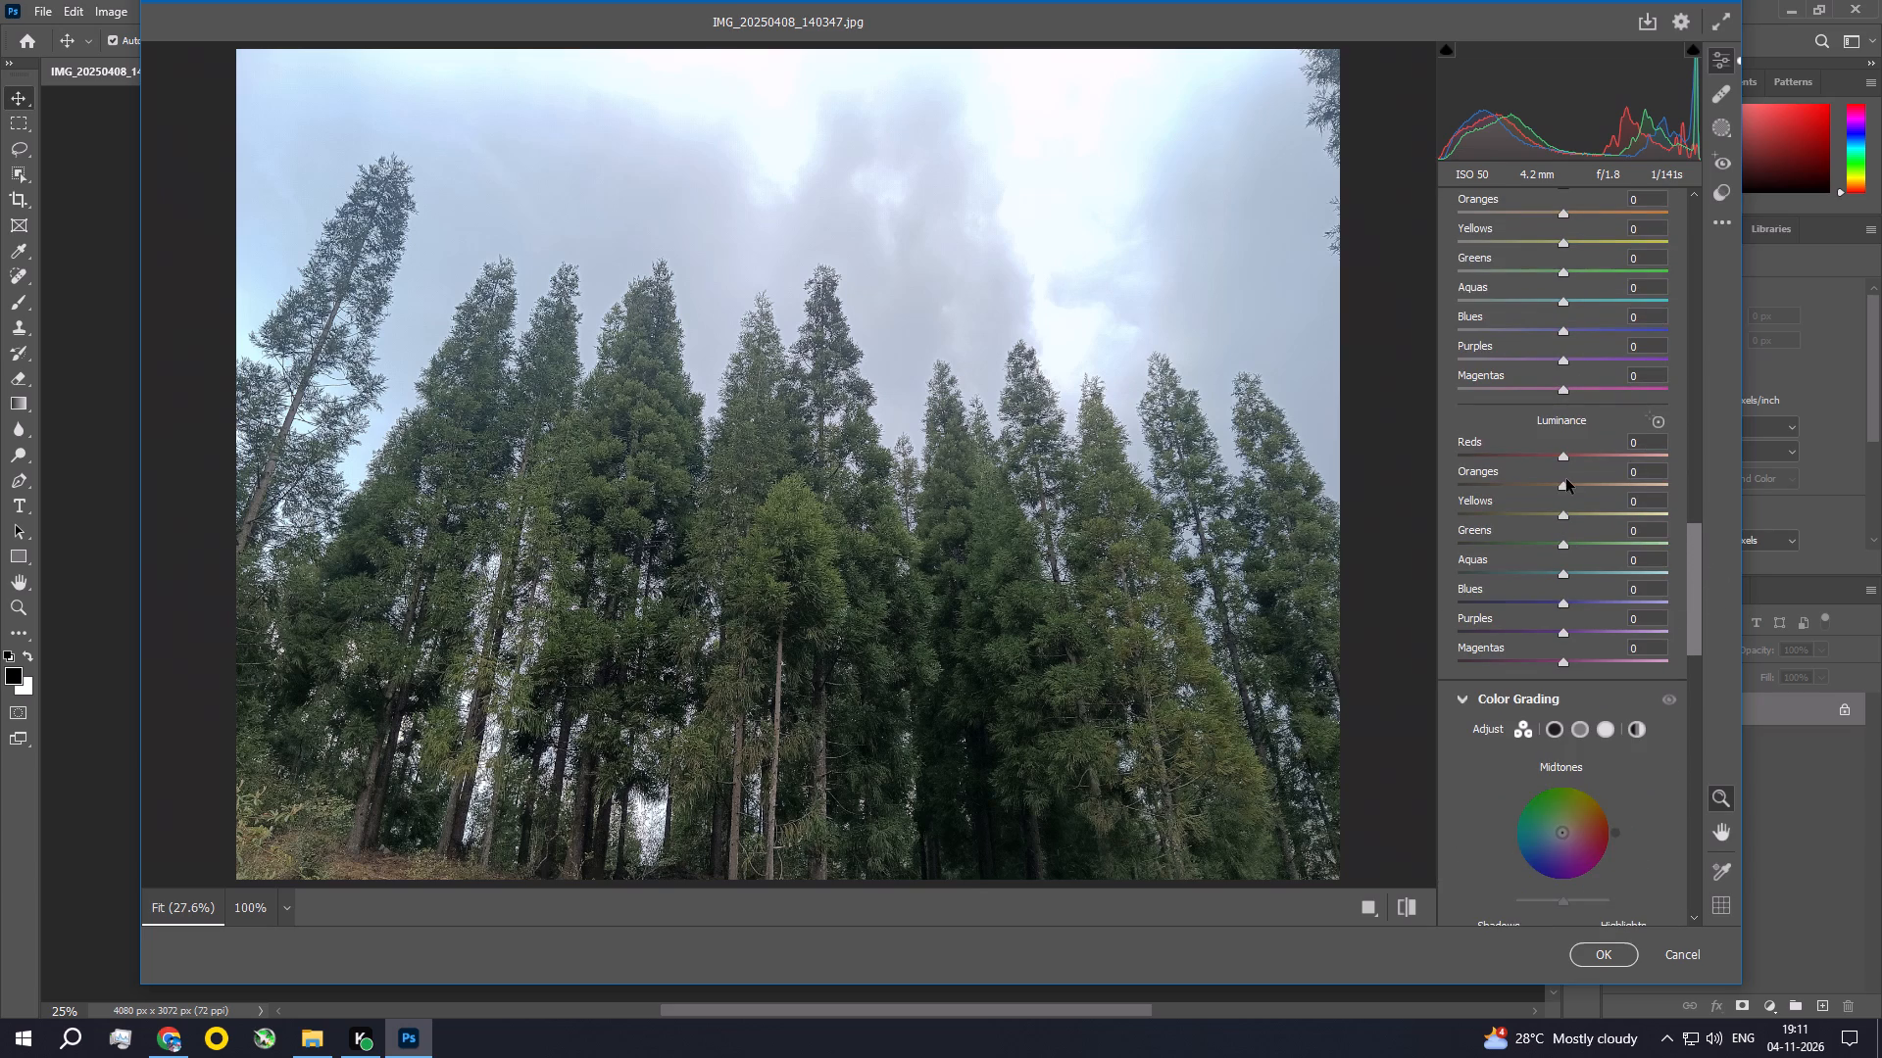
drag(1568, 479, 1581, 482)
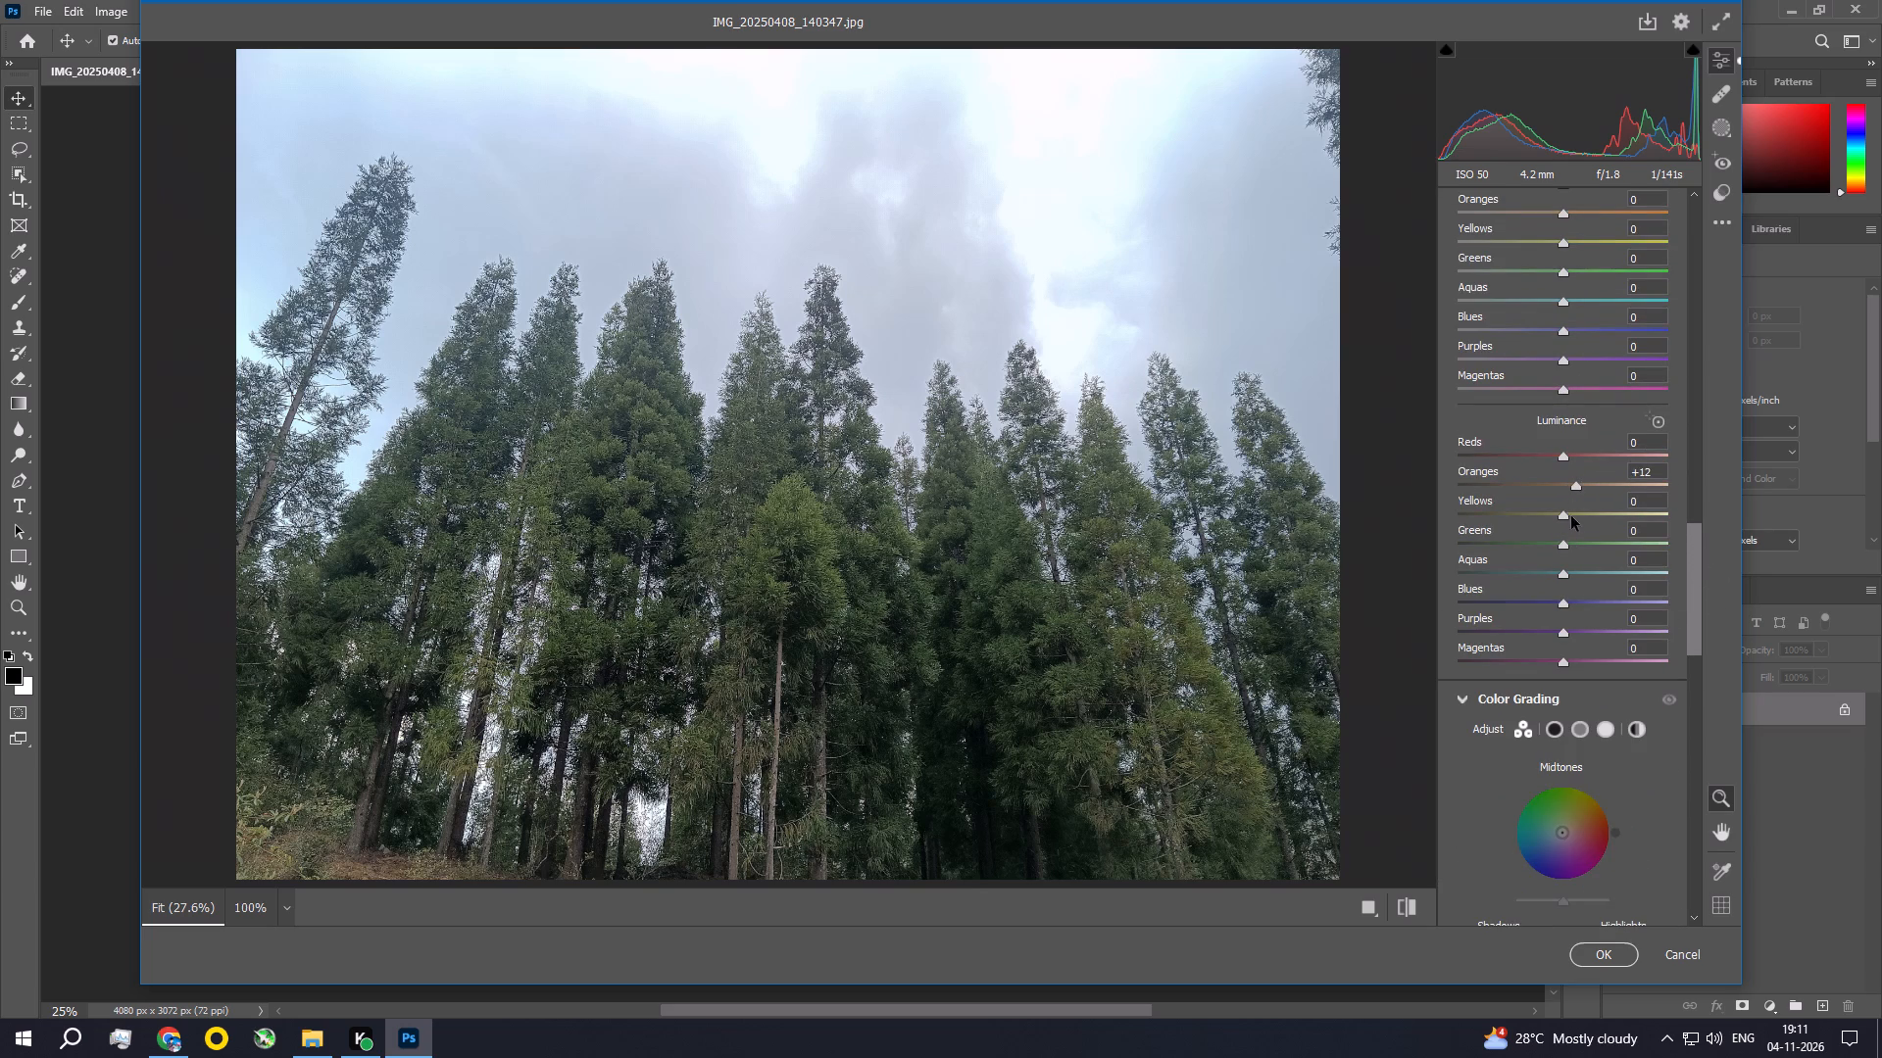
click(1570, 521)
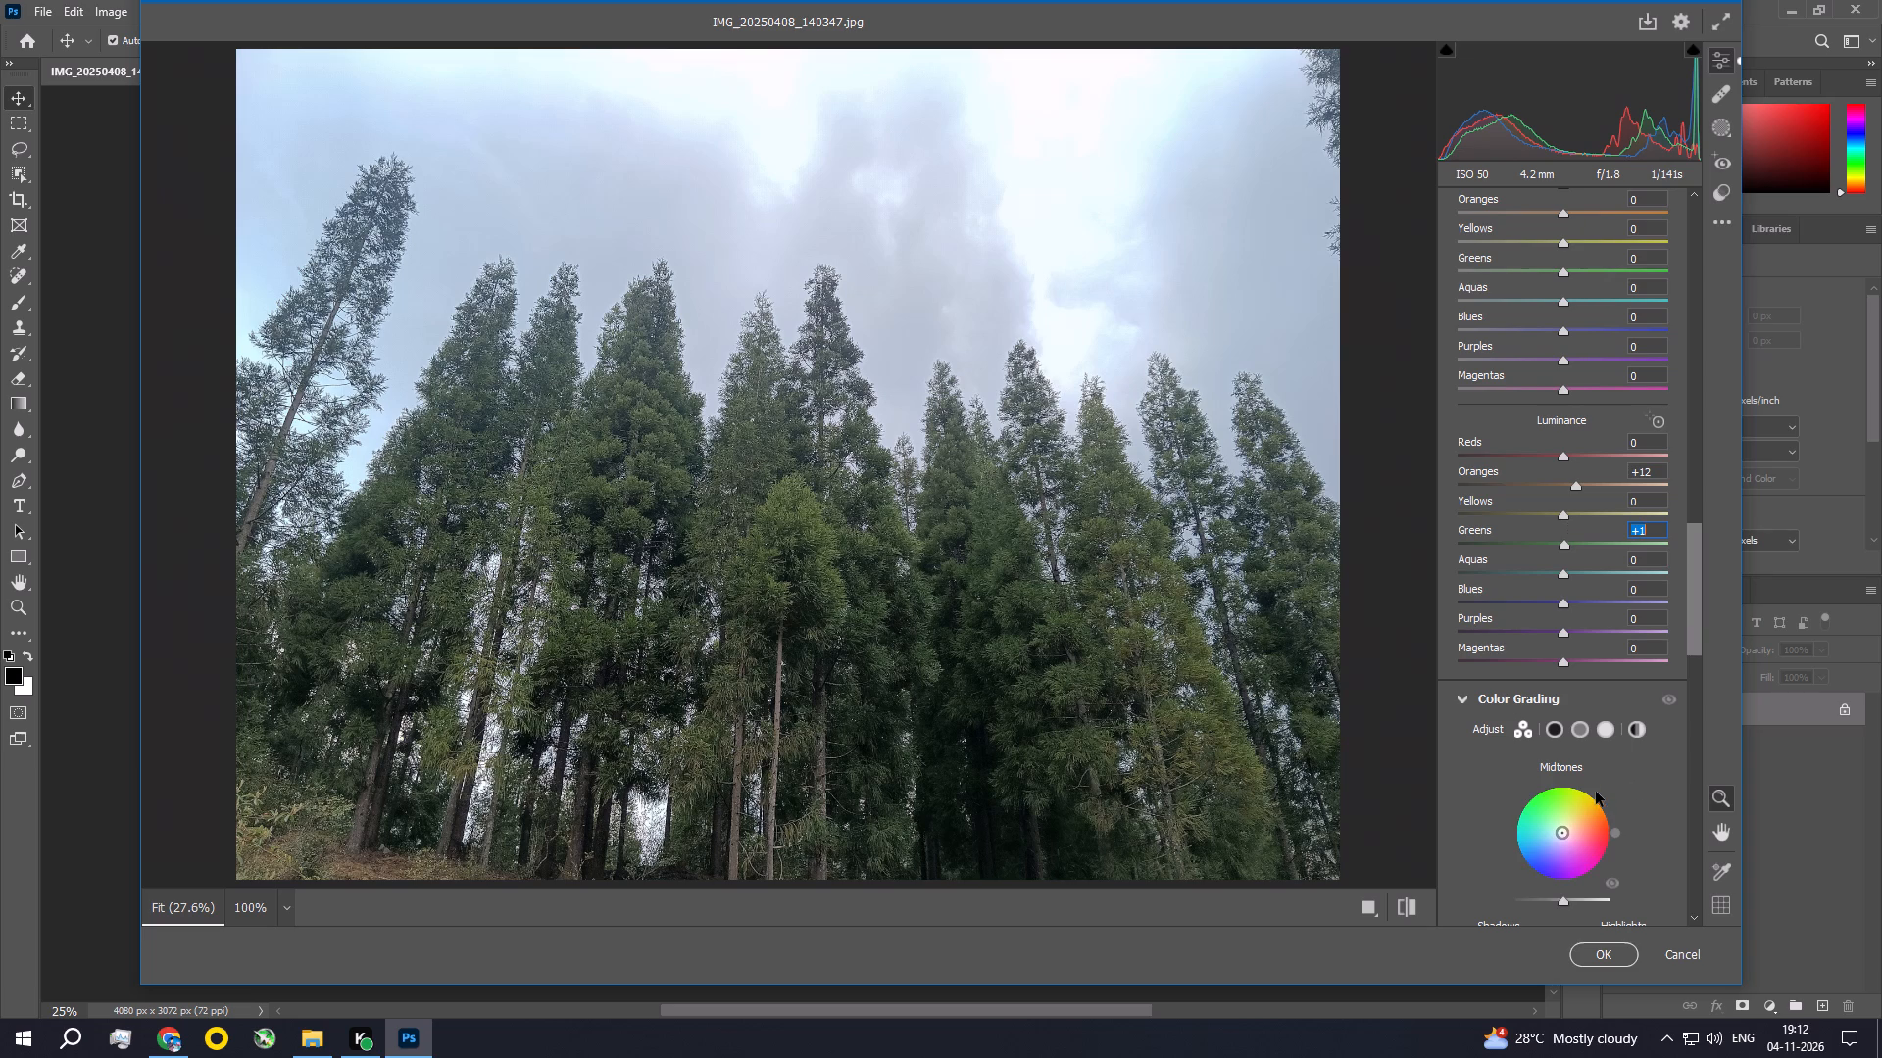
click(1598, 962)
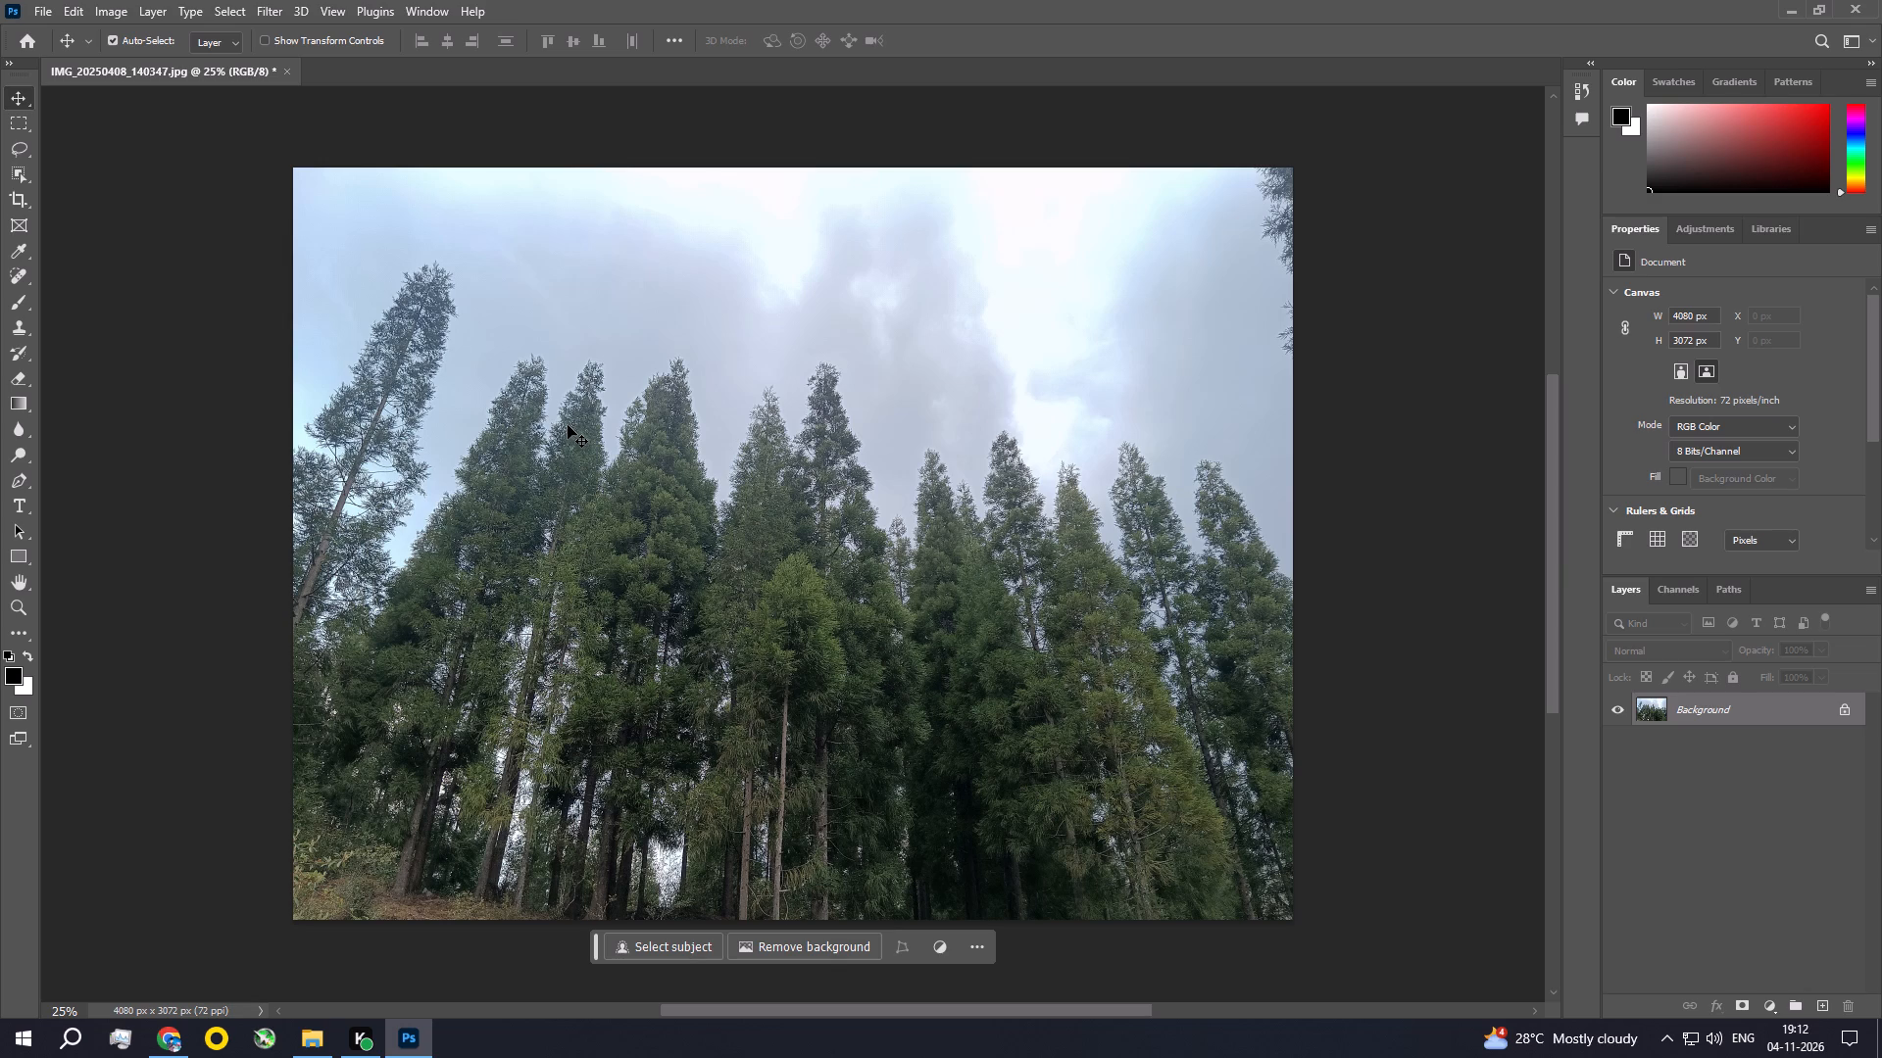
Apply an Exposure adjustment to the photo with the Offset raised slightly to lift the dark tones.
click(110, 0)
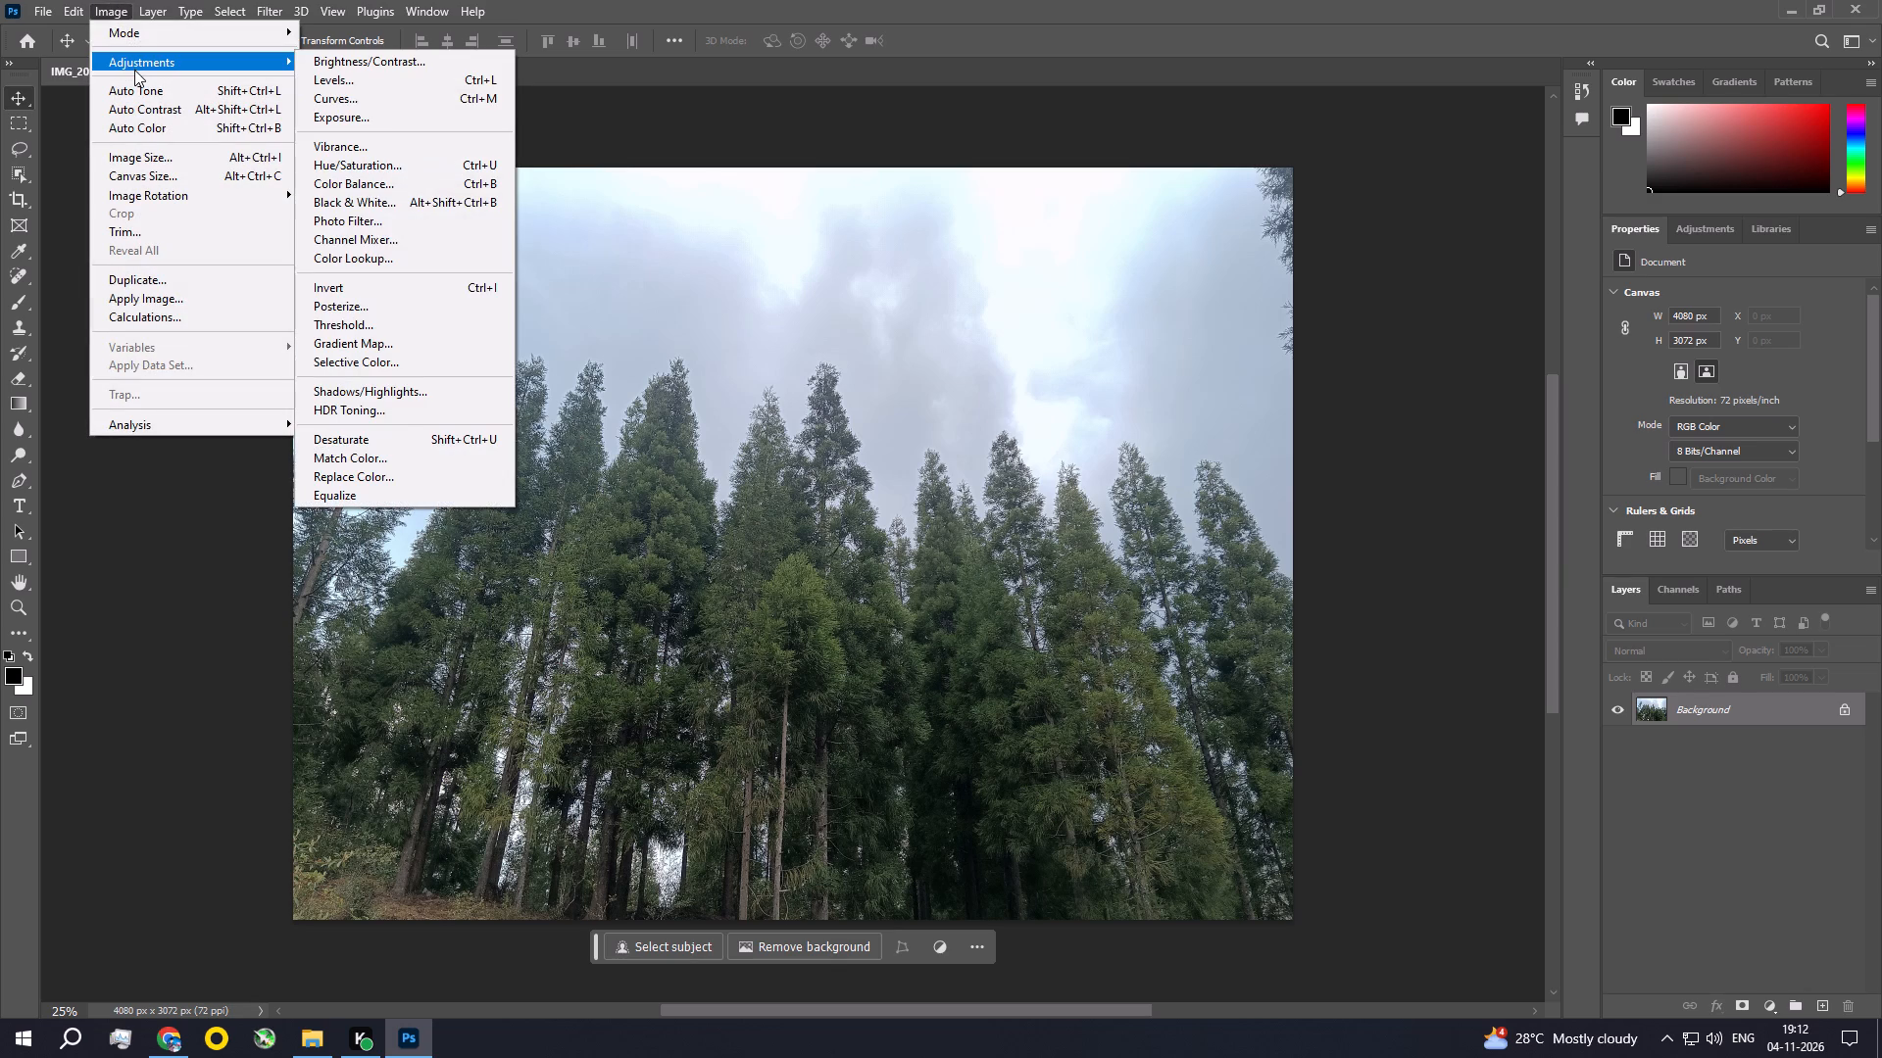
click(403, 120)
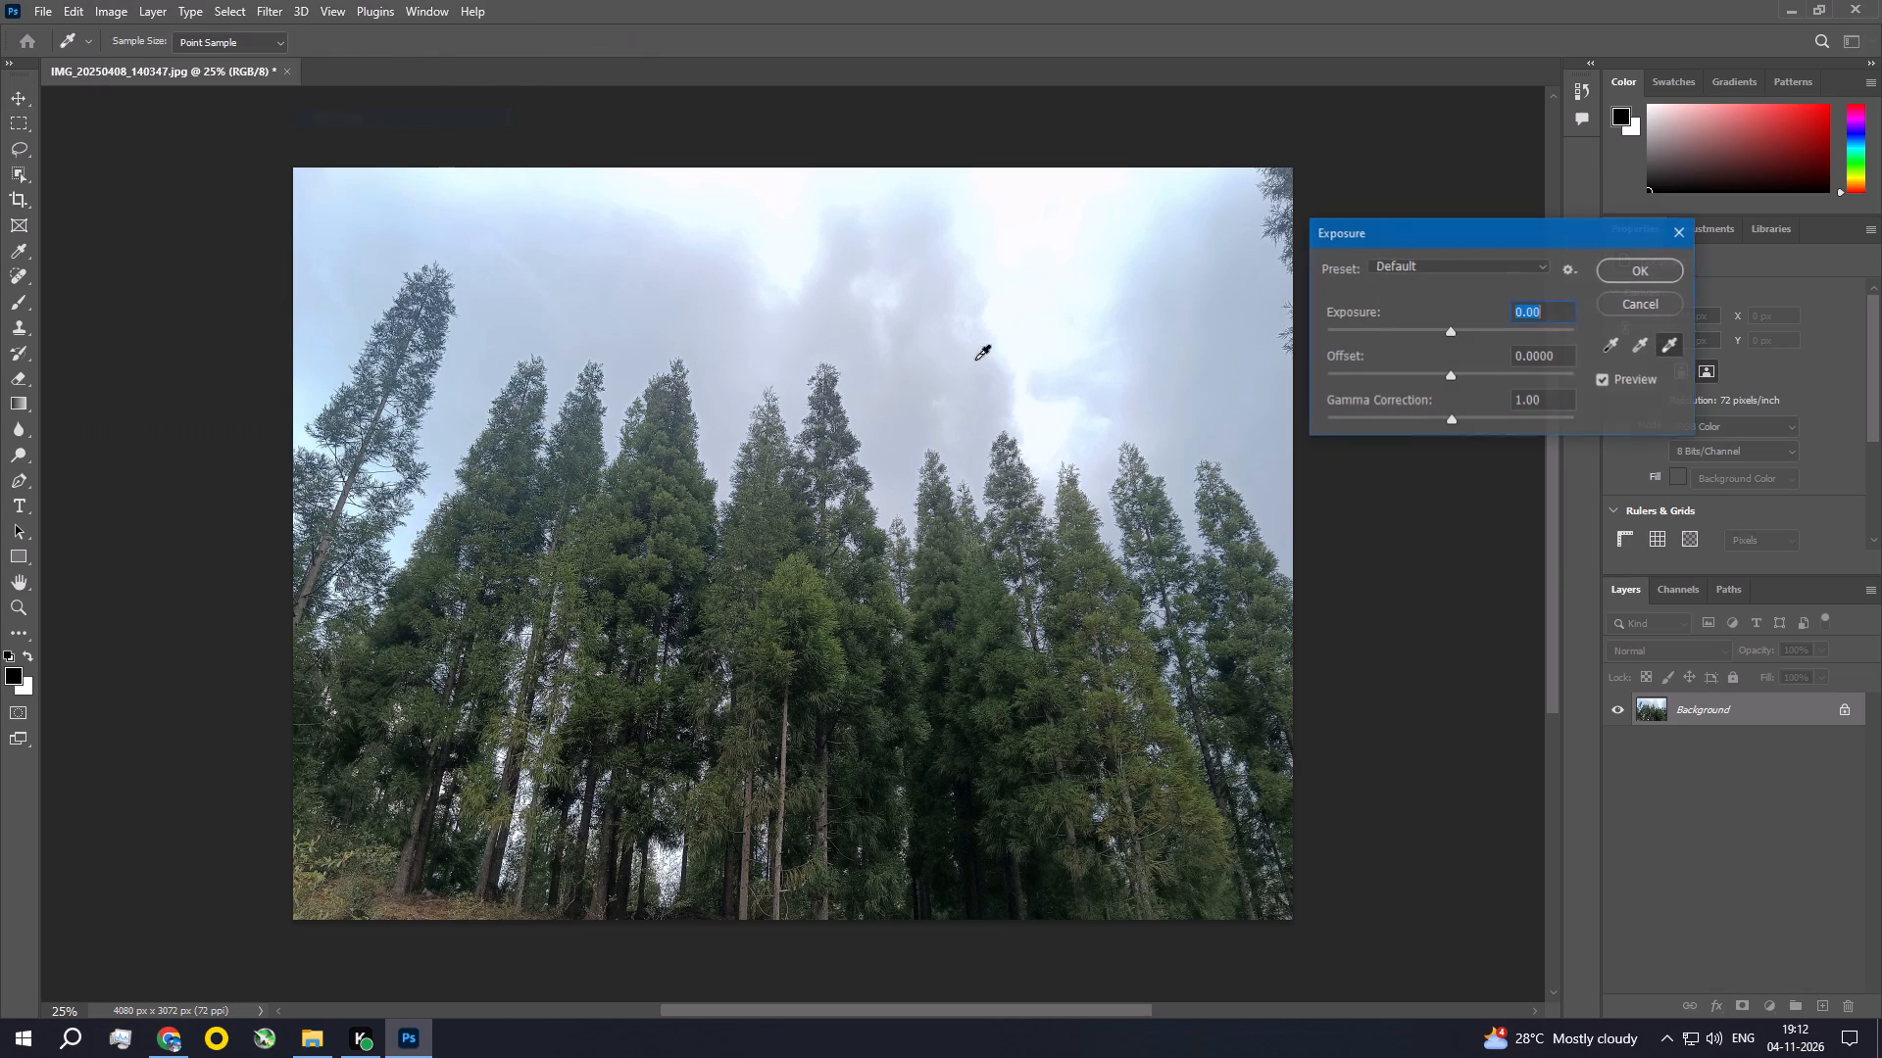
click(1453, 376)
click(1608, 268)
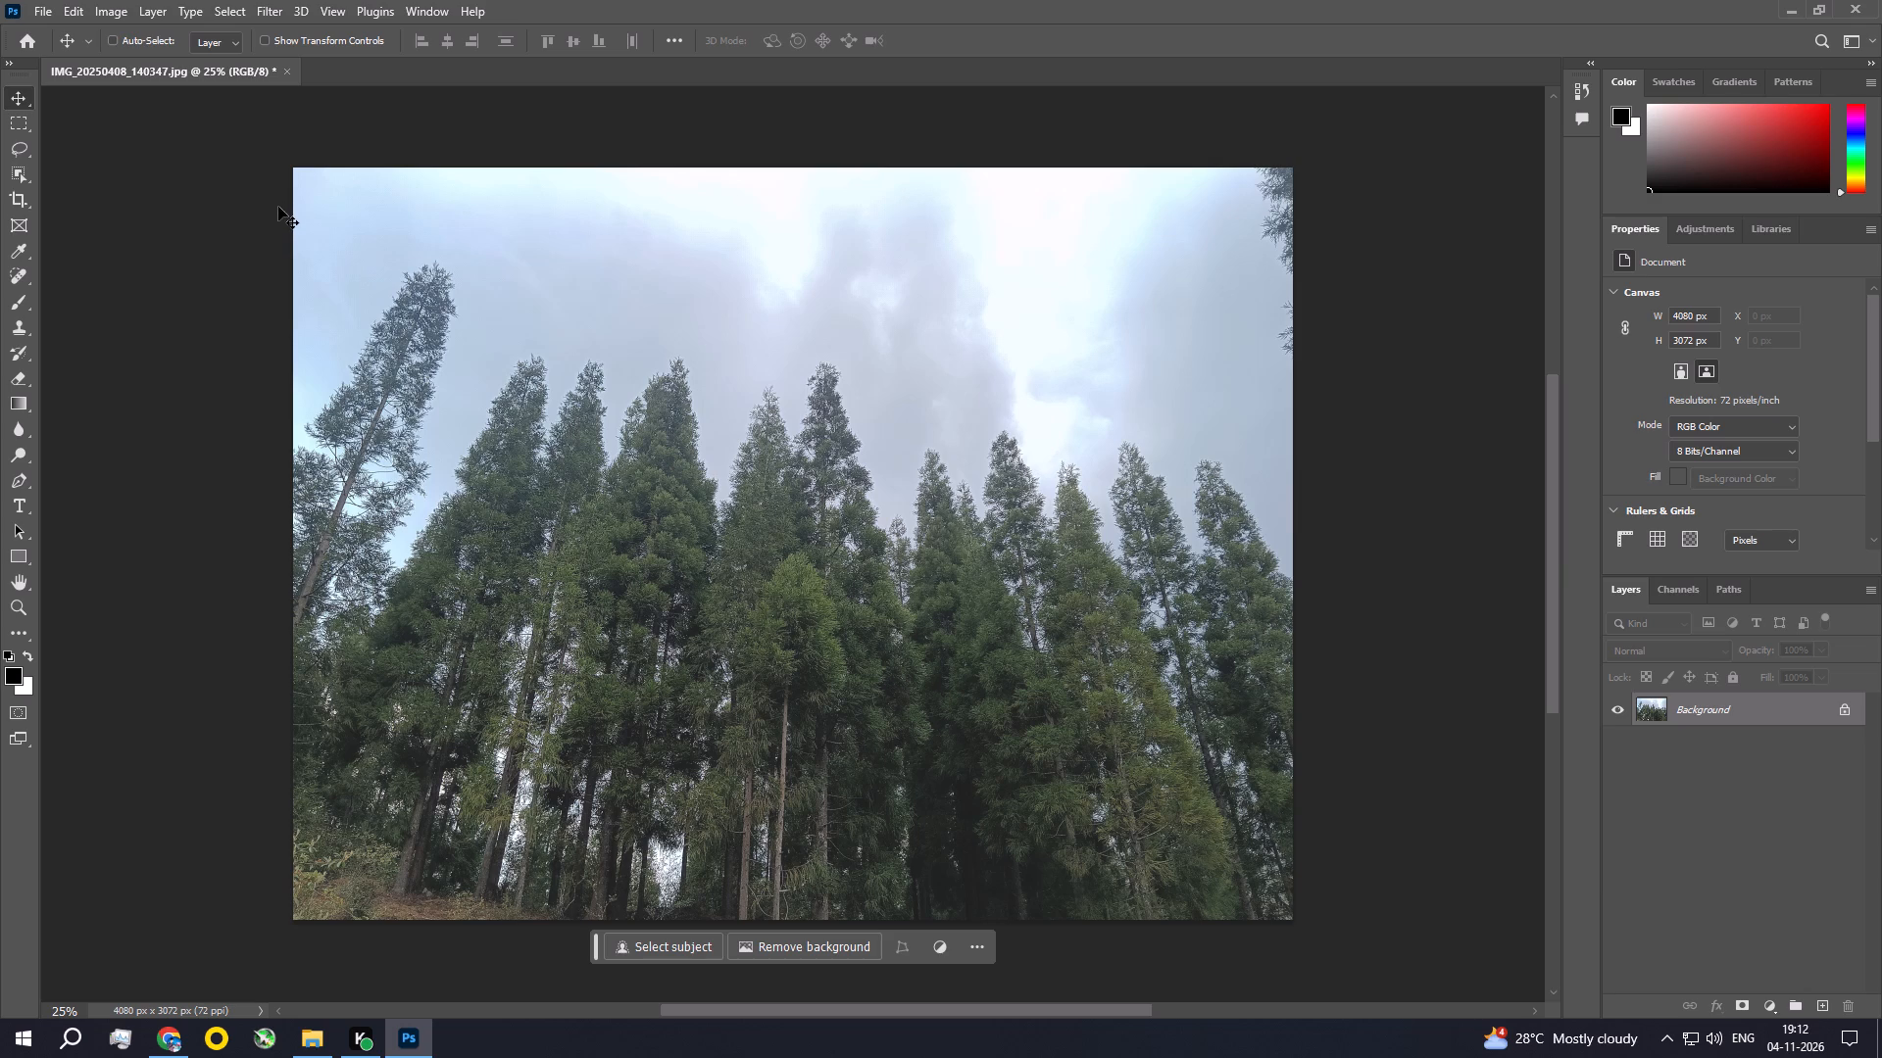
Save IMG_20250408_140347 as a JPEG with the offered quality options.
key(ctrl+s)
click(1033, 255)
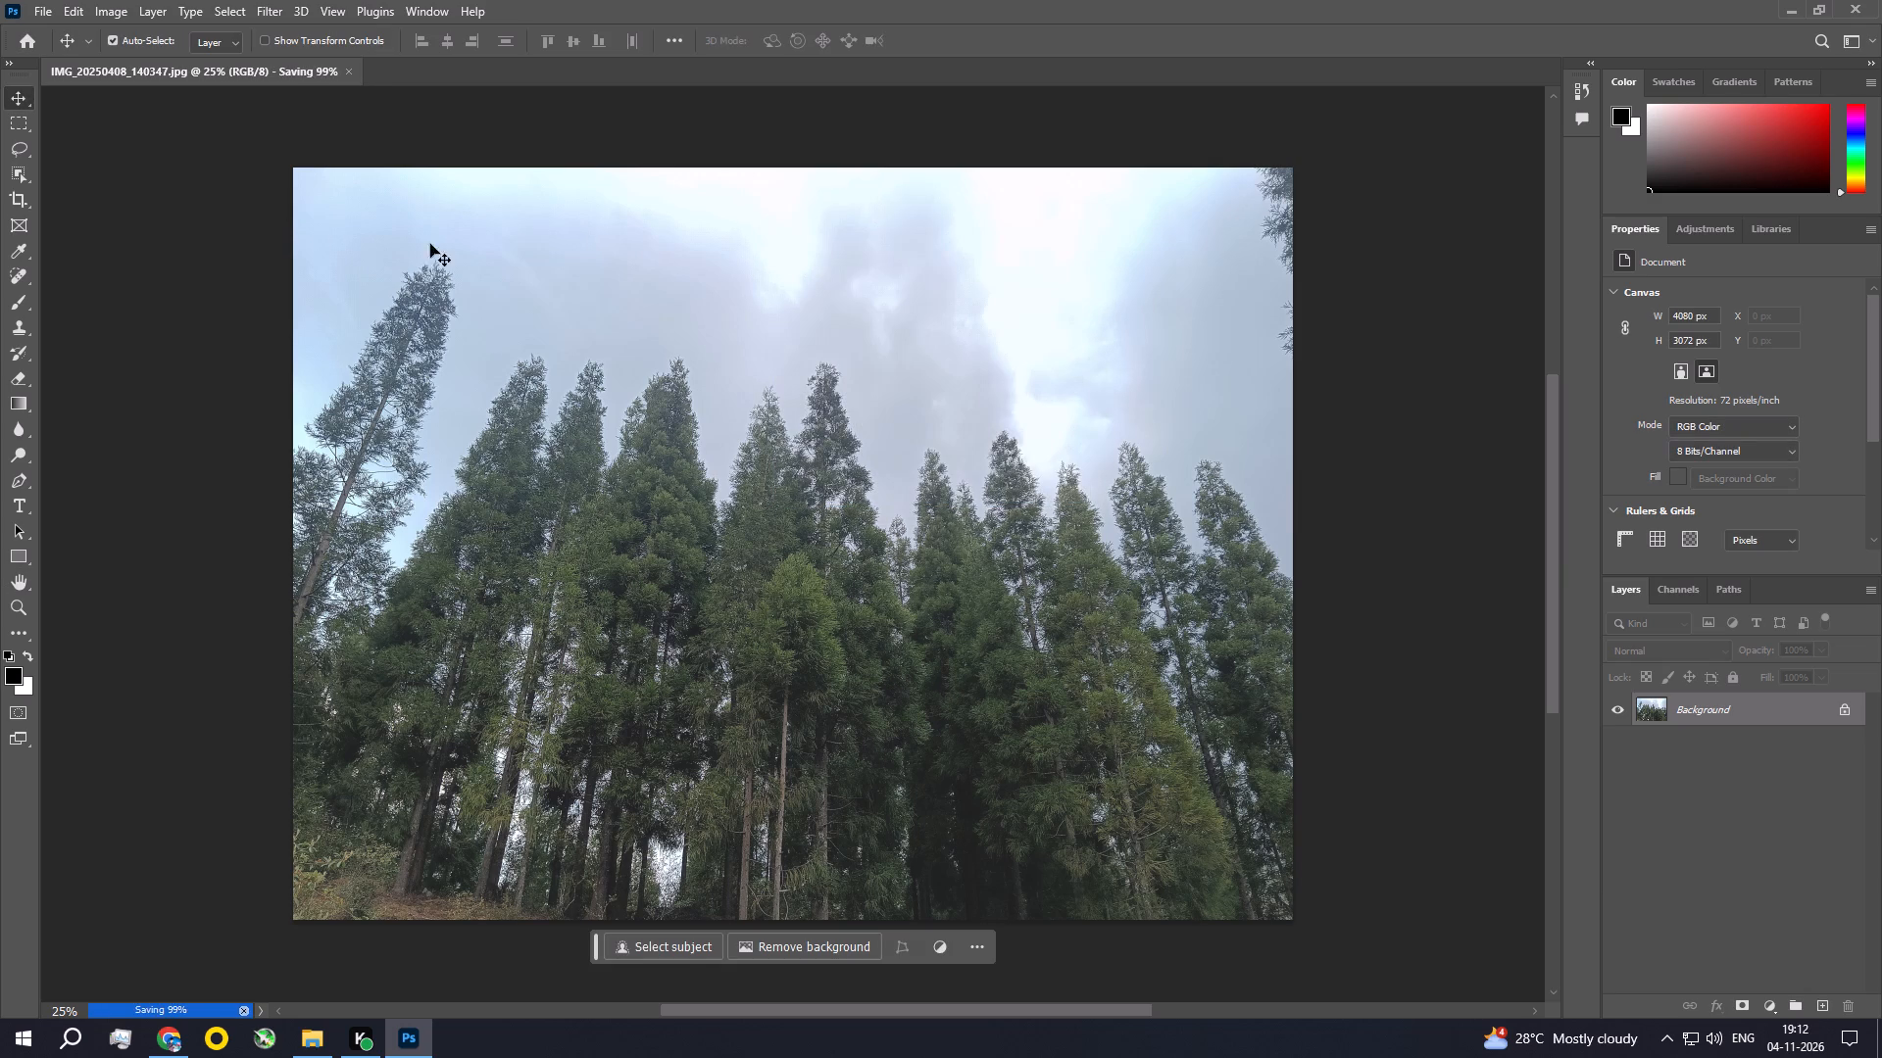
Close the saved photo IMG_20250408_140347.
click(280, 73)
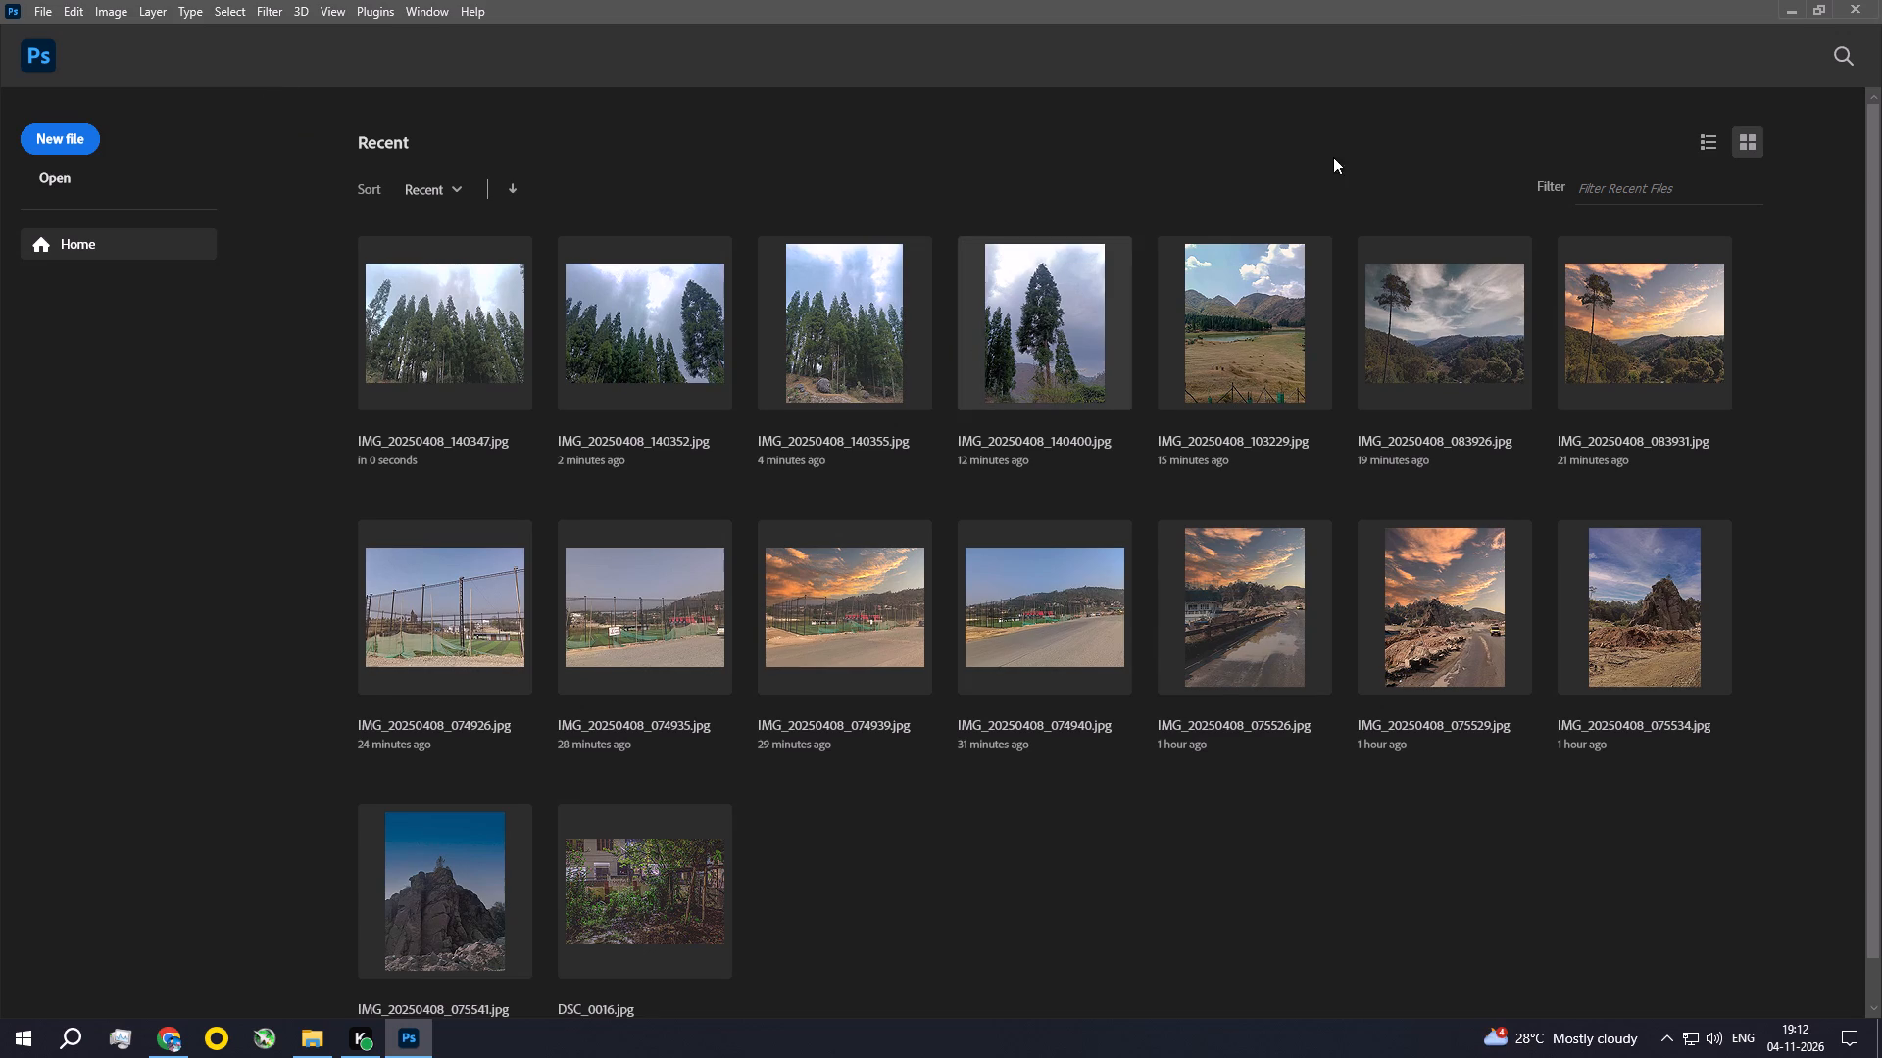
From the RAW folder in File Explorer, open IMG_20250407_142318 and IMG_20250407_151702 together in Photoshop.
click(1792, 0)
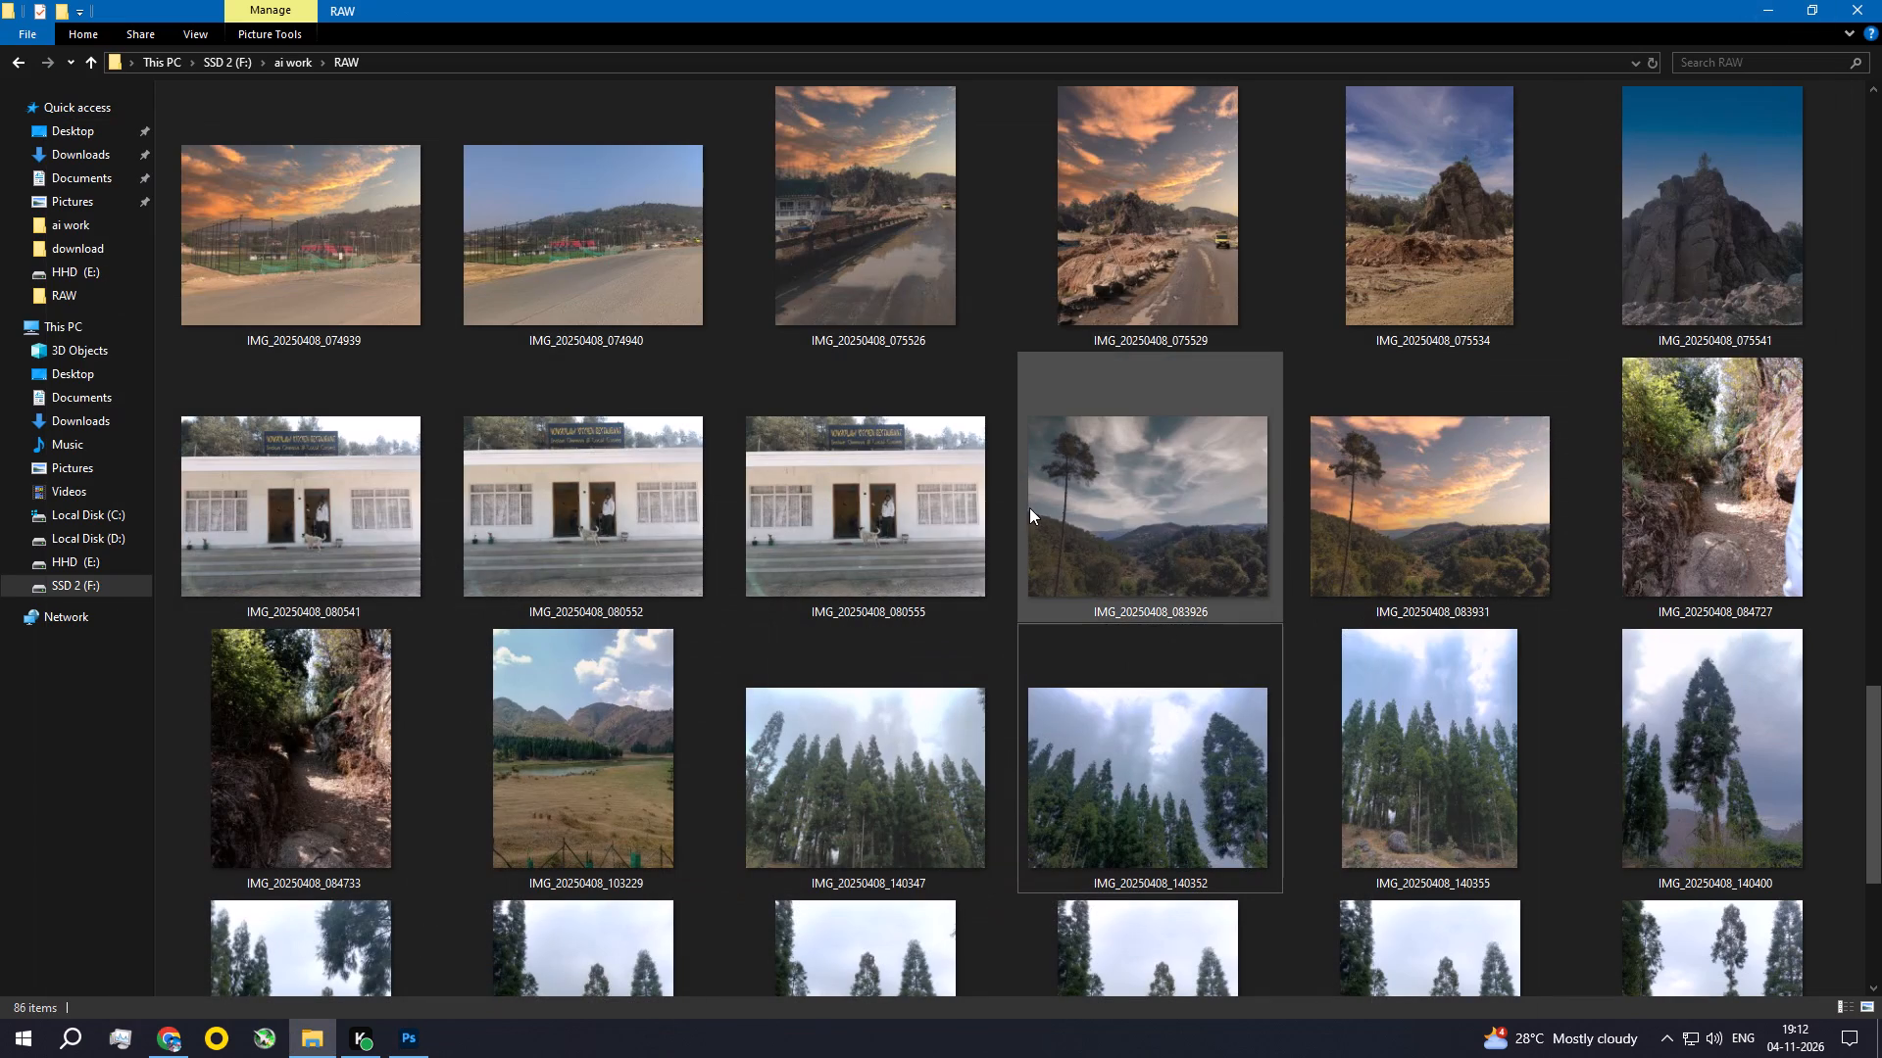
scroll(1092, 536, down, 1)
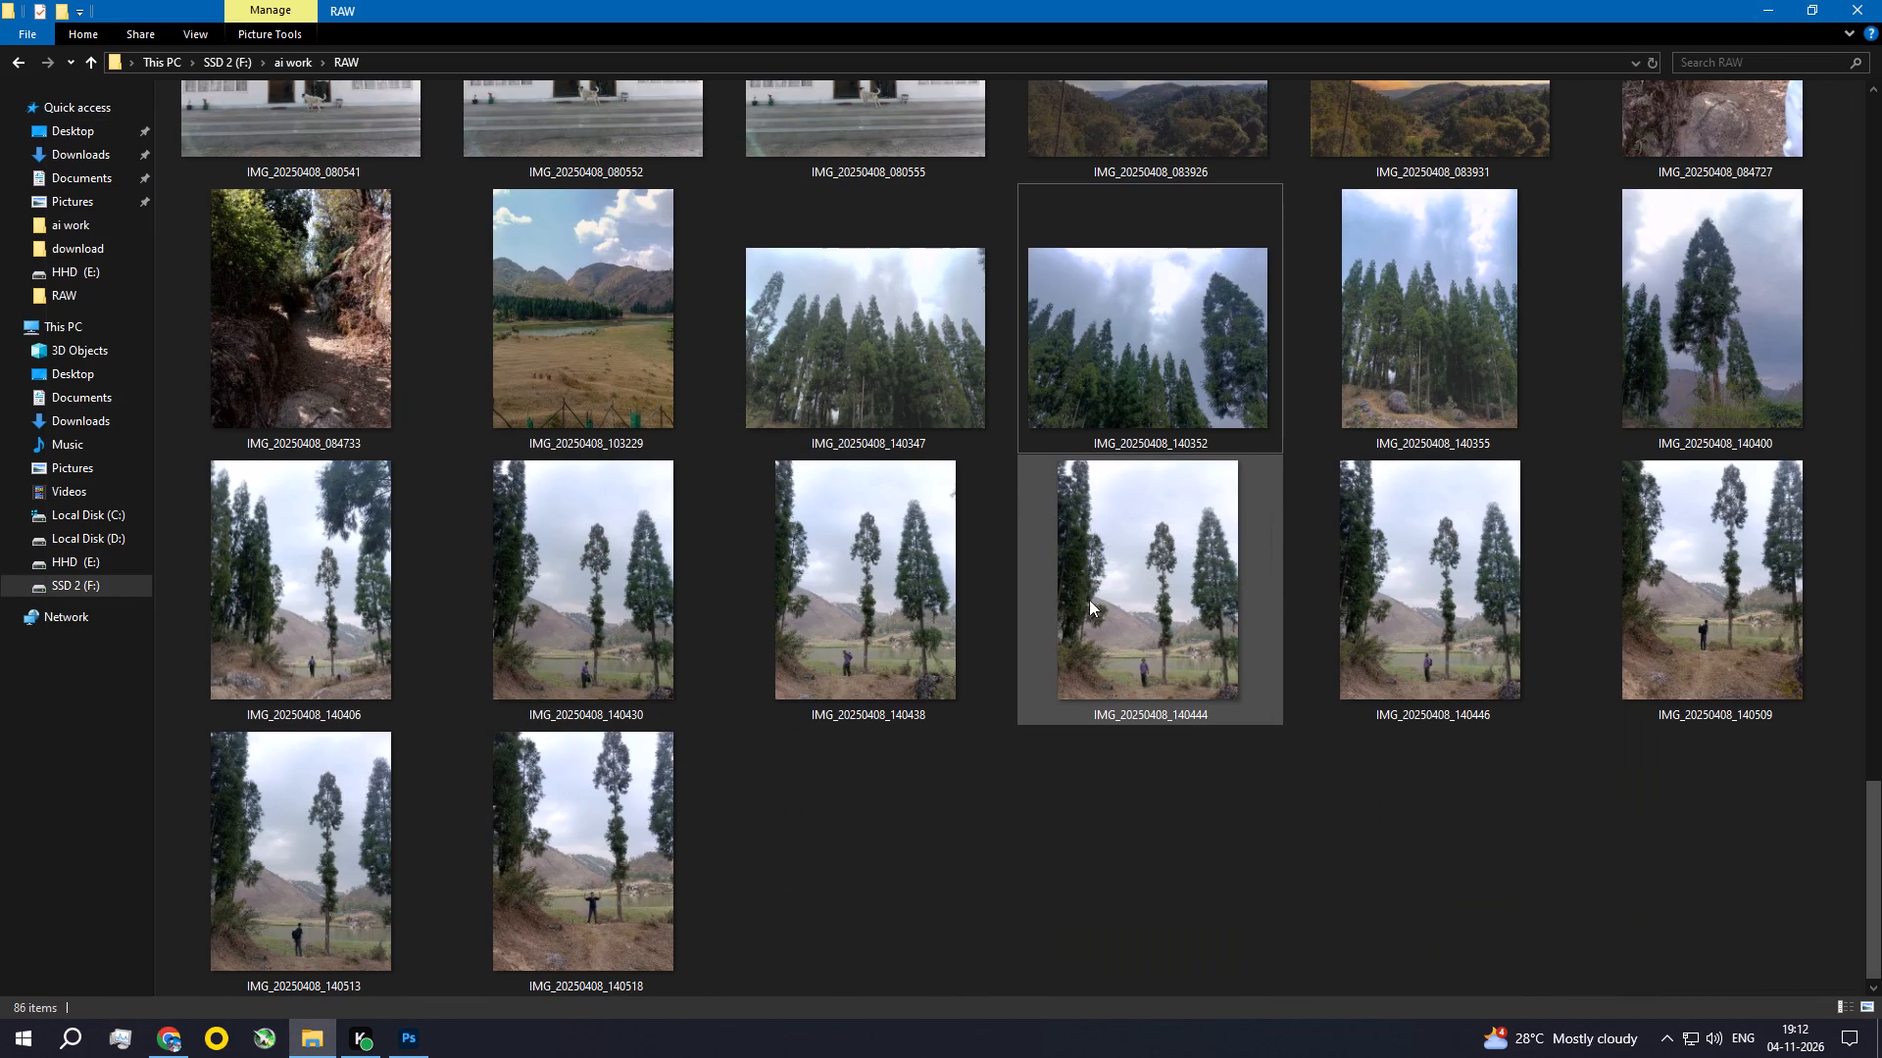
scroll(1097, 681, up, 1)
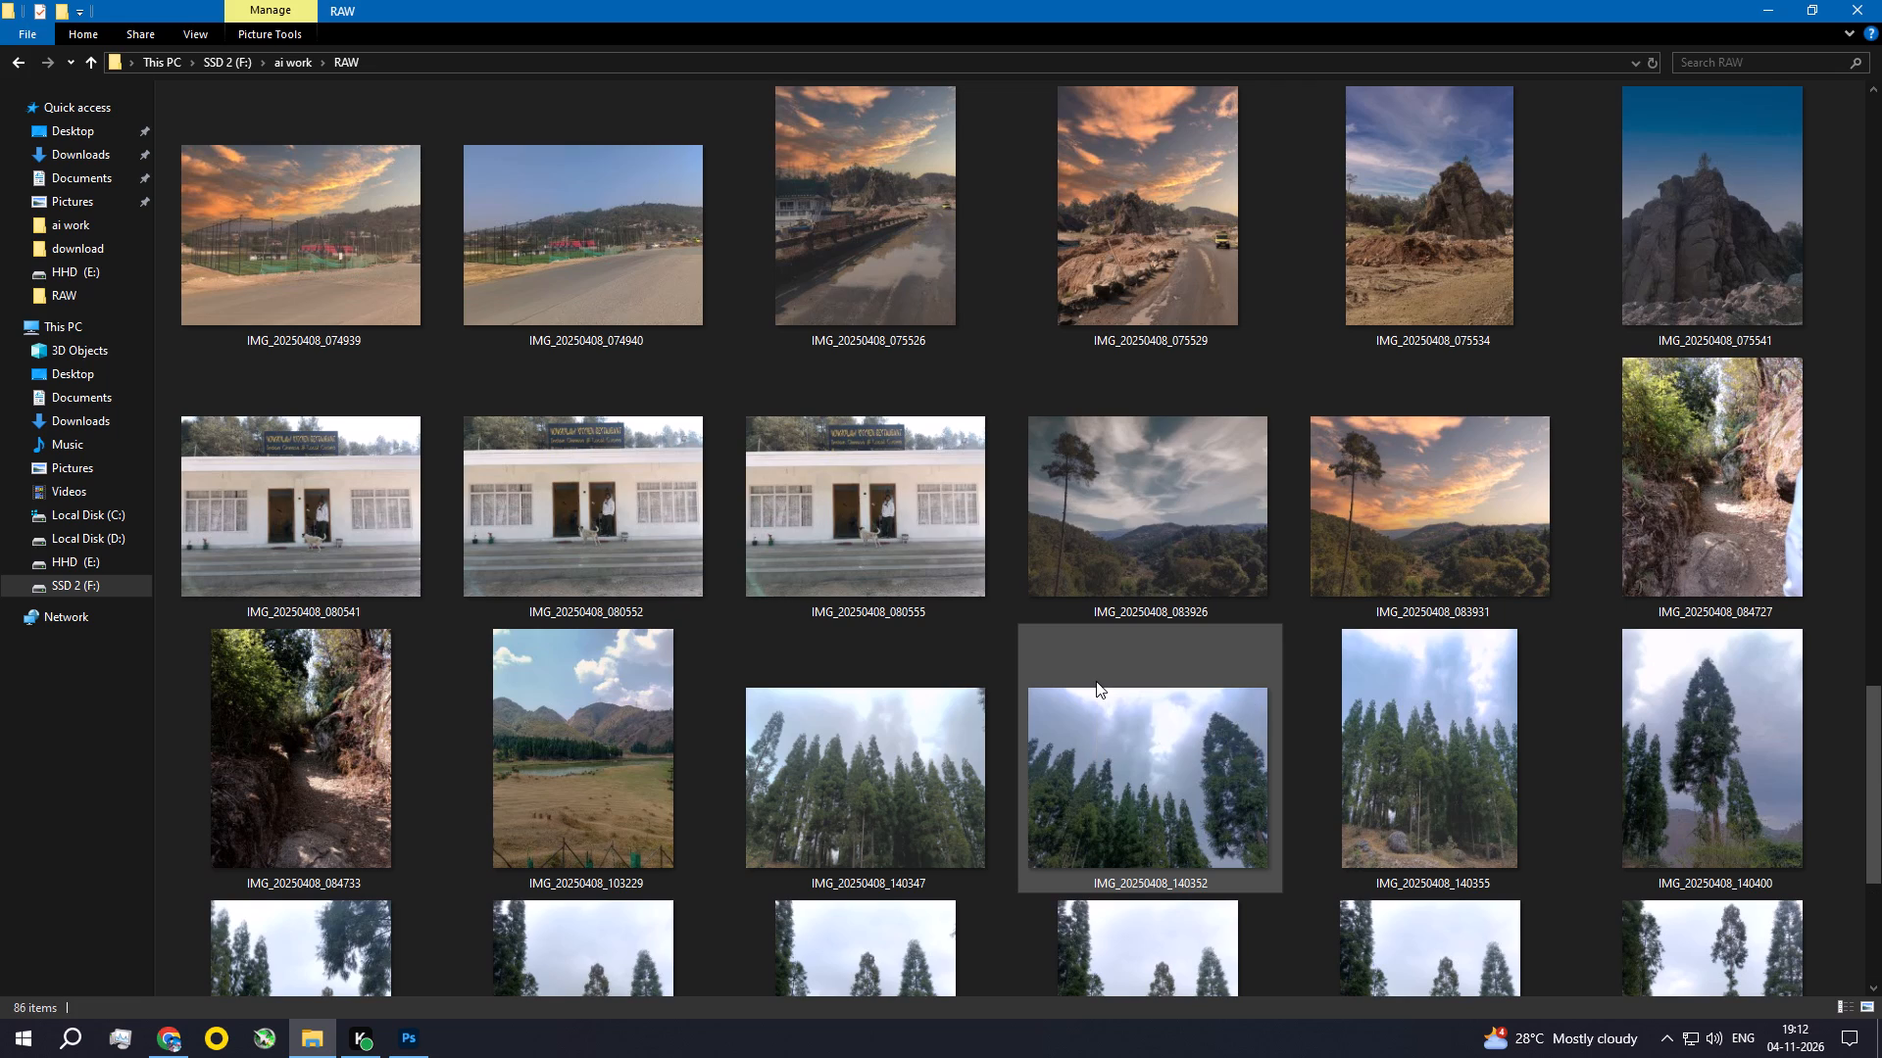
scroll(1096, 681, up, 1)
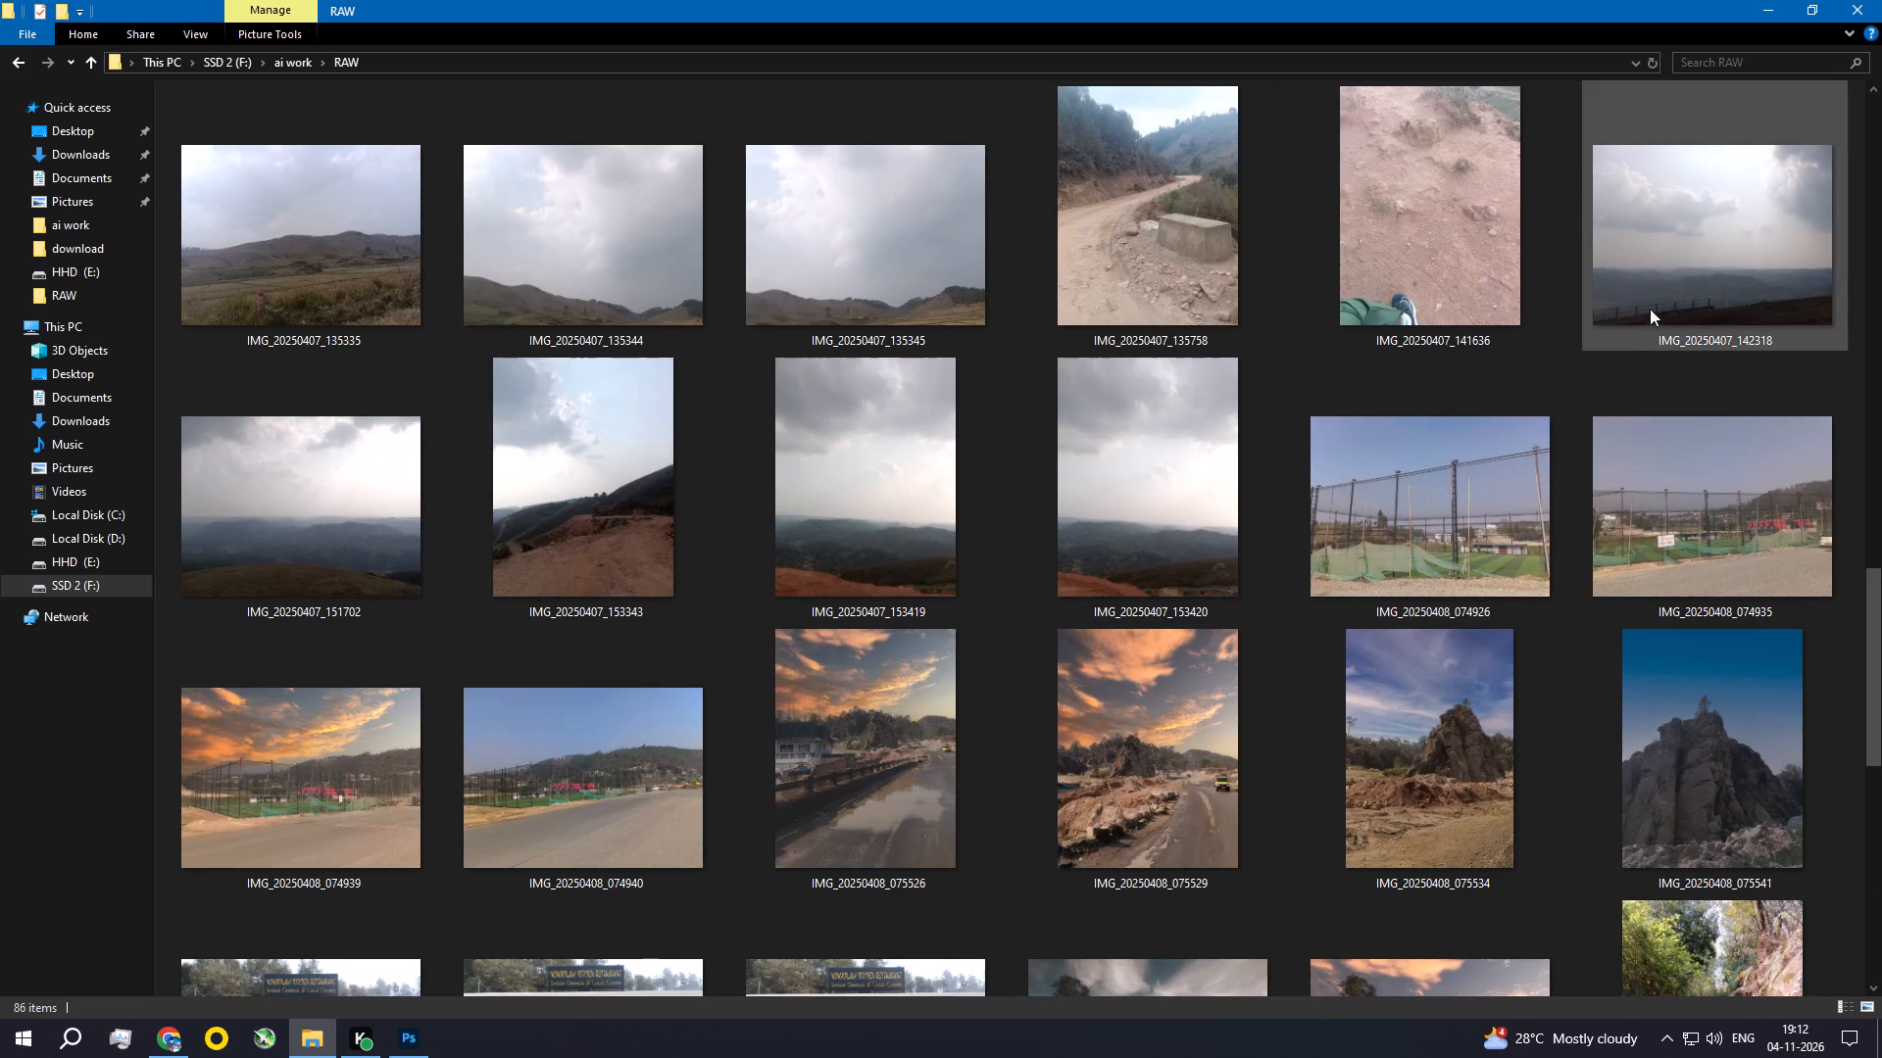
drag(1672, 268, 1672, 385)
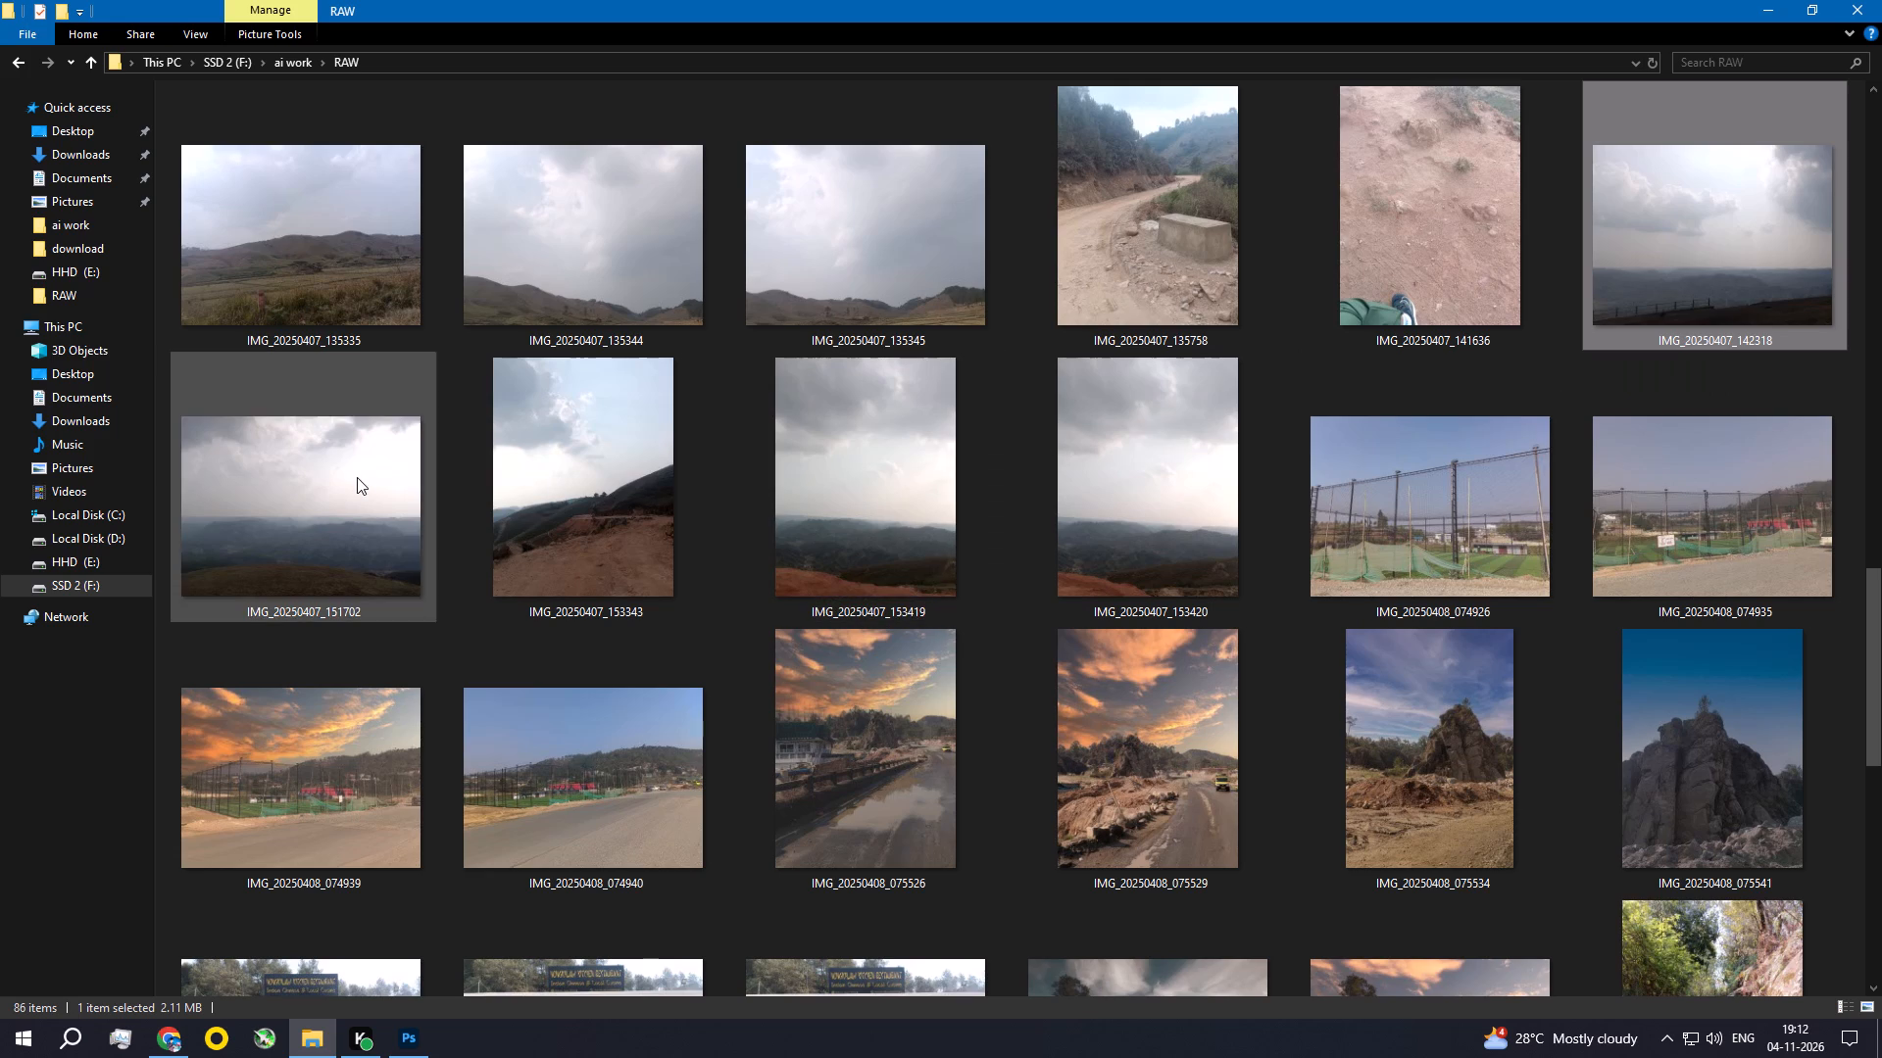
ctrl+click(357, 477)
drag(1659, 248, 1678, 436)
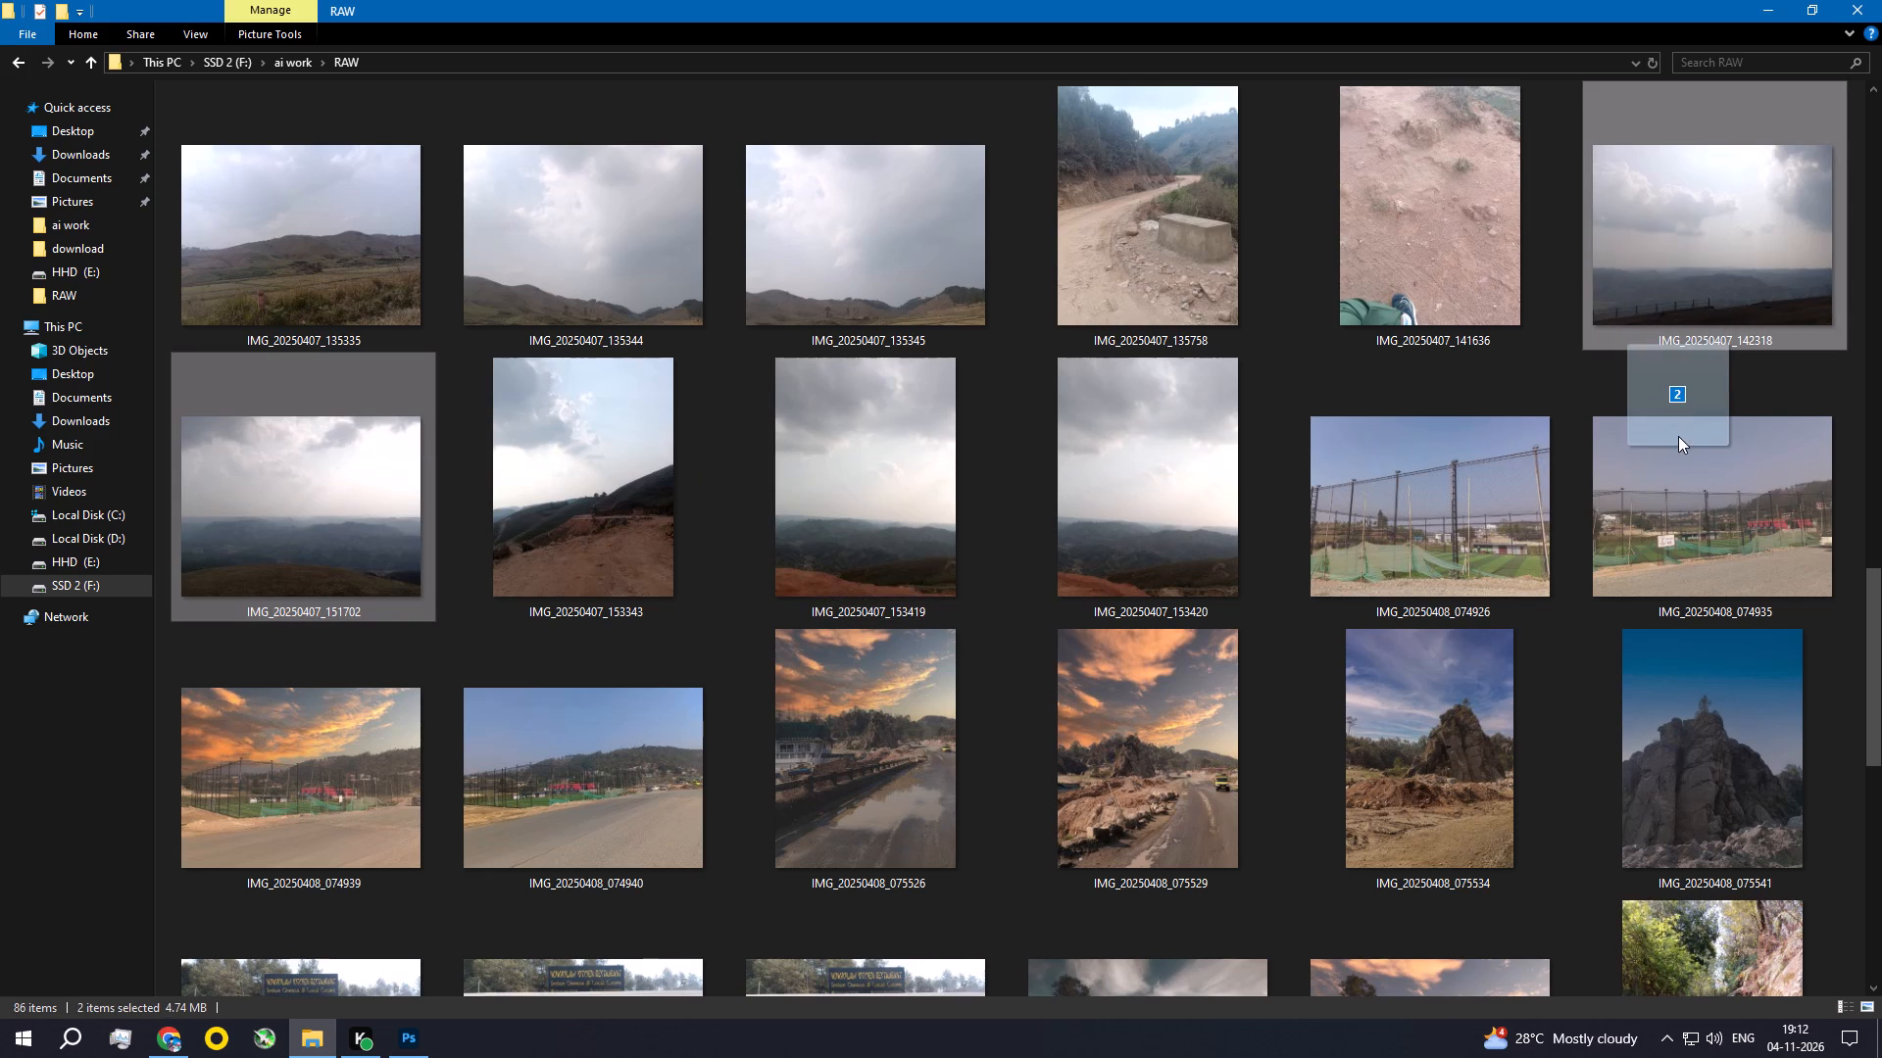
drag(1678, 436, 1243, 554)
key(alt+Tab)
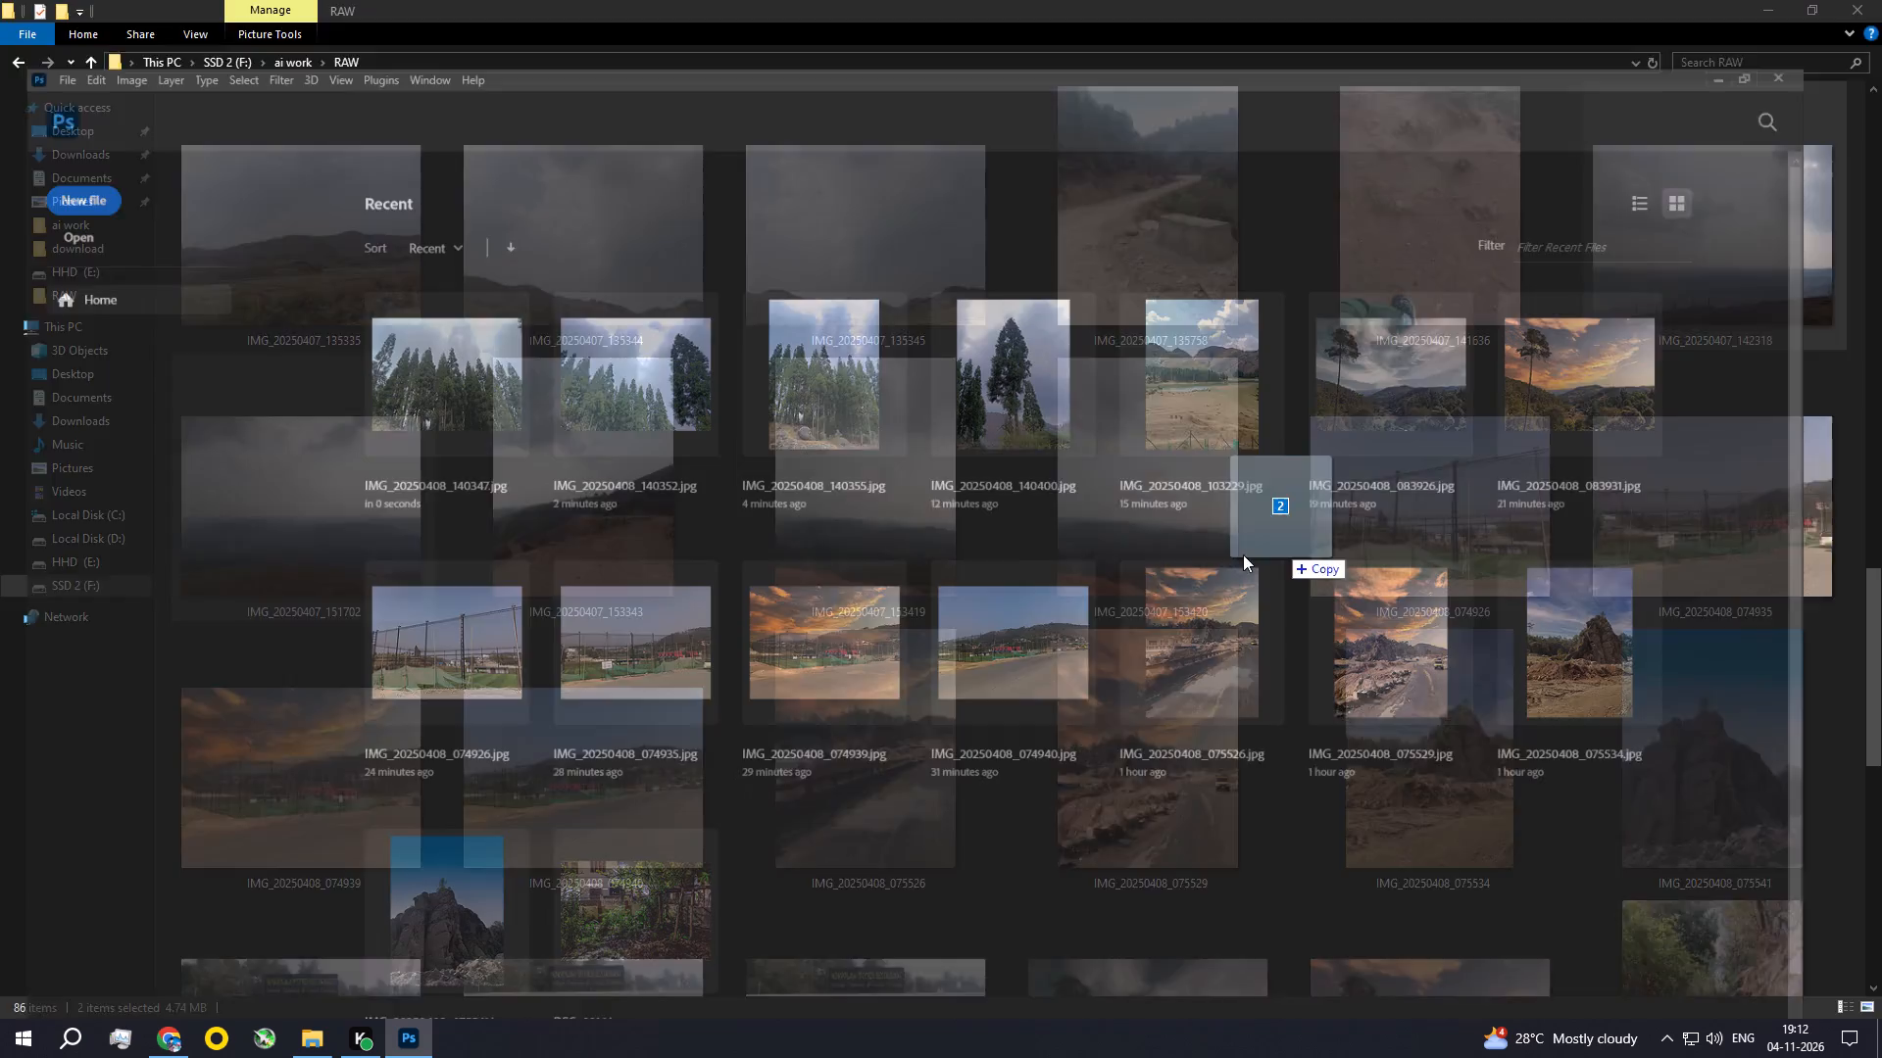
drag(1243, 554, 1139, 597)
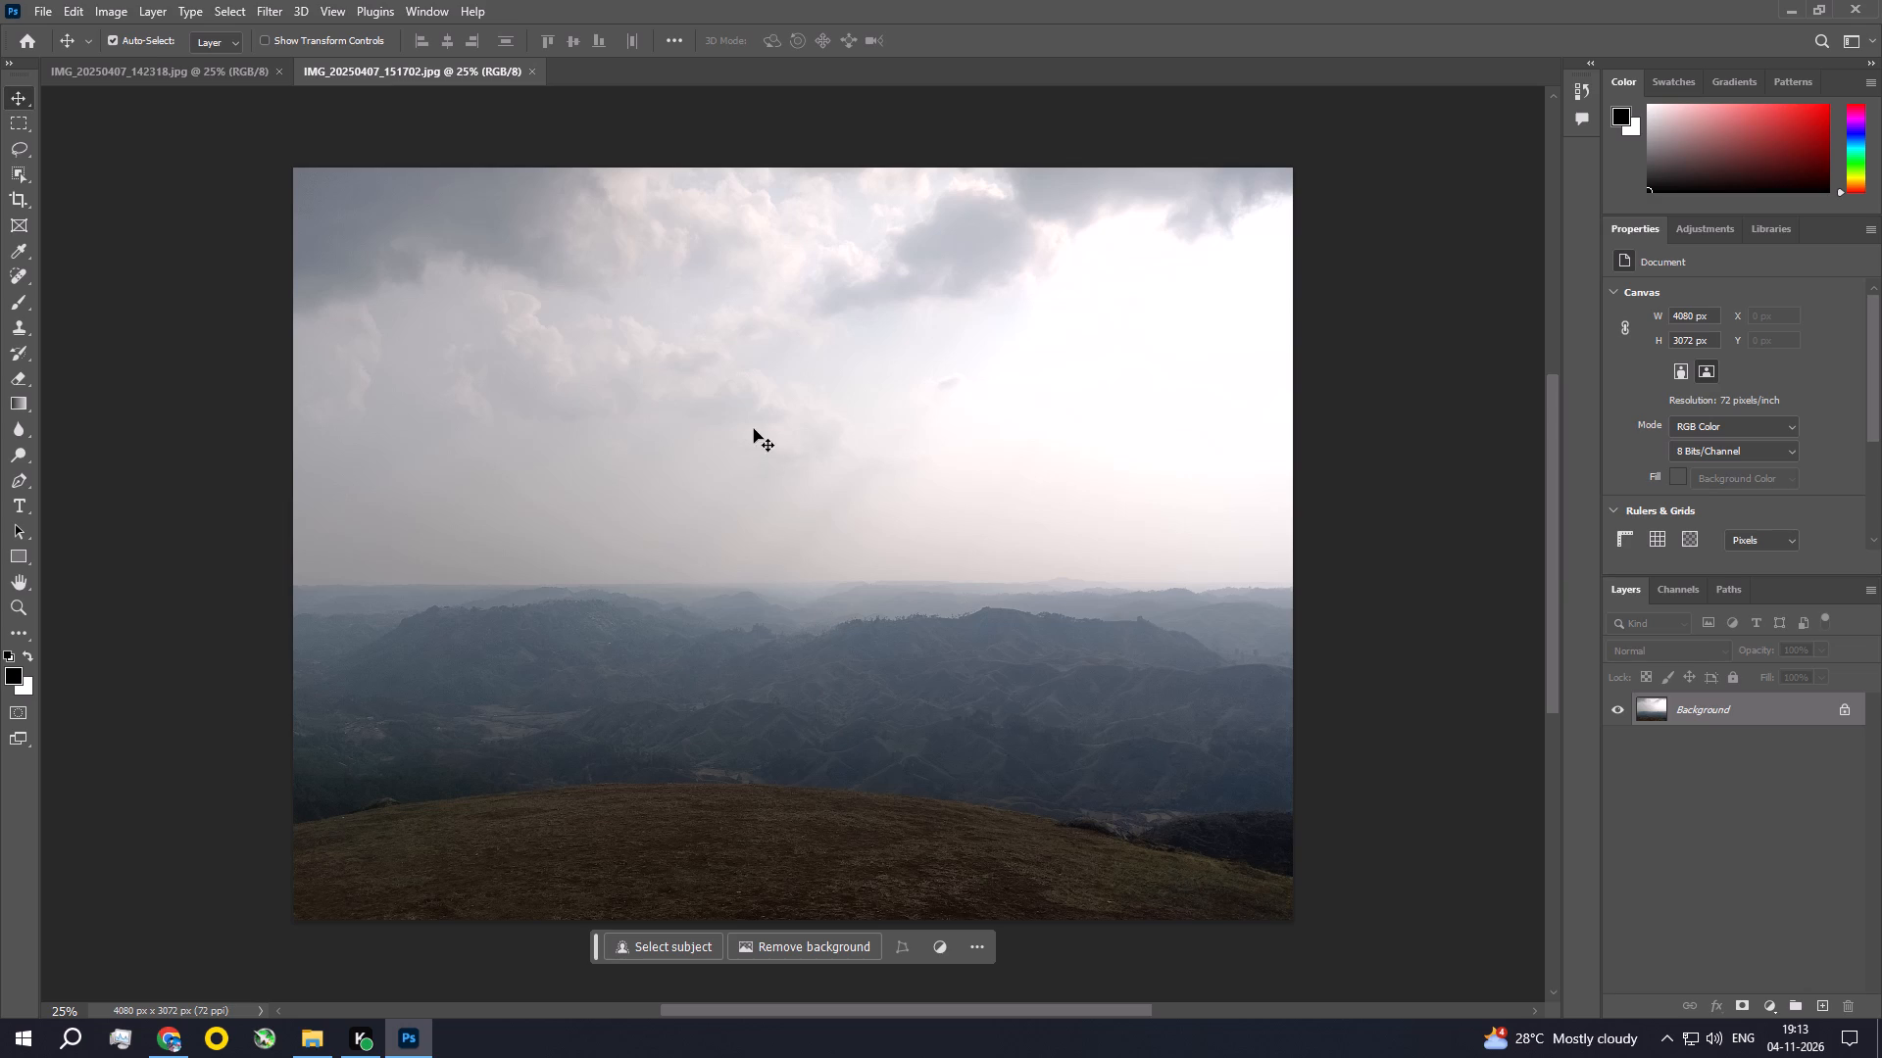
Apply the Crop tool to IMG_20250407_151702, keeping the full 4080 × 3072 px frame.
click(23, 203)
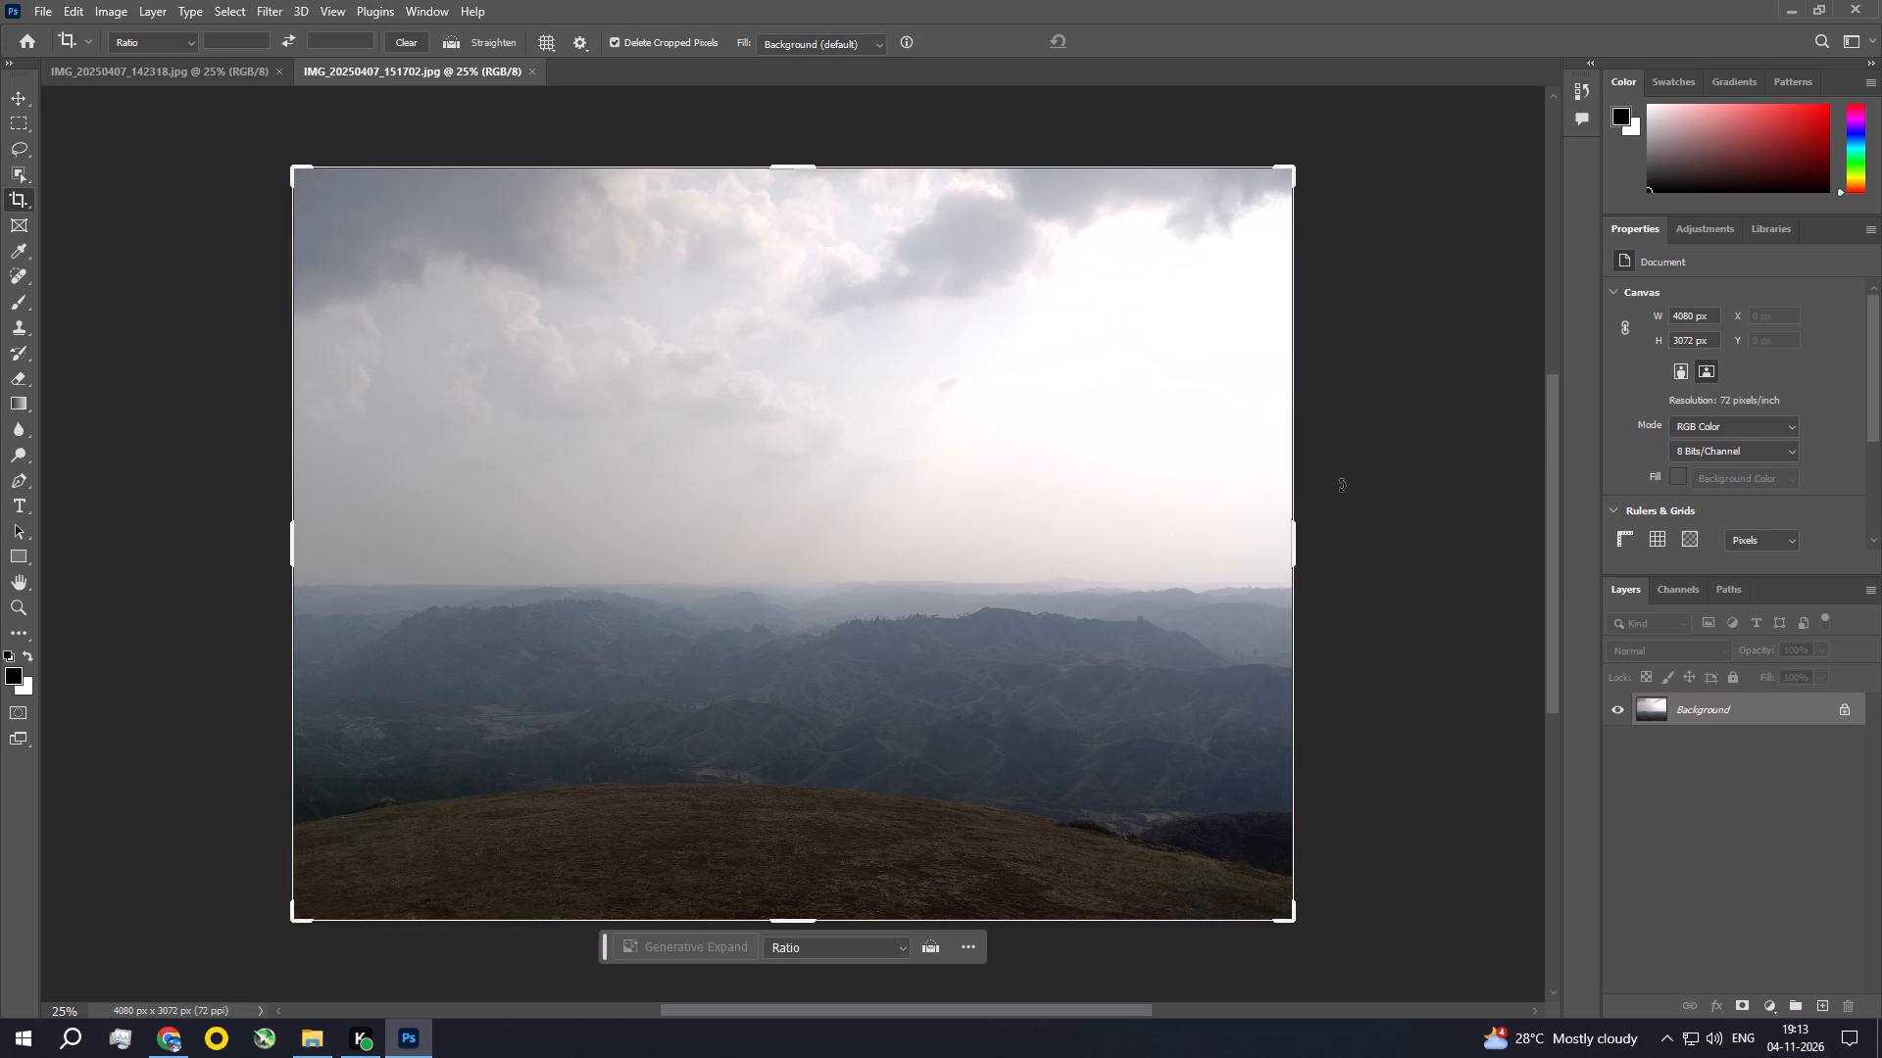
click(1341, 485)
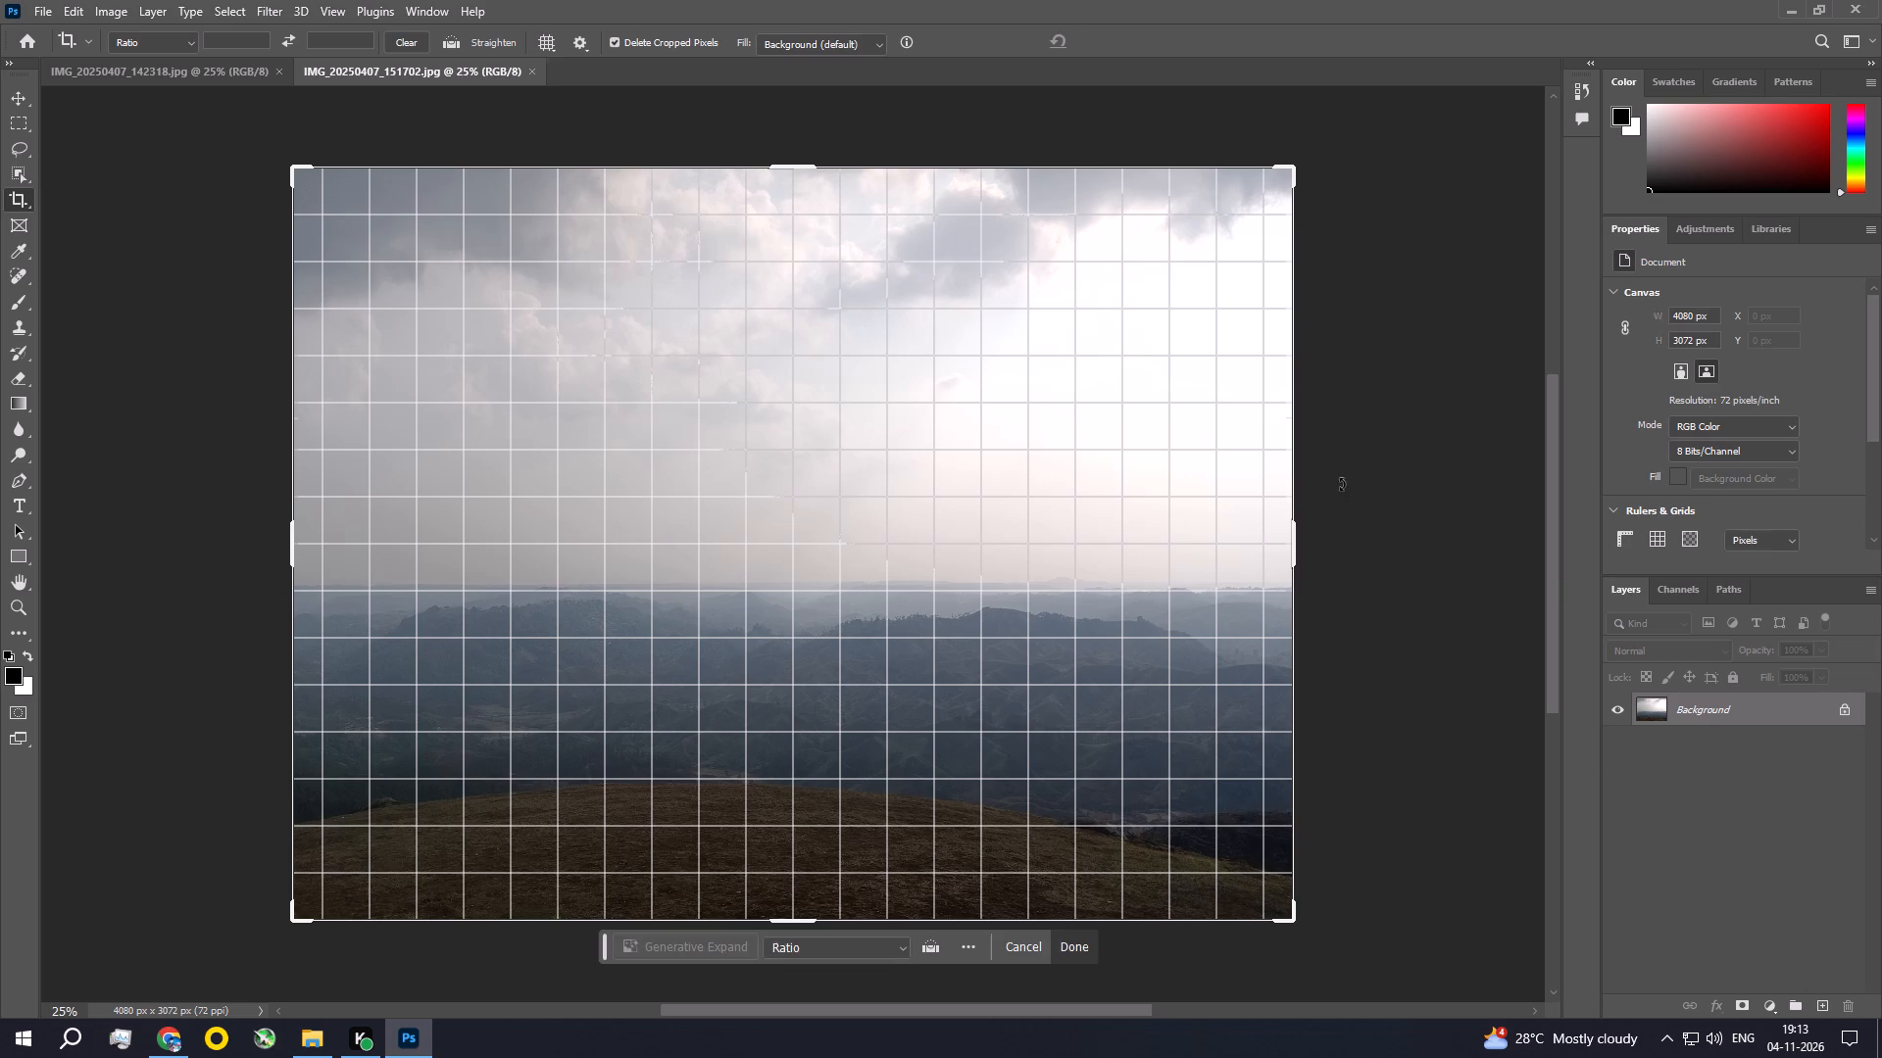
double_click(814, 493)
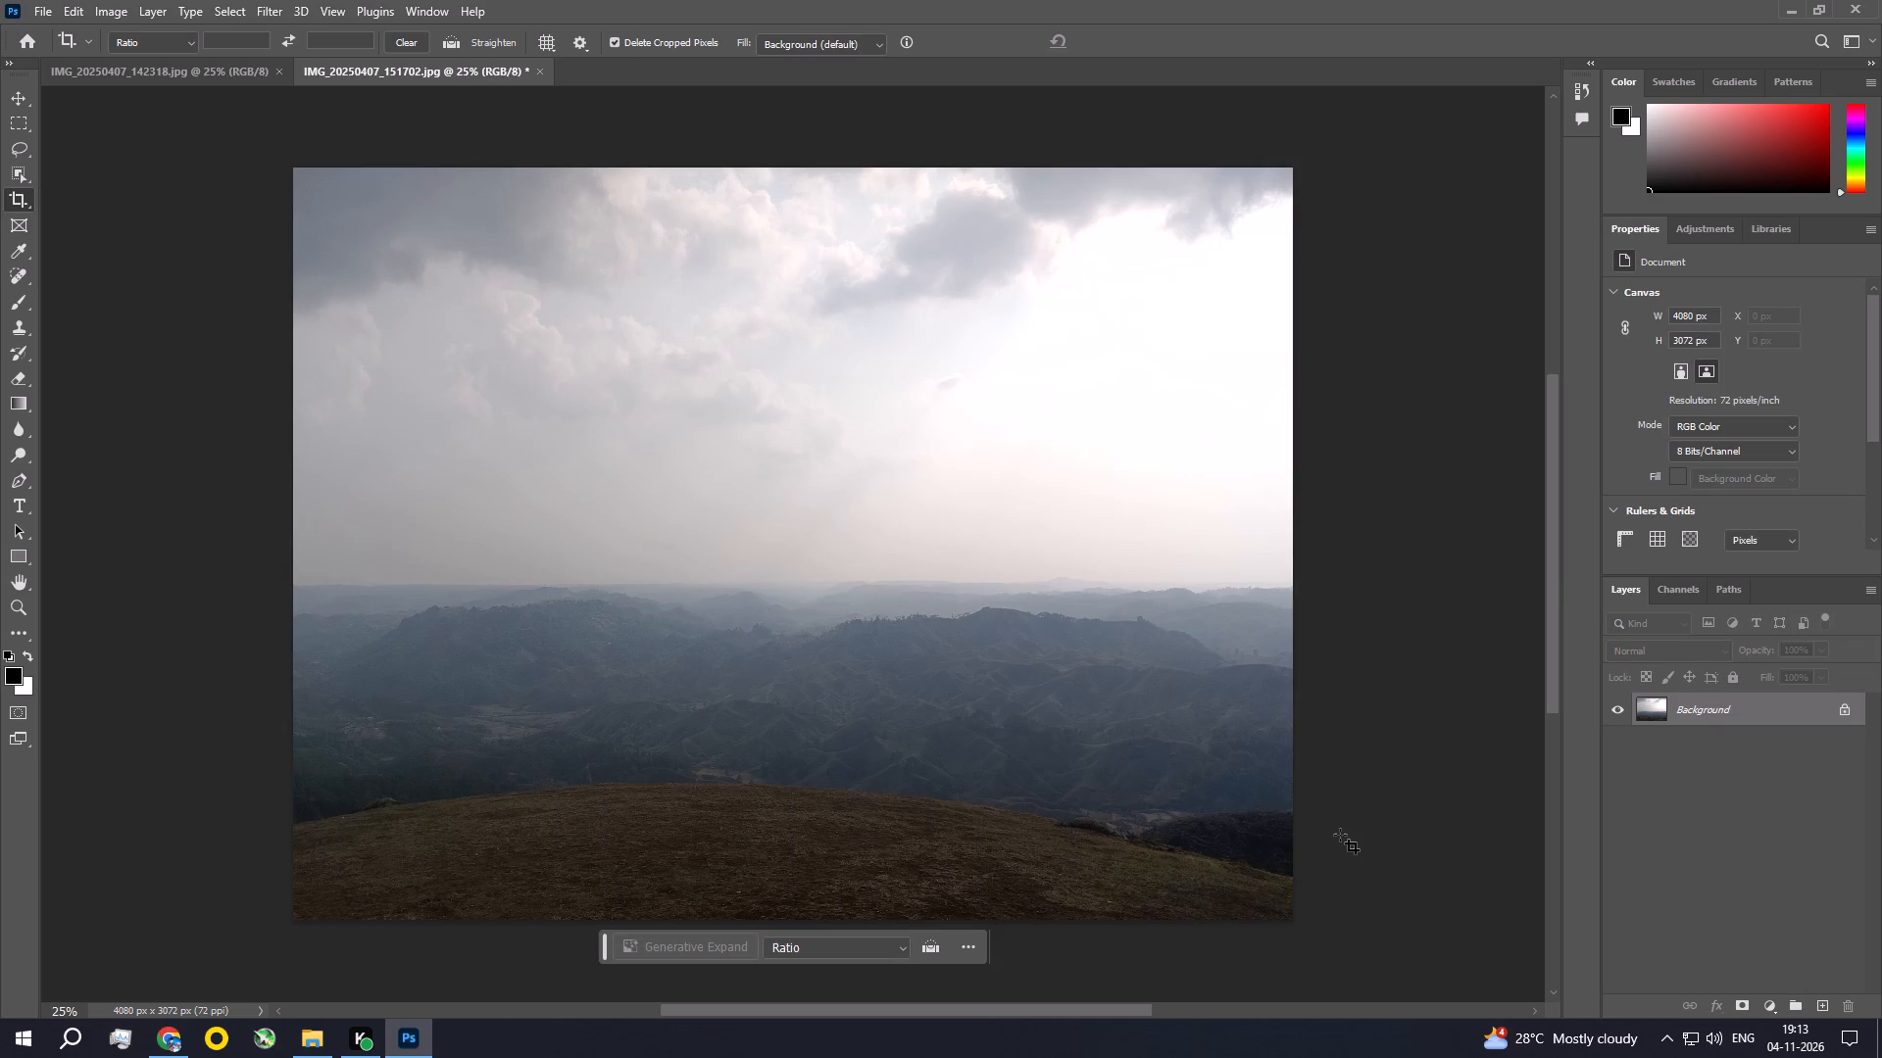
In the Camera Raw Filter, set Exposure to -0.45, Contrast +13, Highlights -17, Shadows +42 and Whites -25 for the hill landscape.
click(273, 11)
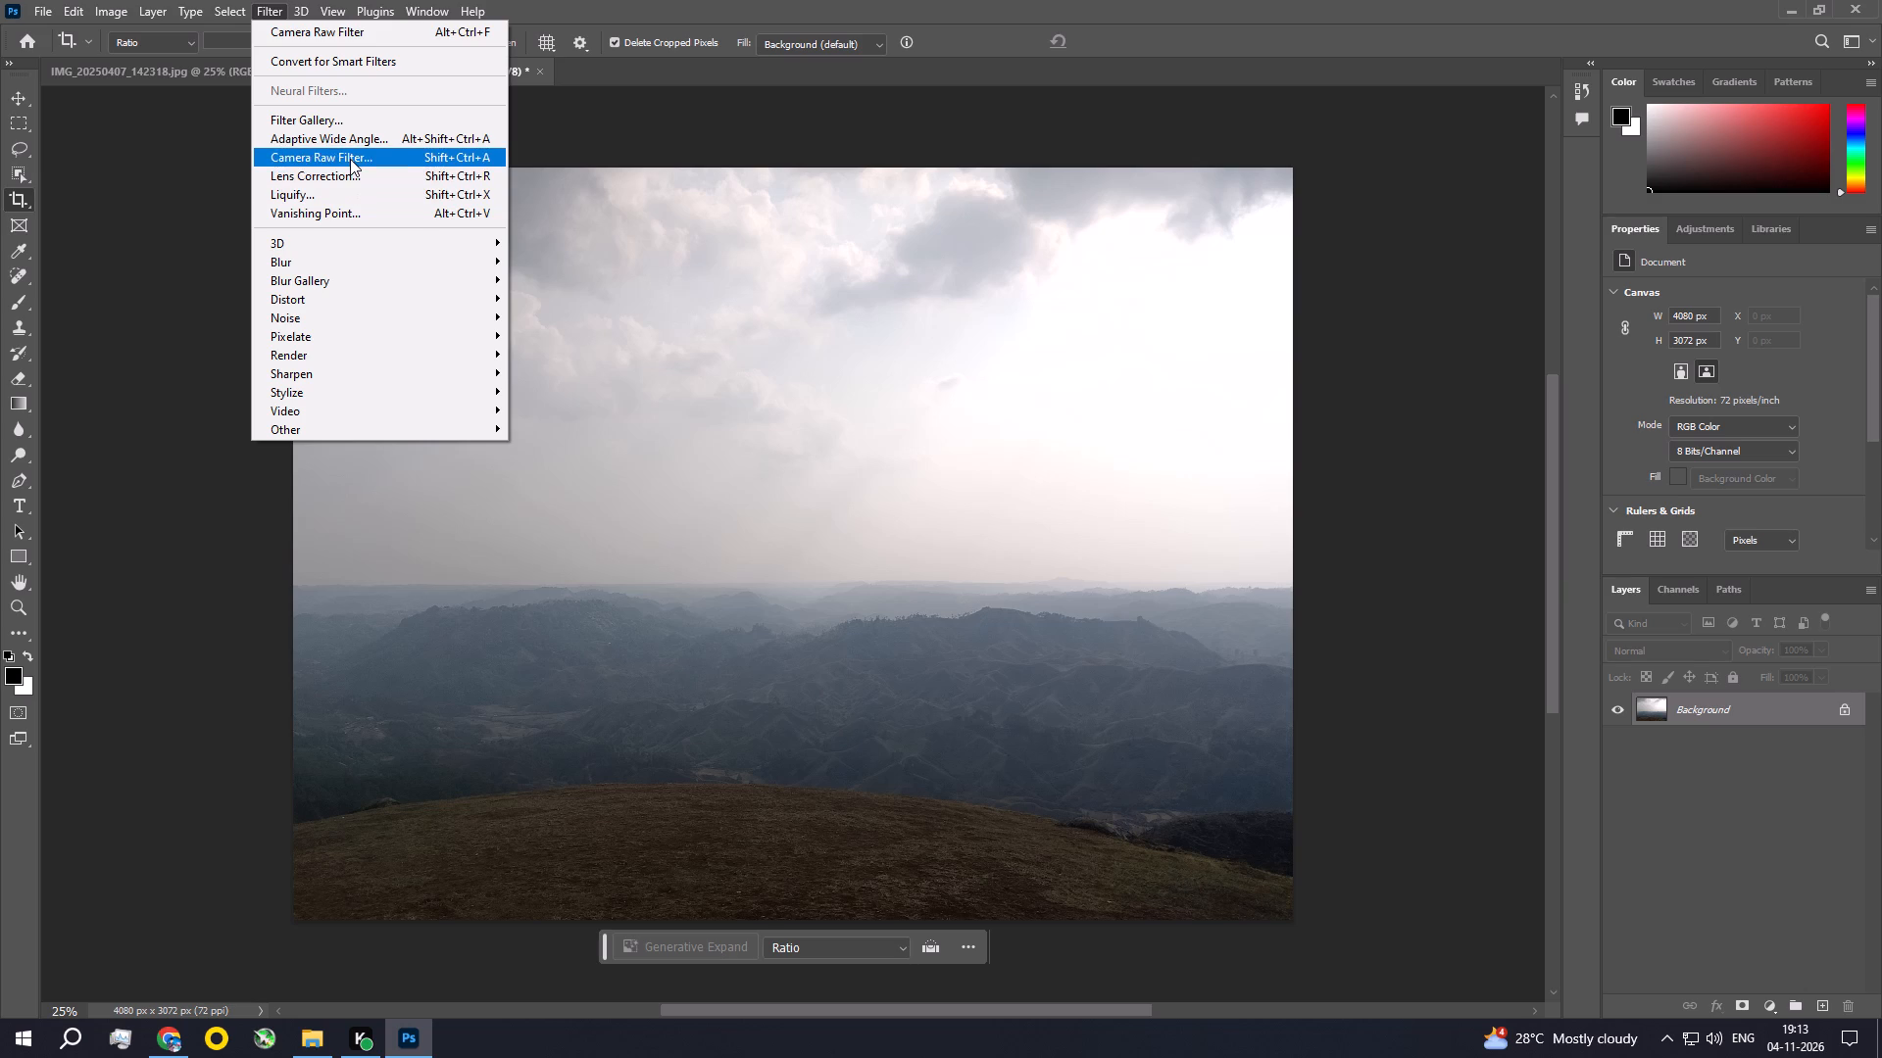
click(350, 158)
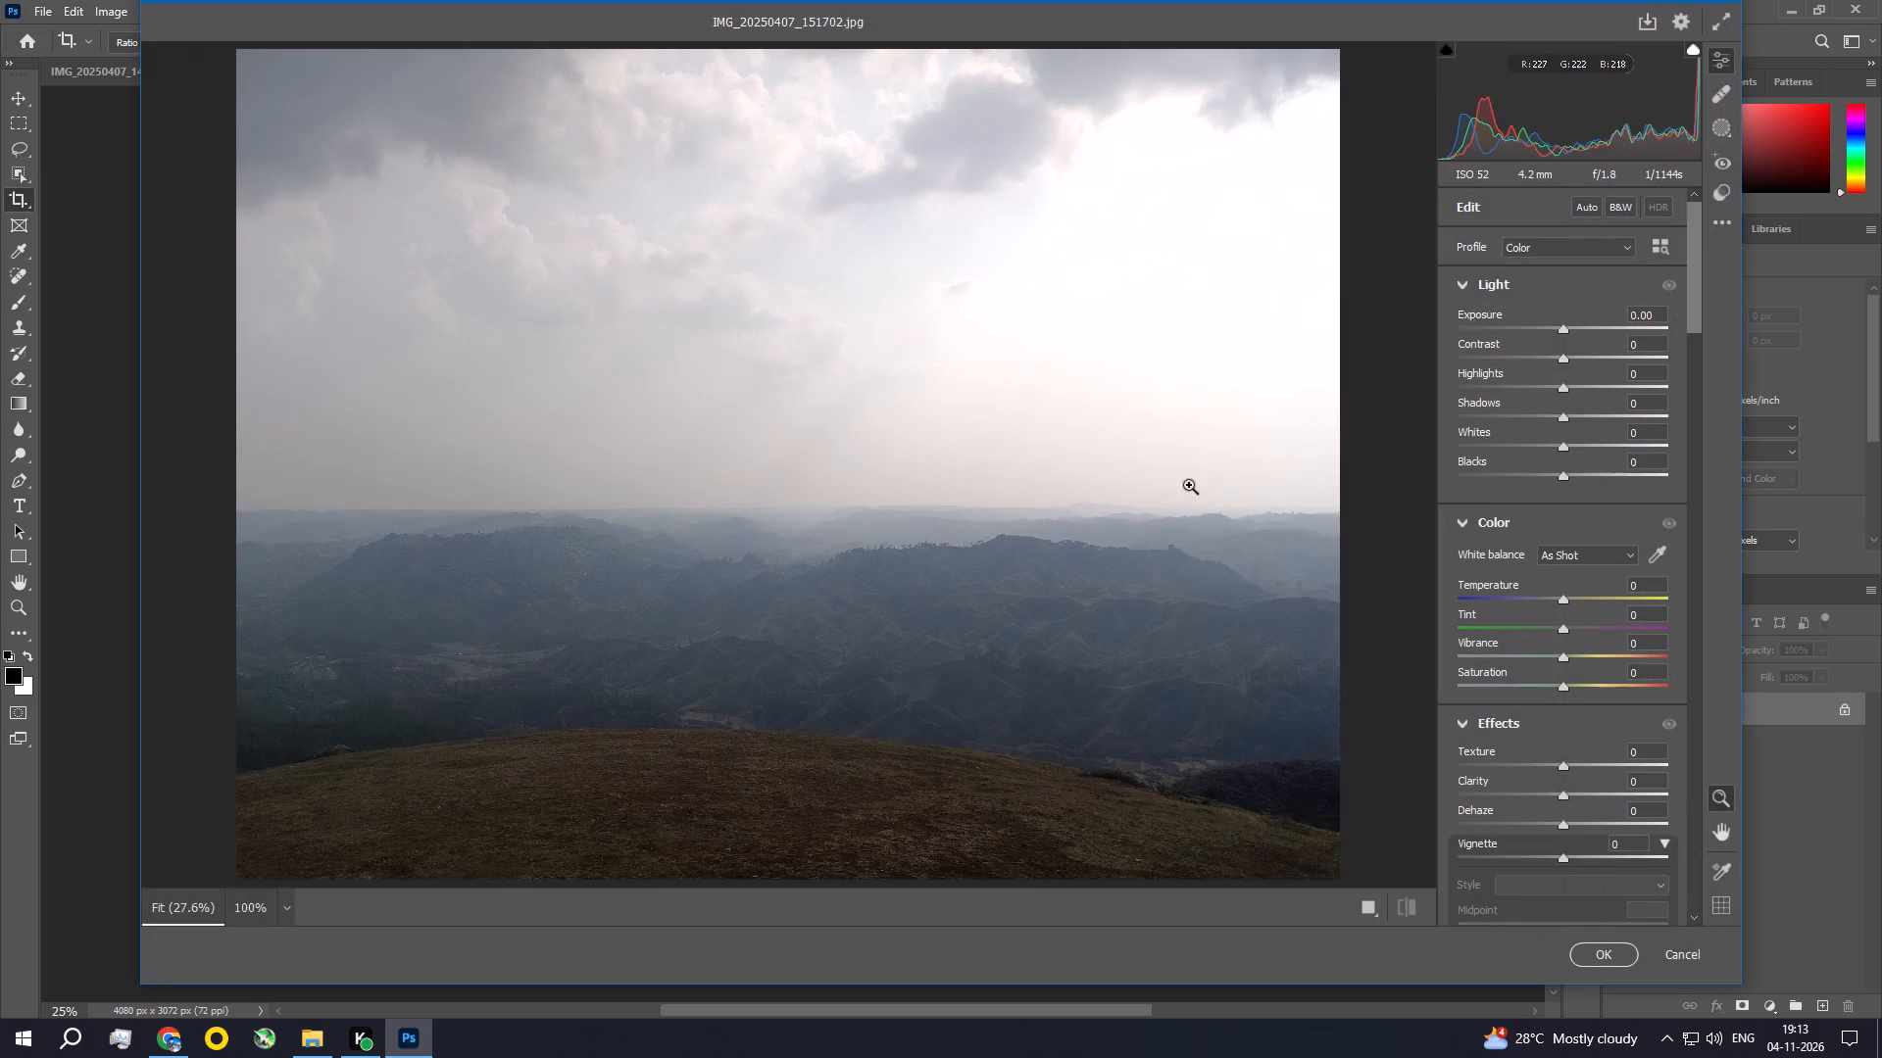
drag(1560, 331, 1558, 330)
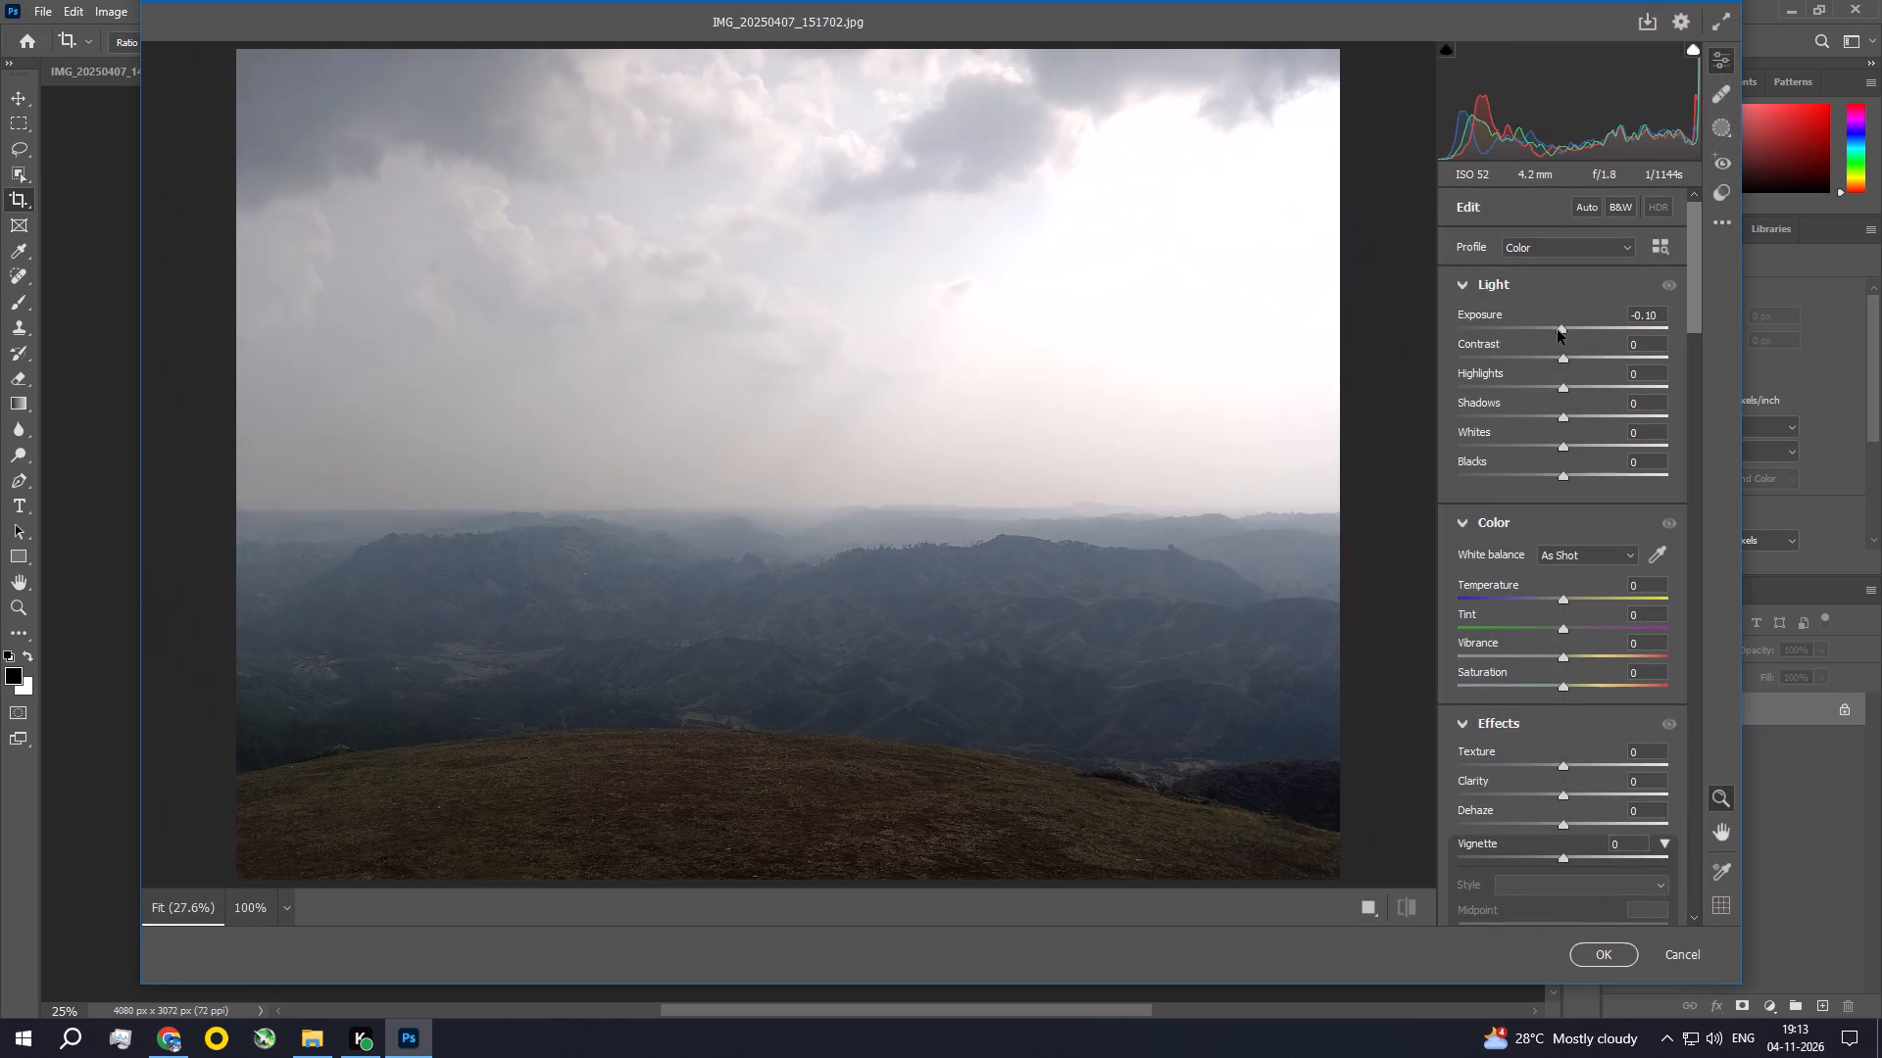
drag(1558, 330, 1551, 329)
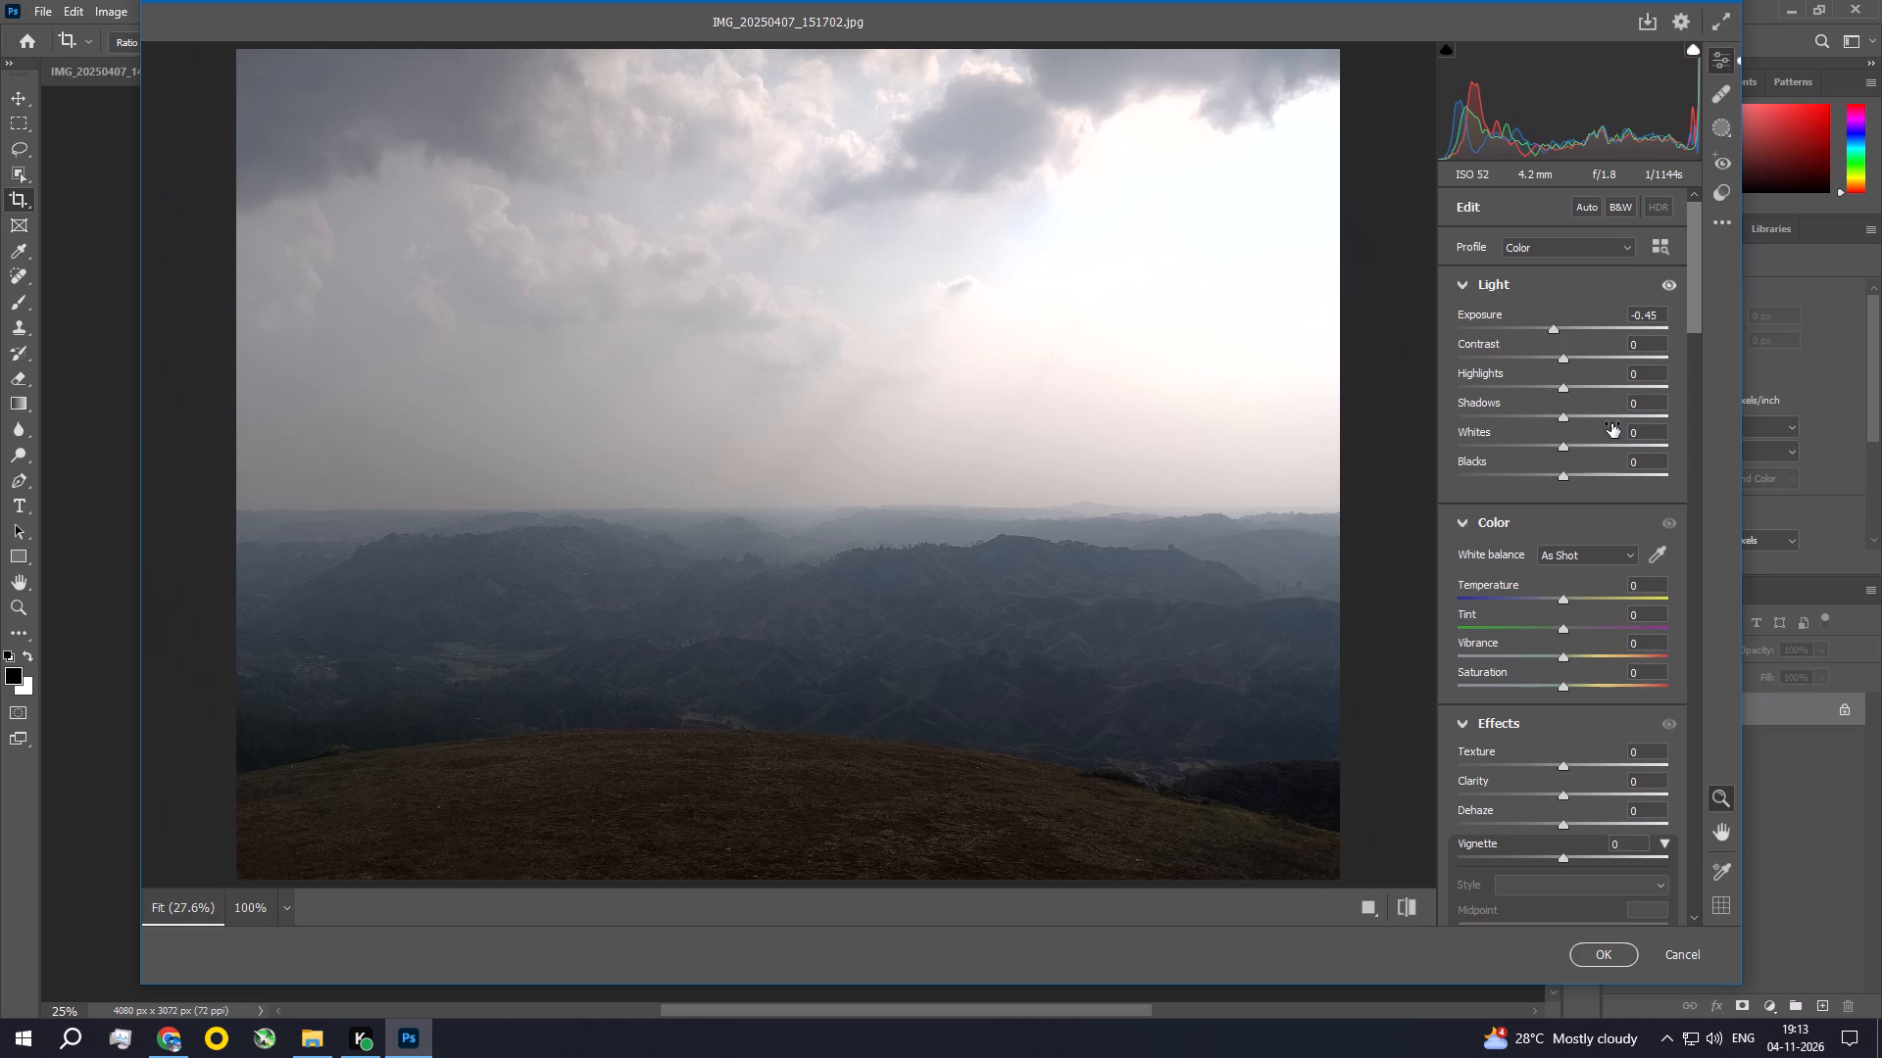
drag(1565, 360, 1578, 363)
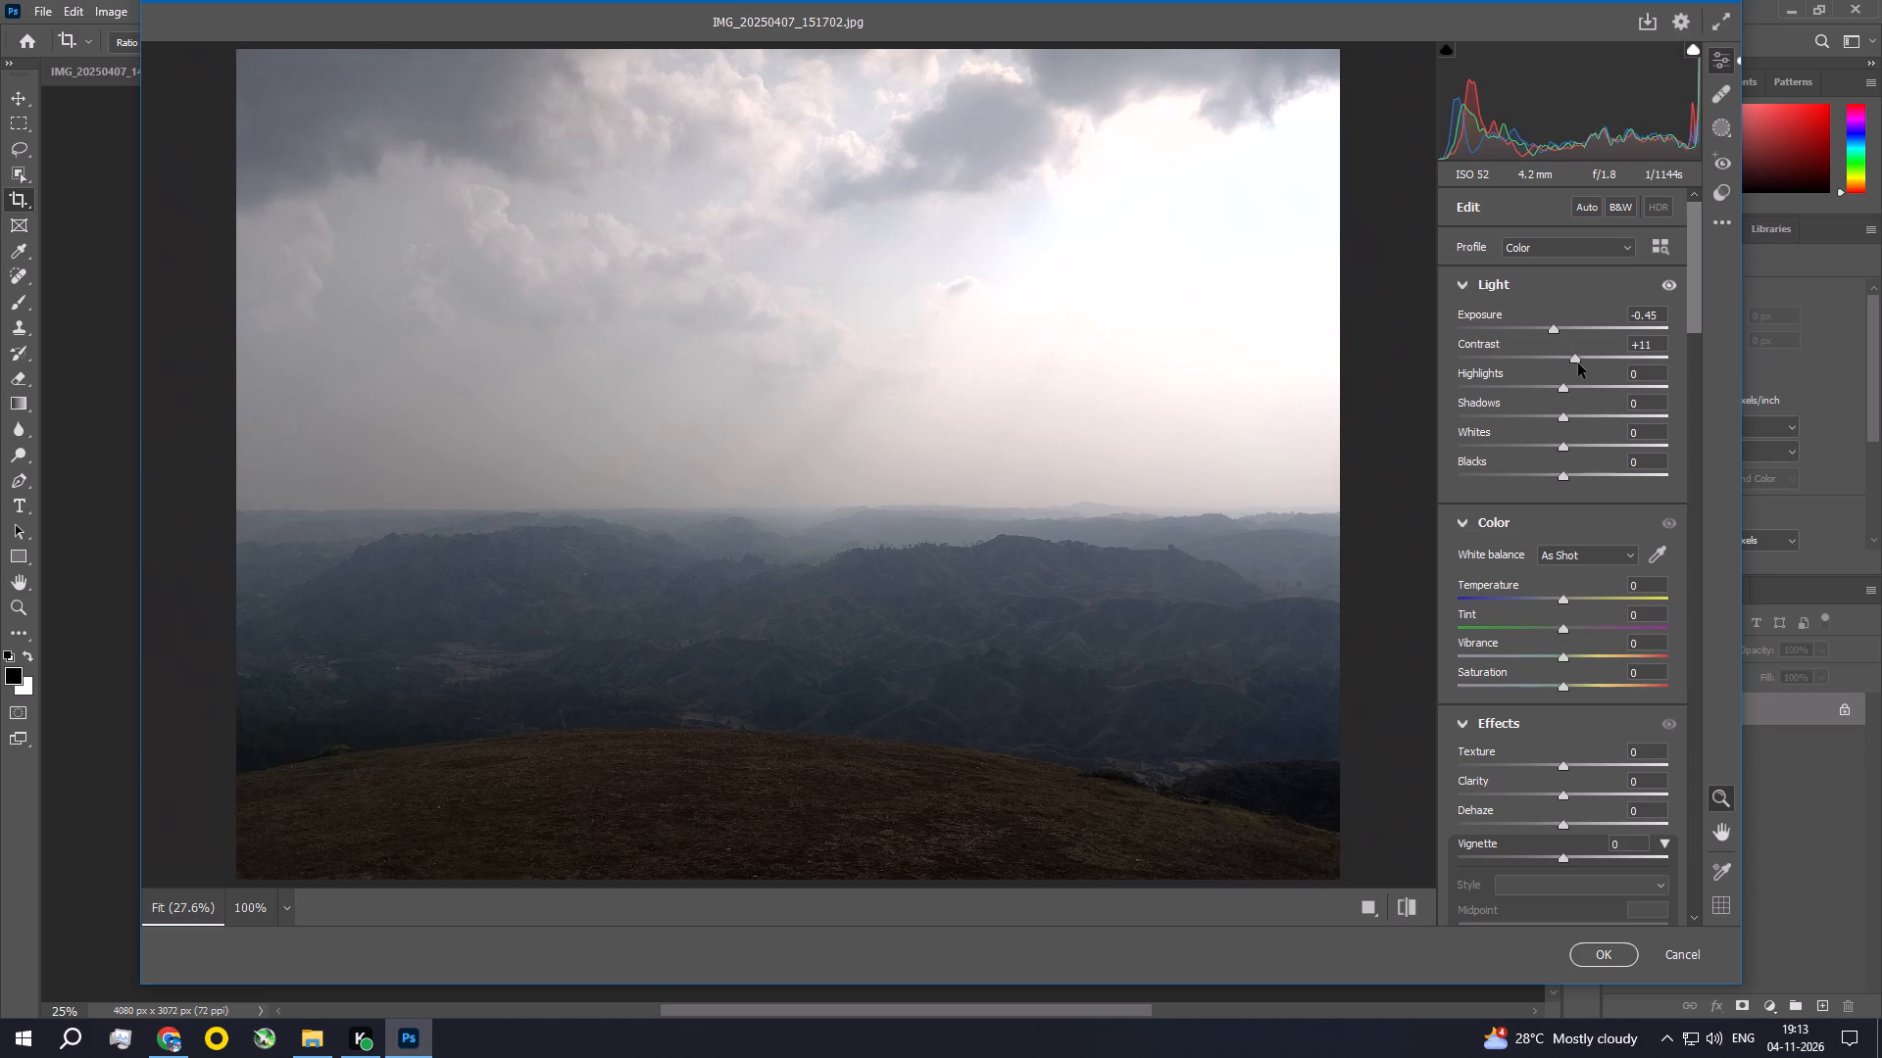
drag(1578, 363, 1579, 363)
drag(1559, 389, 1543, 389)
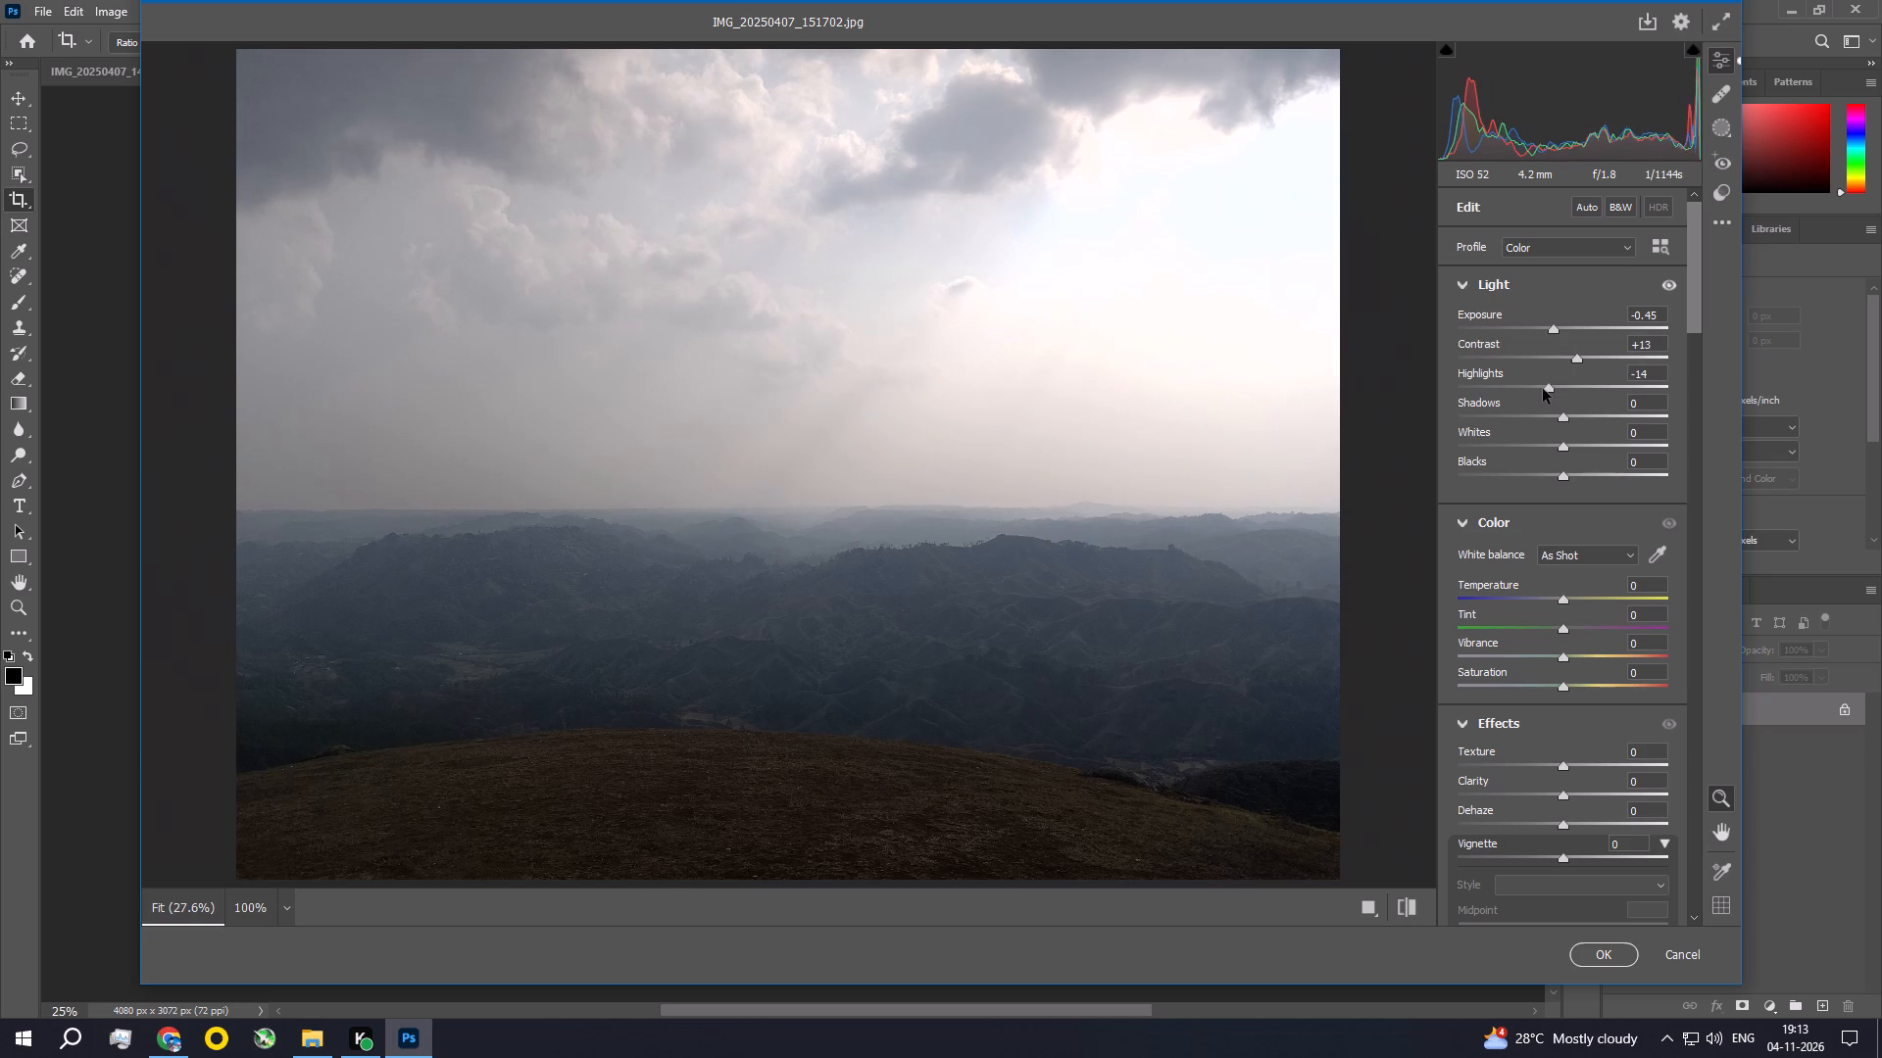
drag(1543, 389, 1541, 390)
drag(1562, 419, 1602, 432)
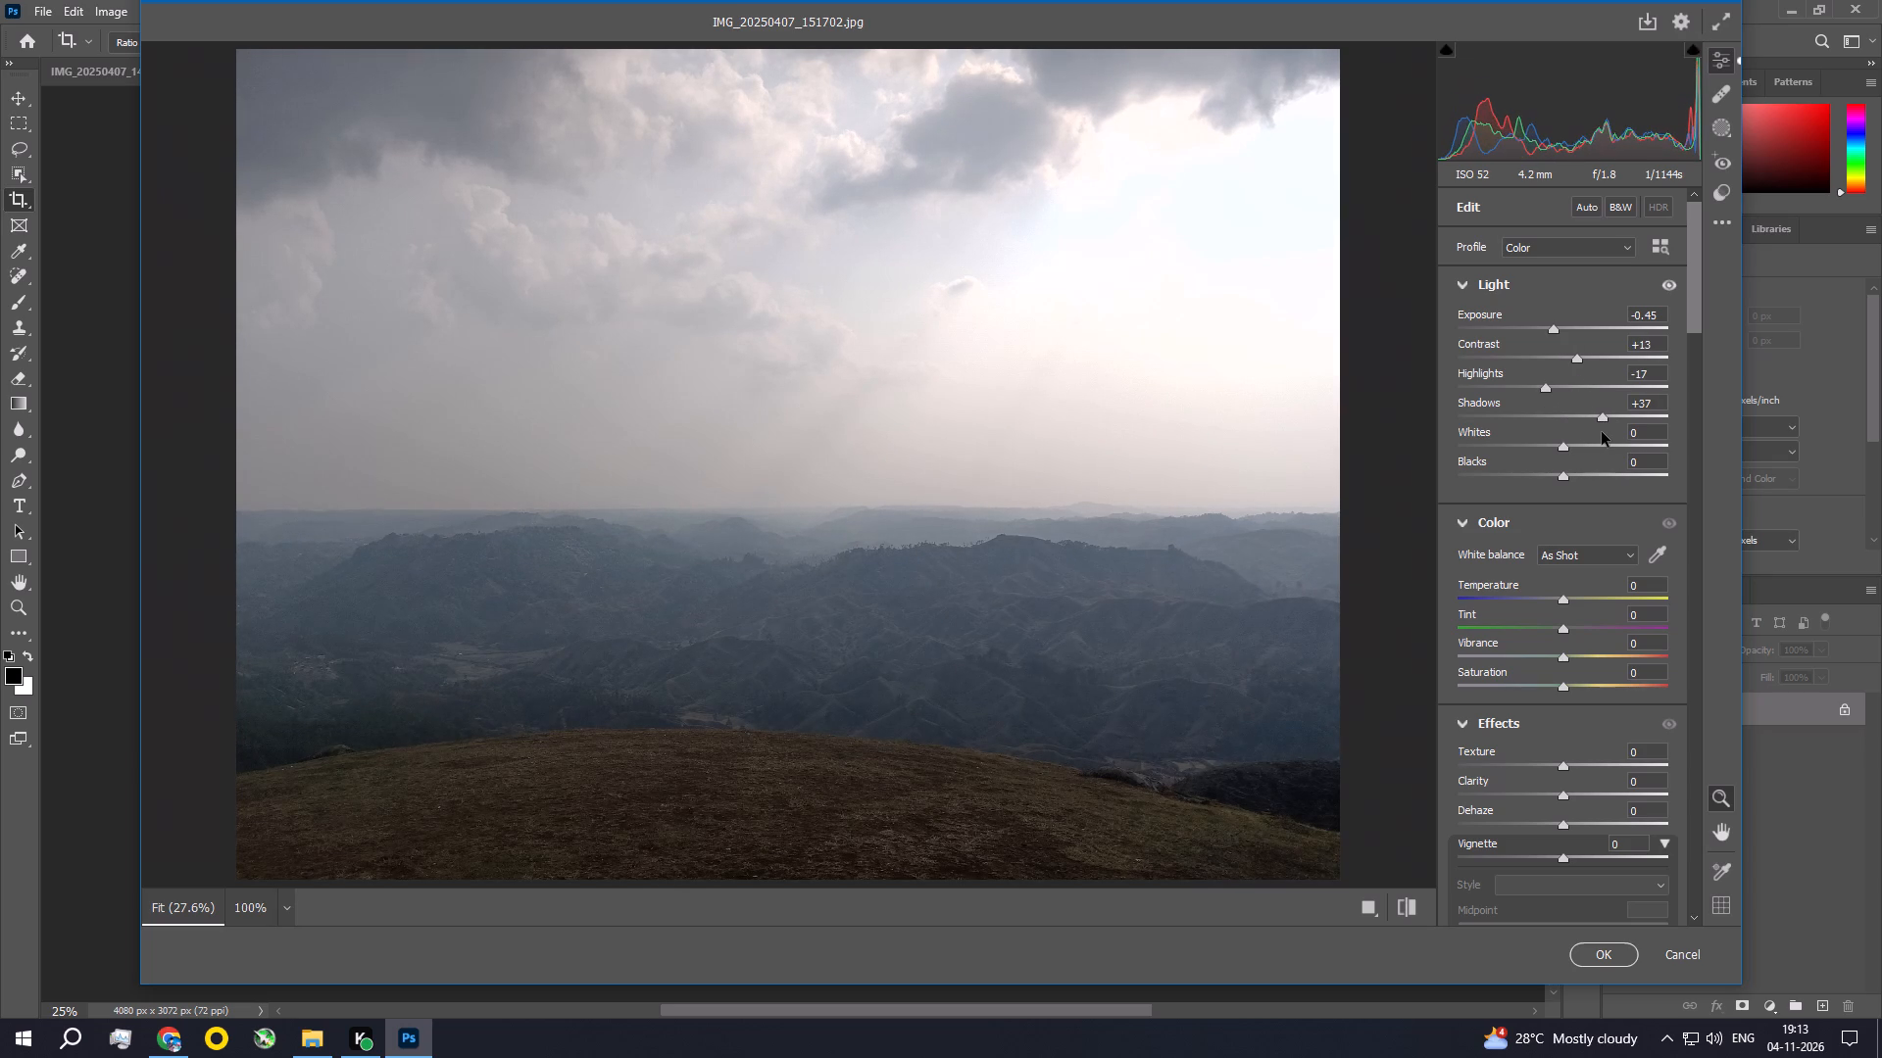
drag(1602, 432, 1607, 433)
drag(1561, 452, 1546, 444)
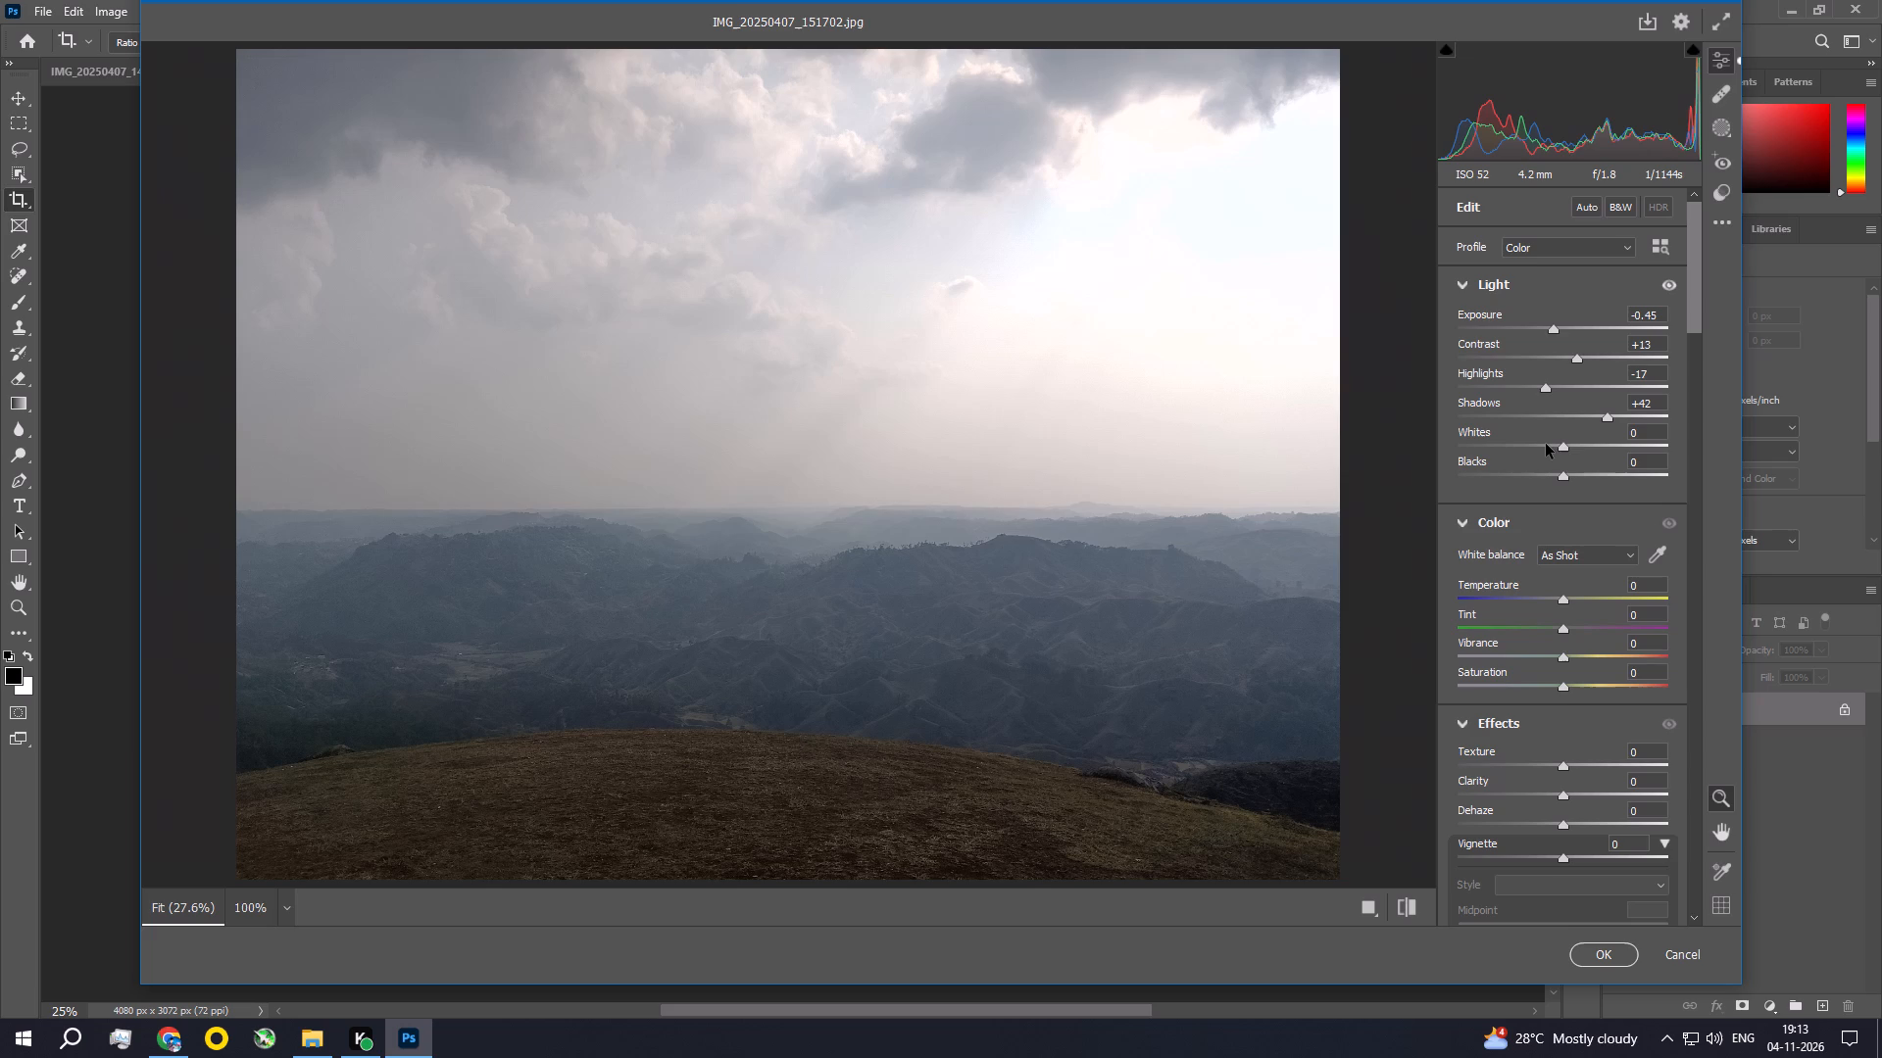
drag(1546, 444, 1542, 443)
click(1542, 443)
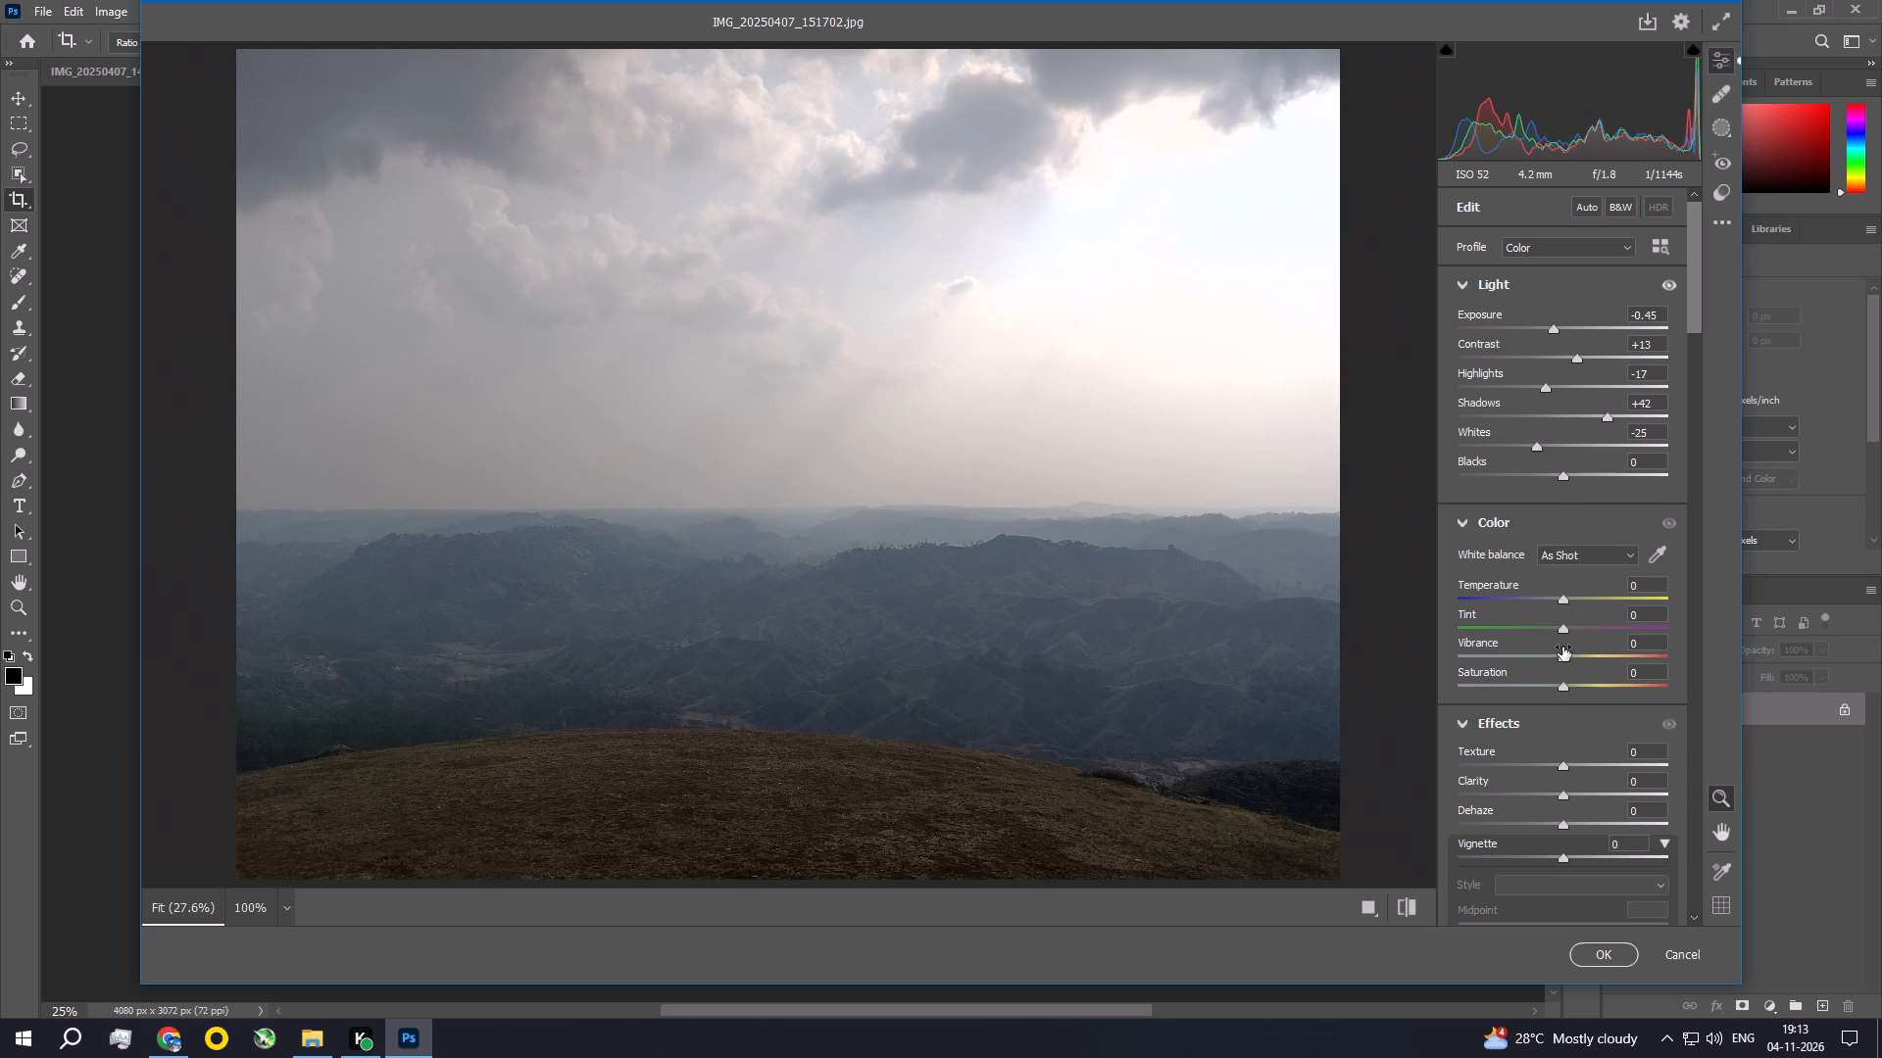
Raise the photo's Vibrance to +10 and Saturation to +21.
drag(1562, 662, 1573, 661)
drag(1567, 653, 1574, 654)
drag(1574, 654, 1578, 654)
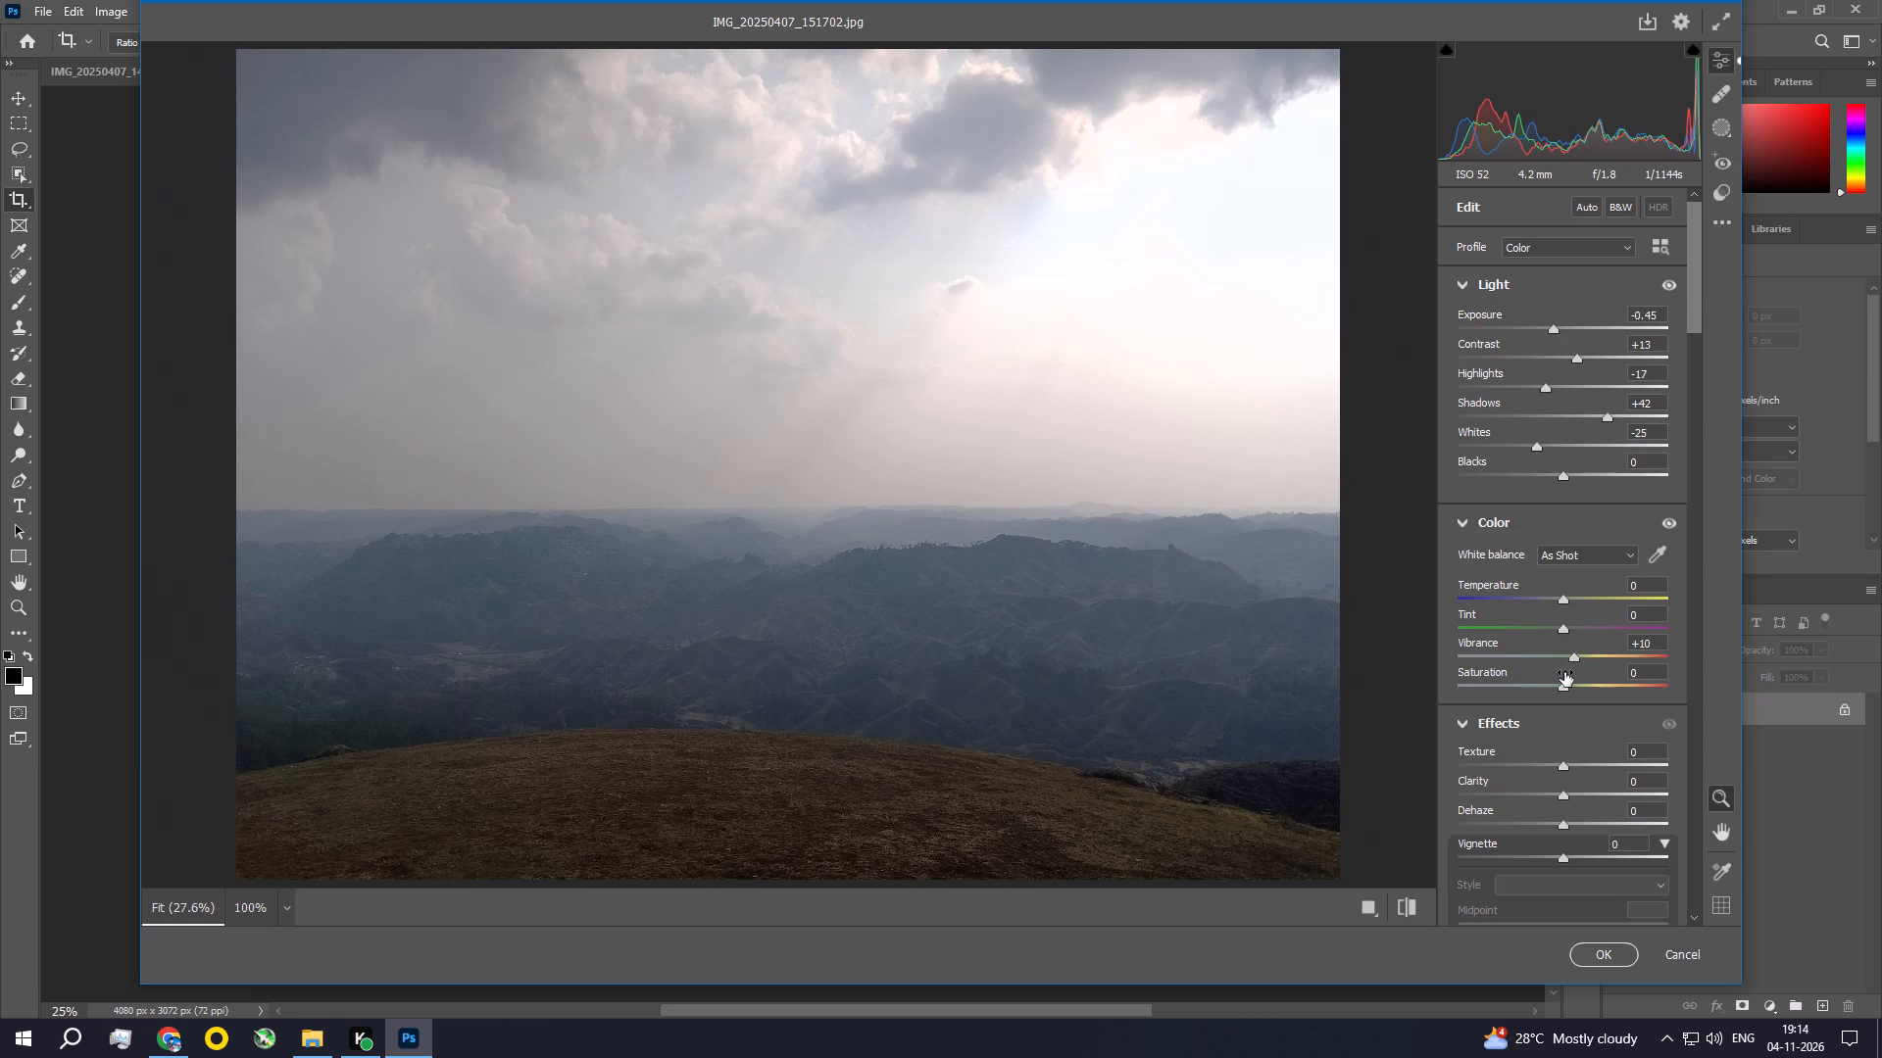
drag(1566, 684, 1588, 689)
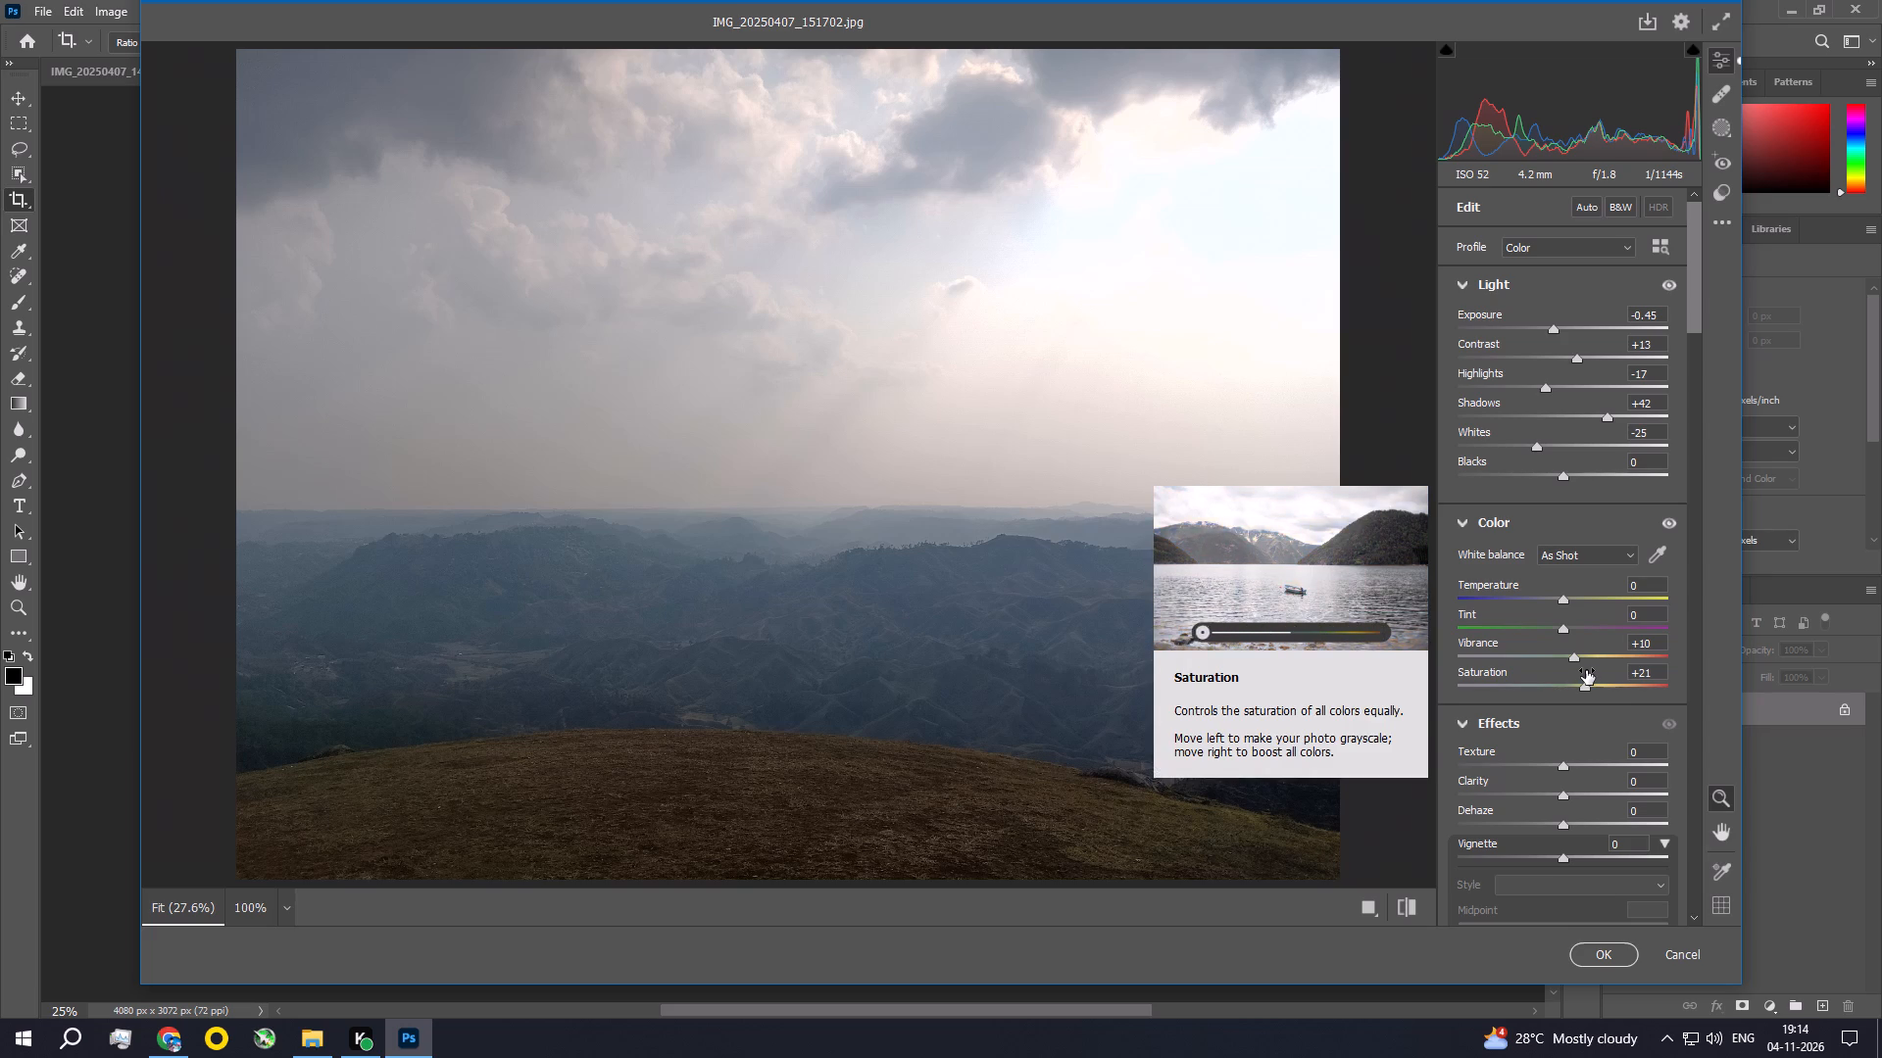
right_click(1586, 670)
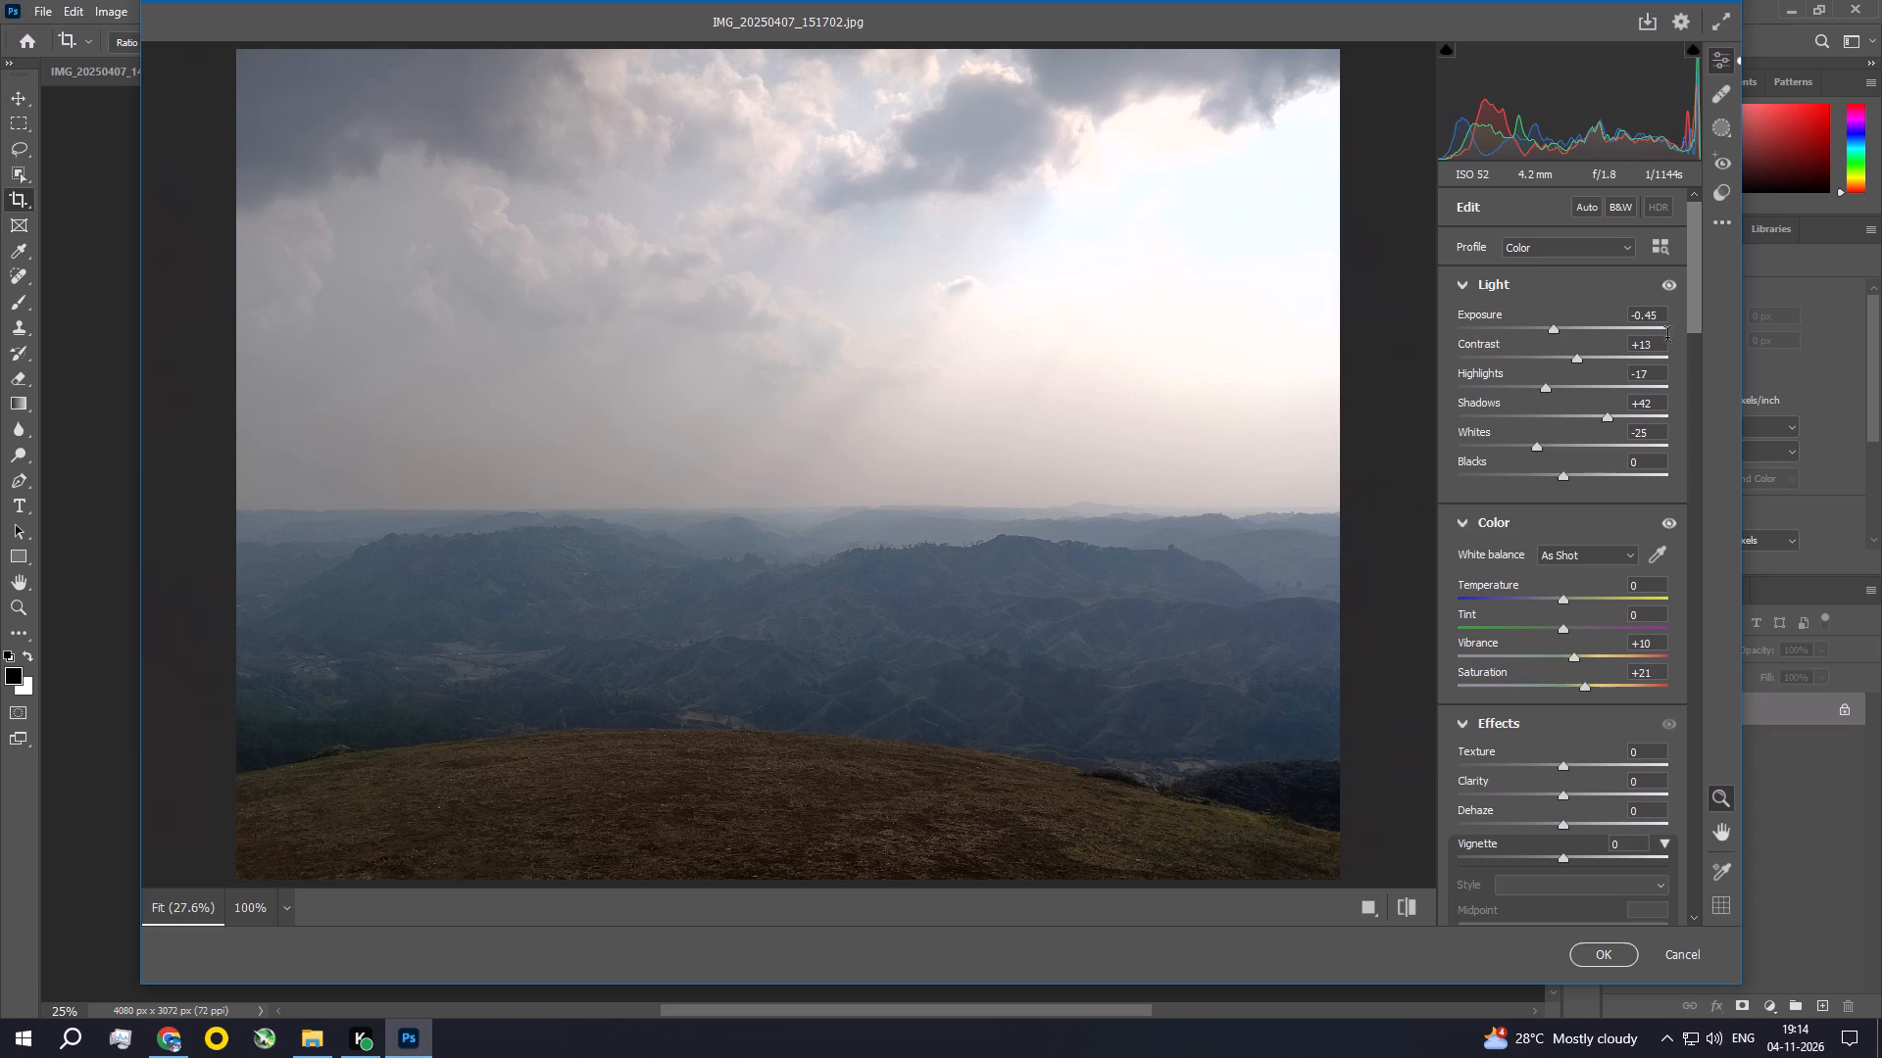
Set the effects to Texture +10, Clarity +9 and Dehaze -7.
drag(1697, 292, 1708, 385)
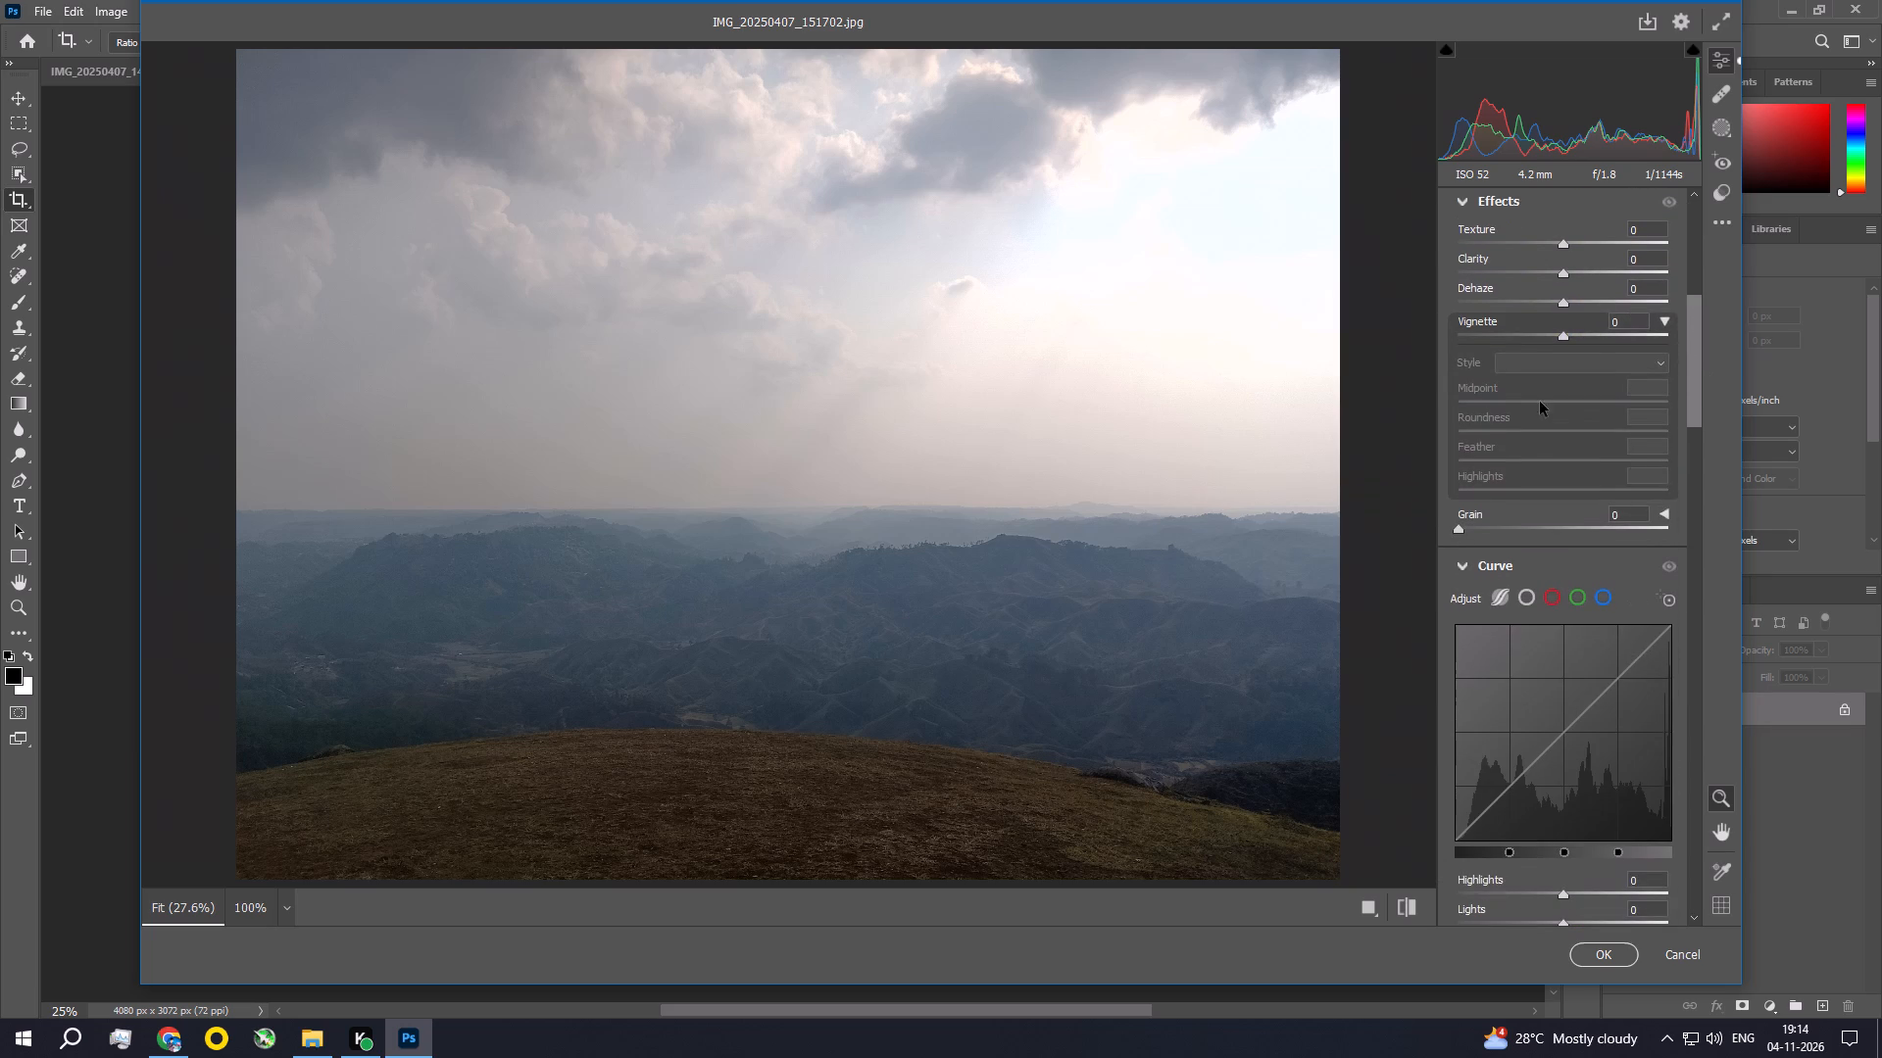
drag(1560, 242, 1563, 242)
drag(1563, 242, 1571, 247)
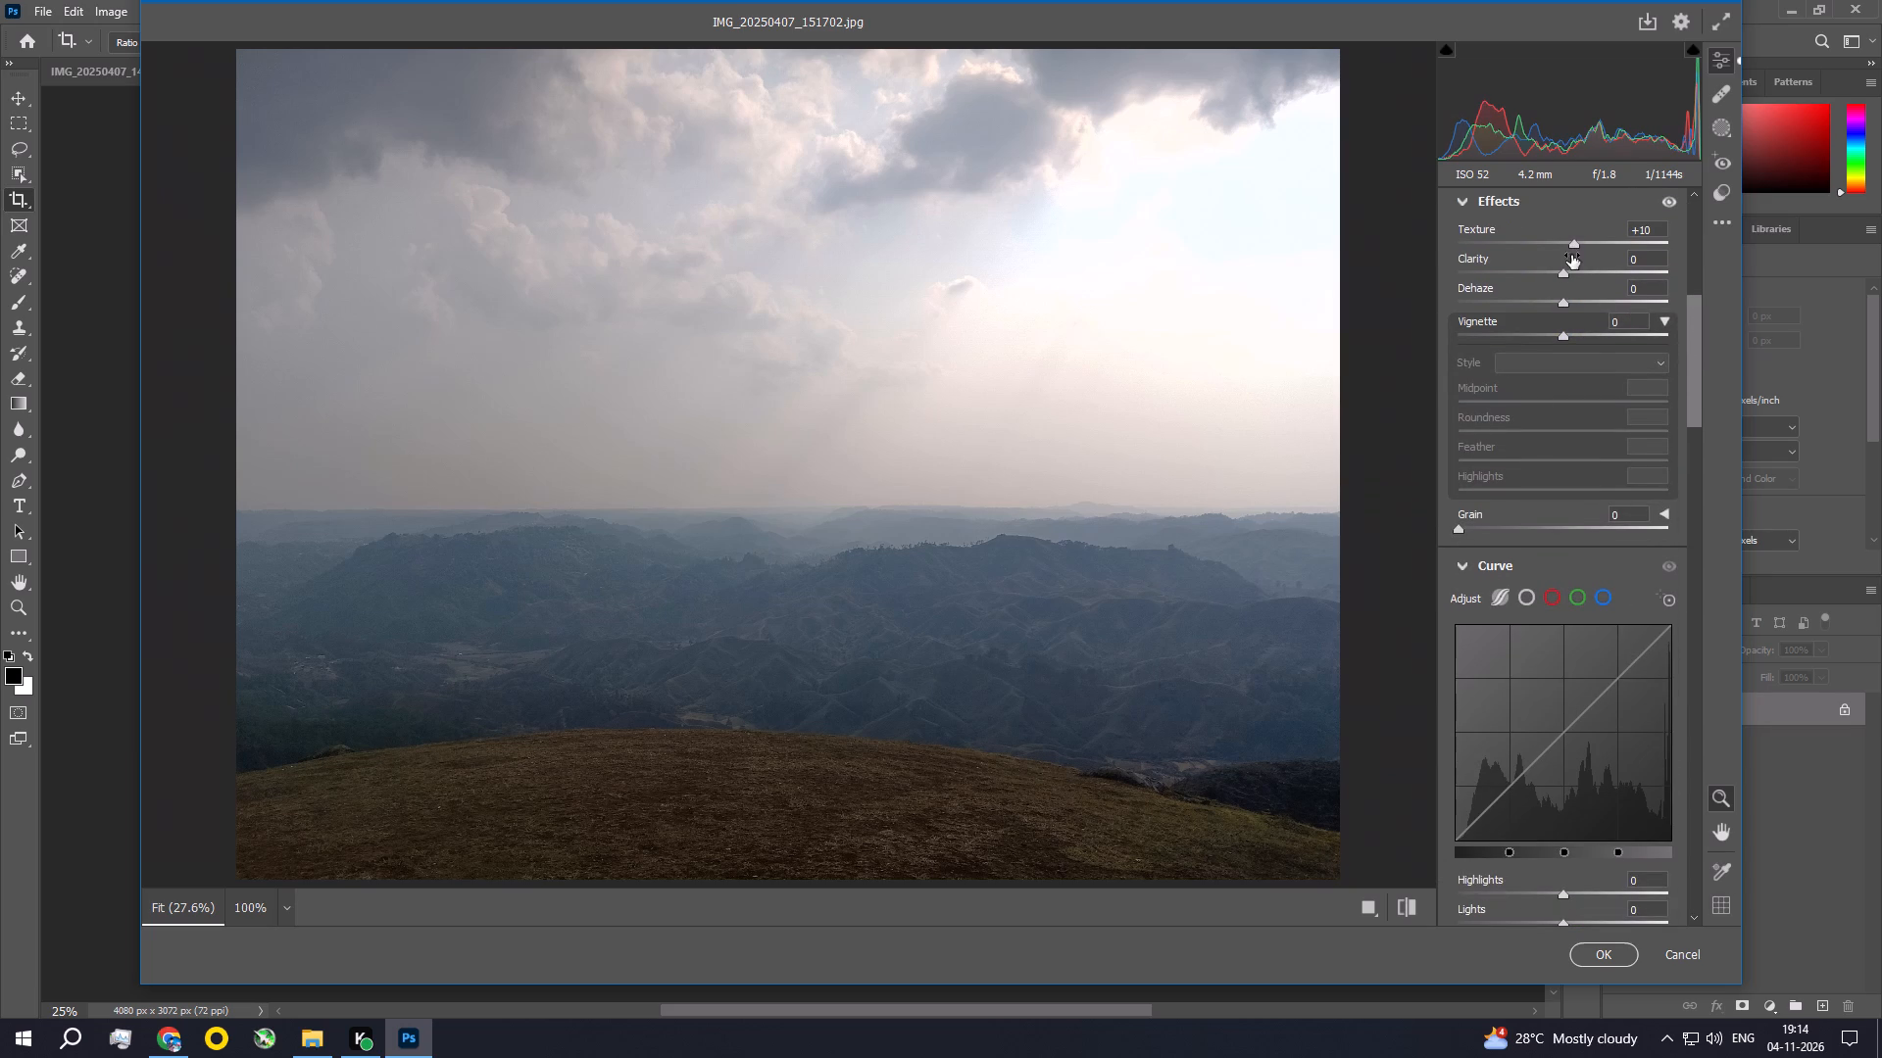
drag(1563, 271, 1573, 279)
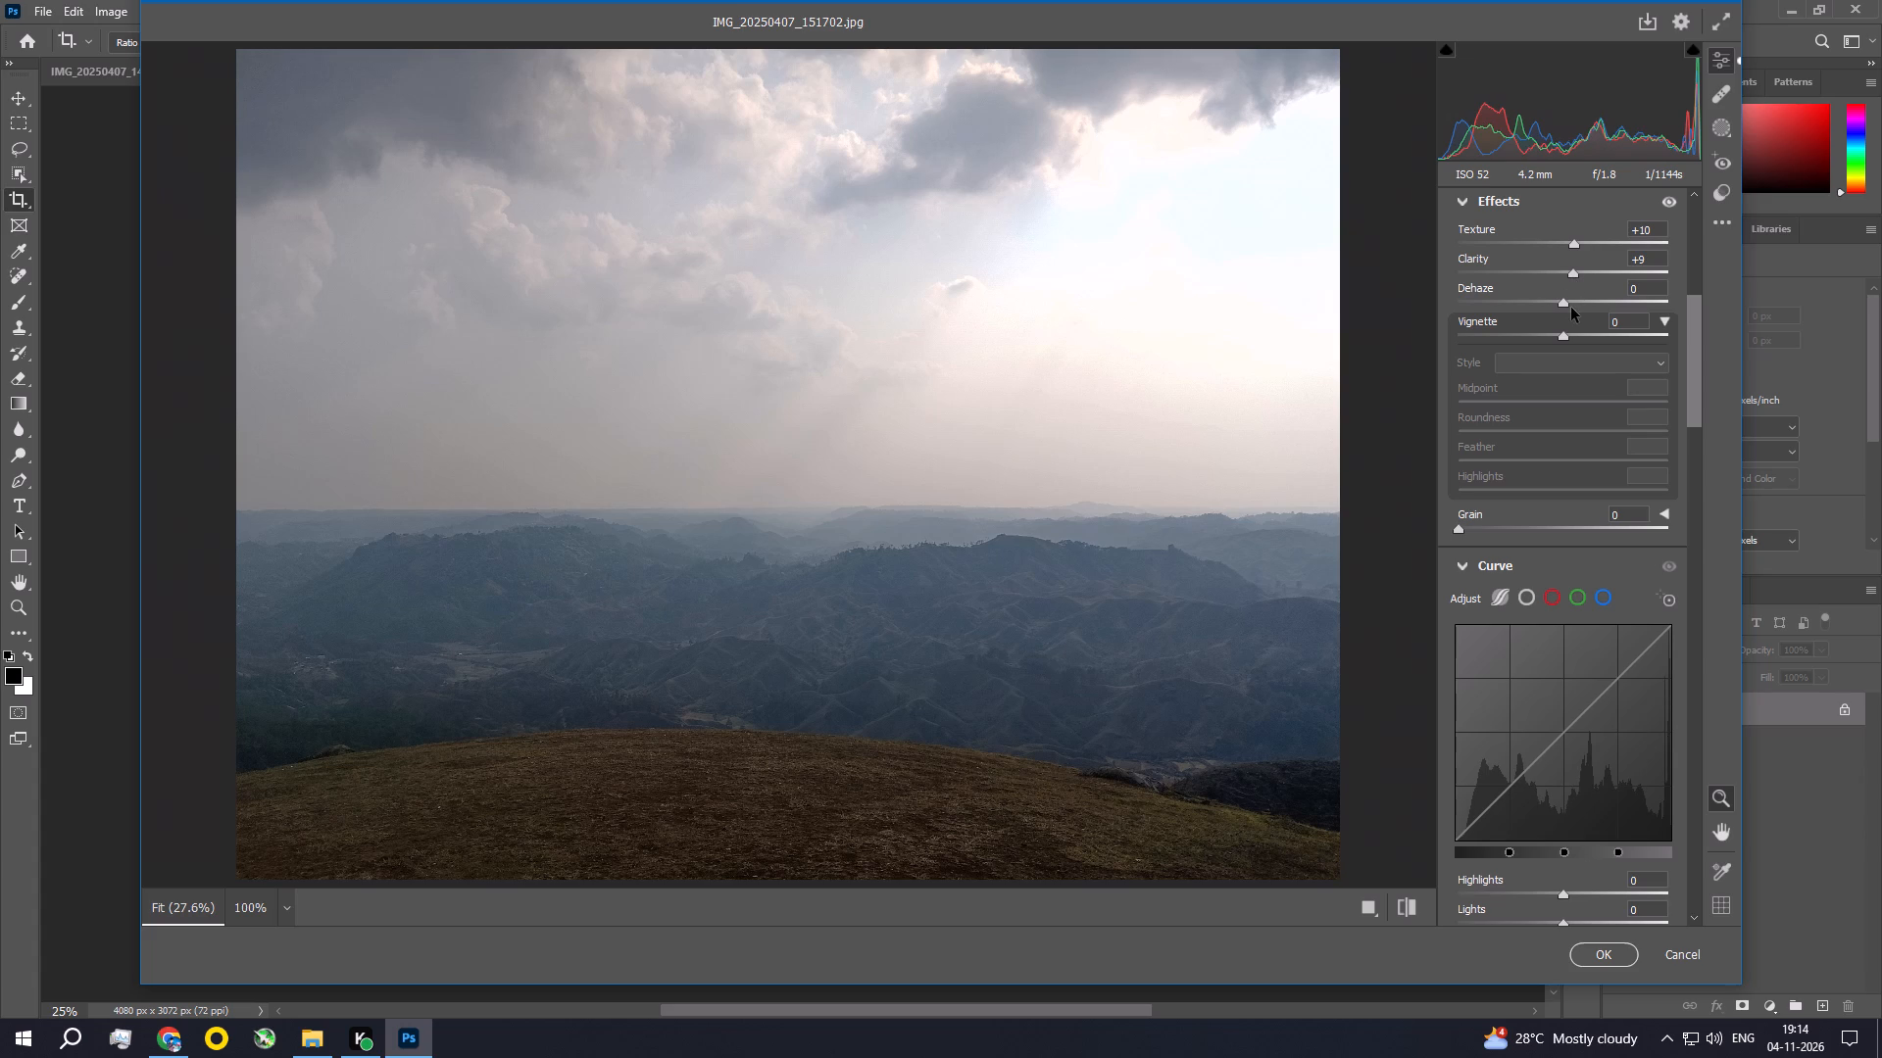
click(1562, 303)
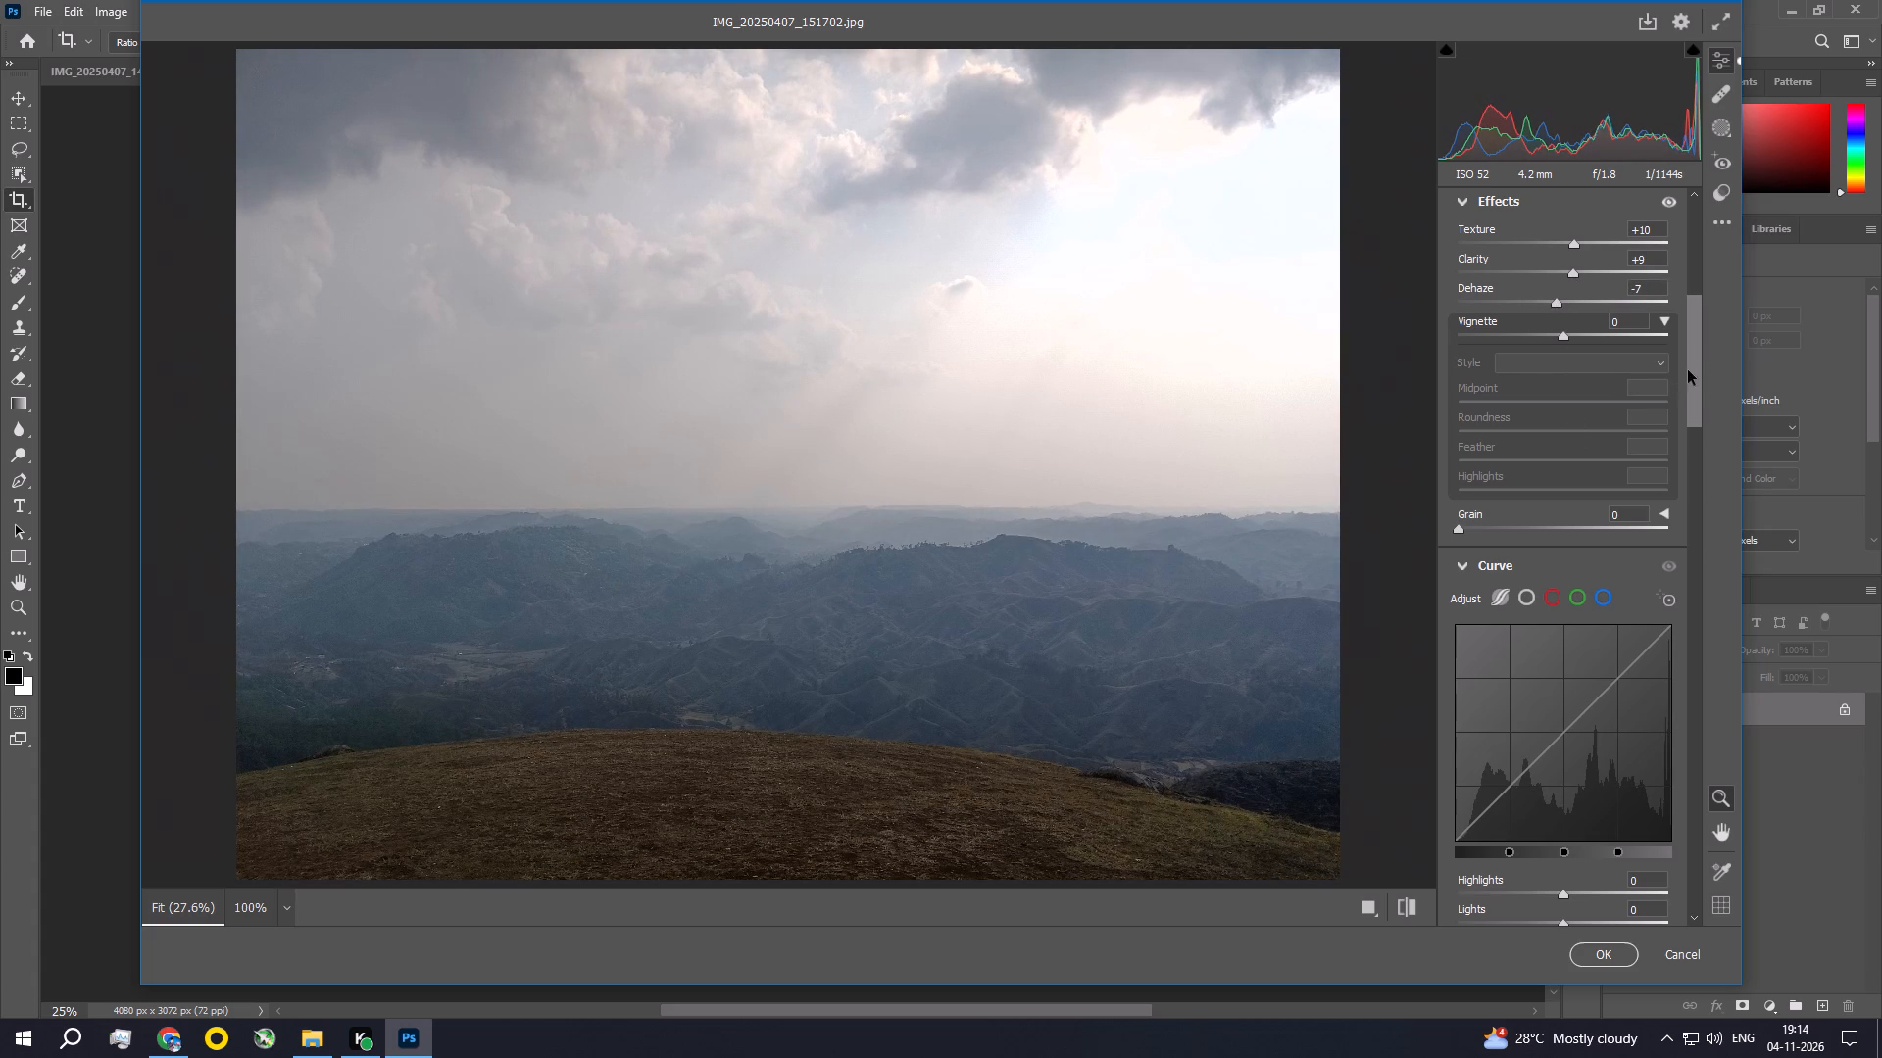
Shape the parametric curve with Highlights at -16 and Lights at -6.
drag(1693, 369, 1697, 437)
drag(1568, 509, 1565, 509)
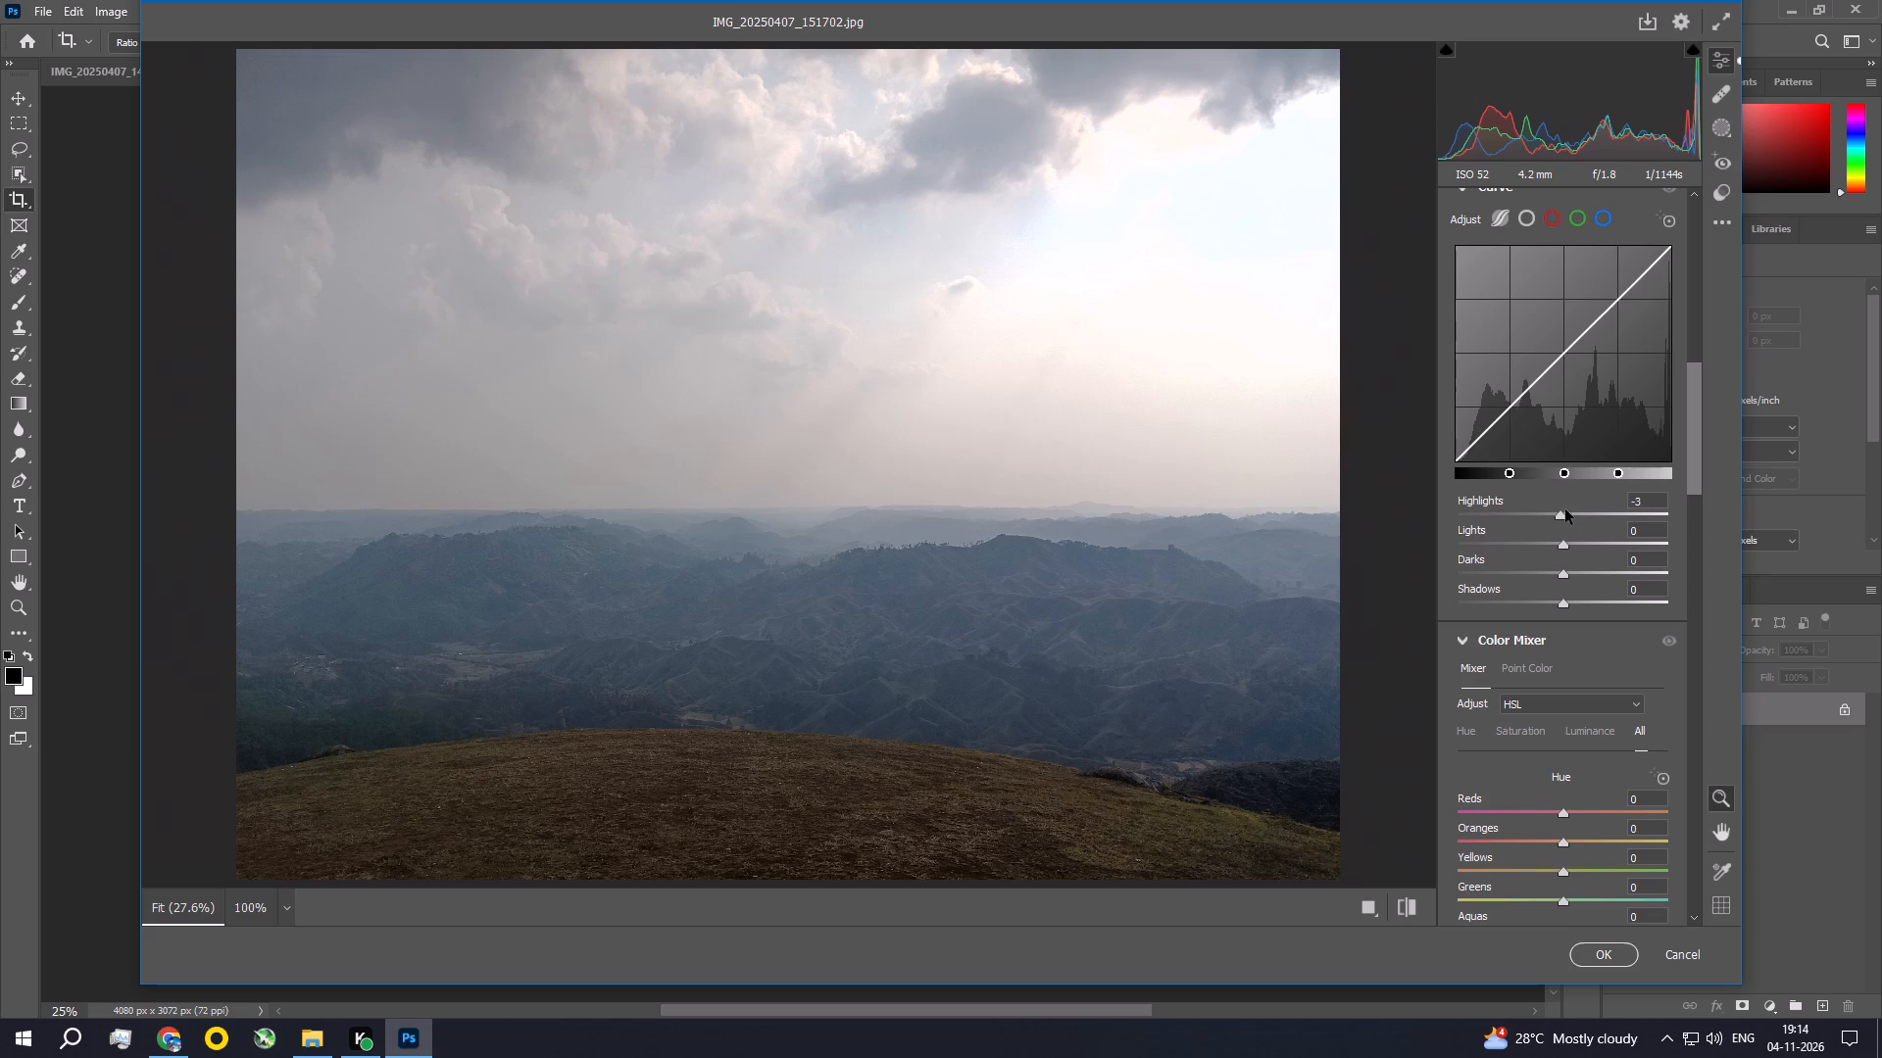
drag(1565, 509, 1552, 508)
drag(1571, 543, 1558, 536)
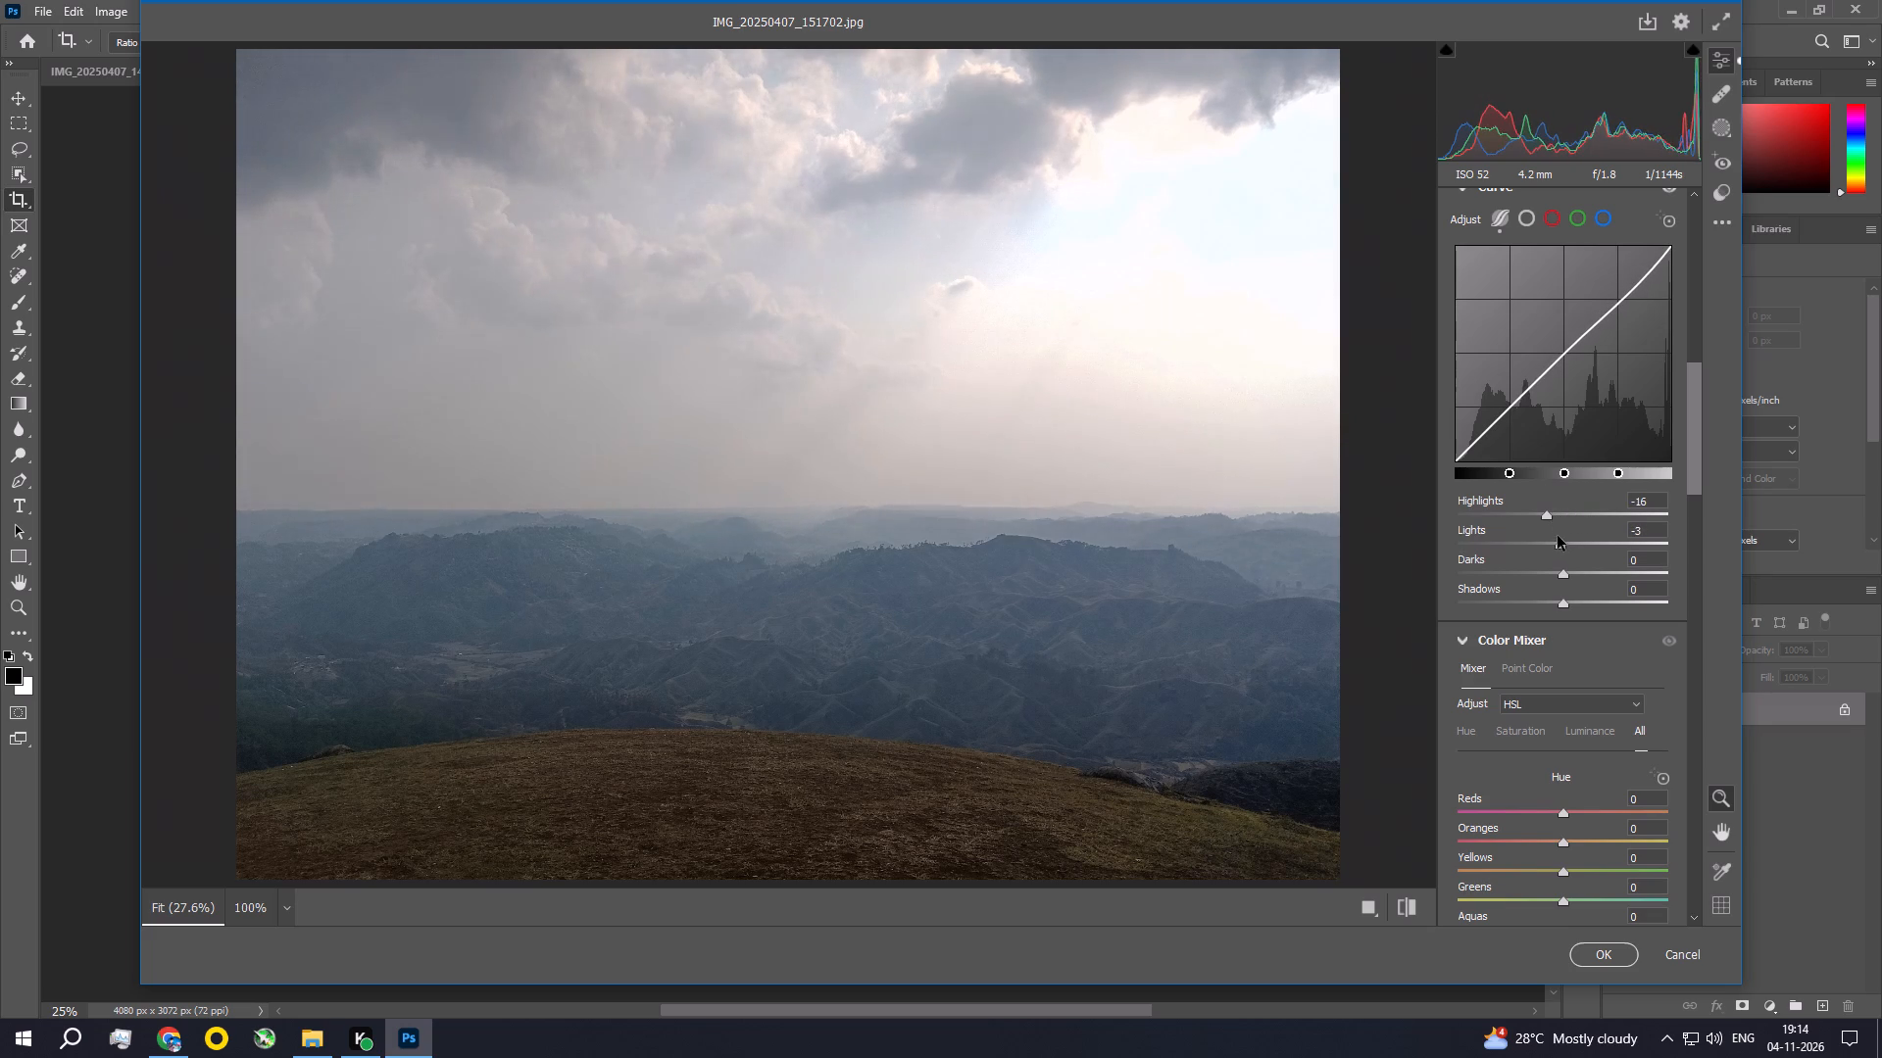
drag(1558, 536, 1557, 535)
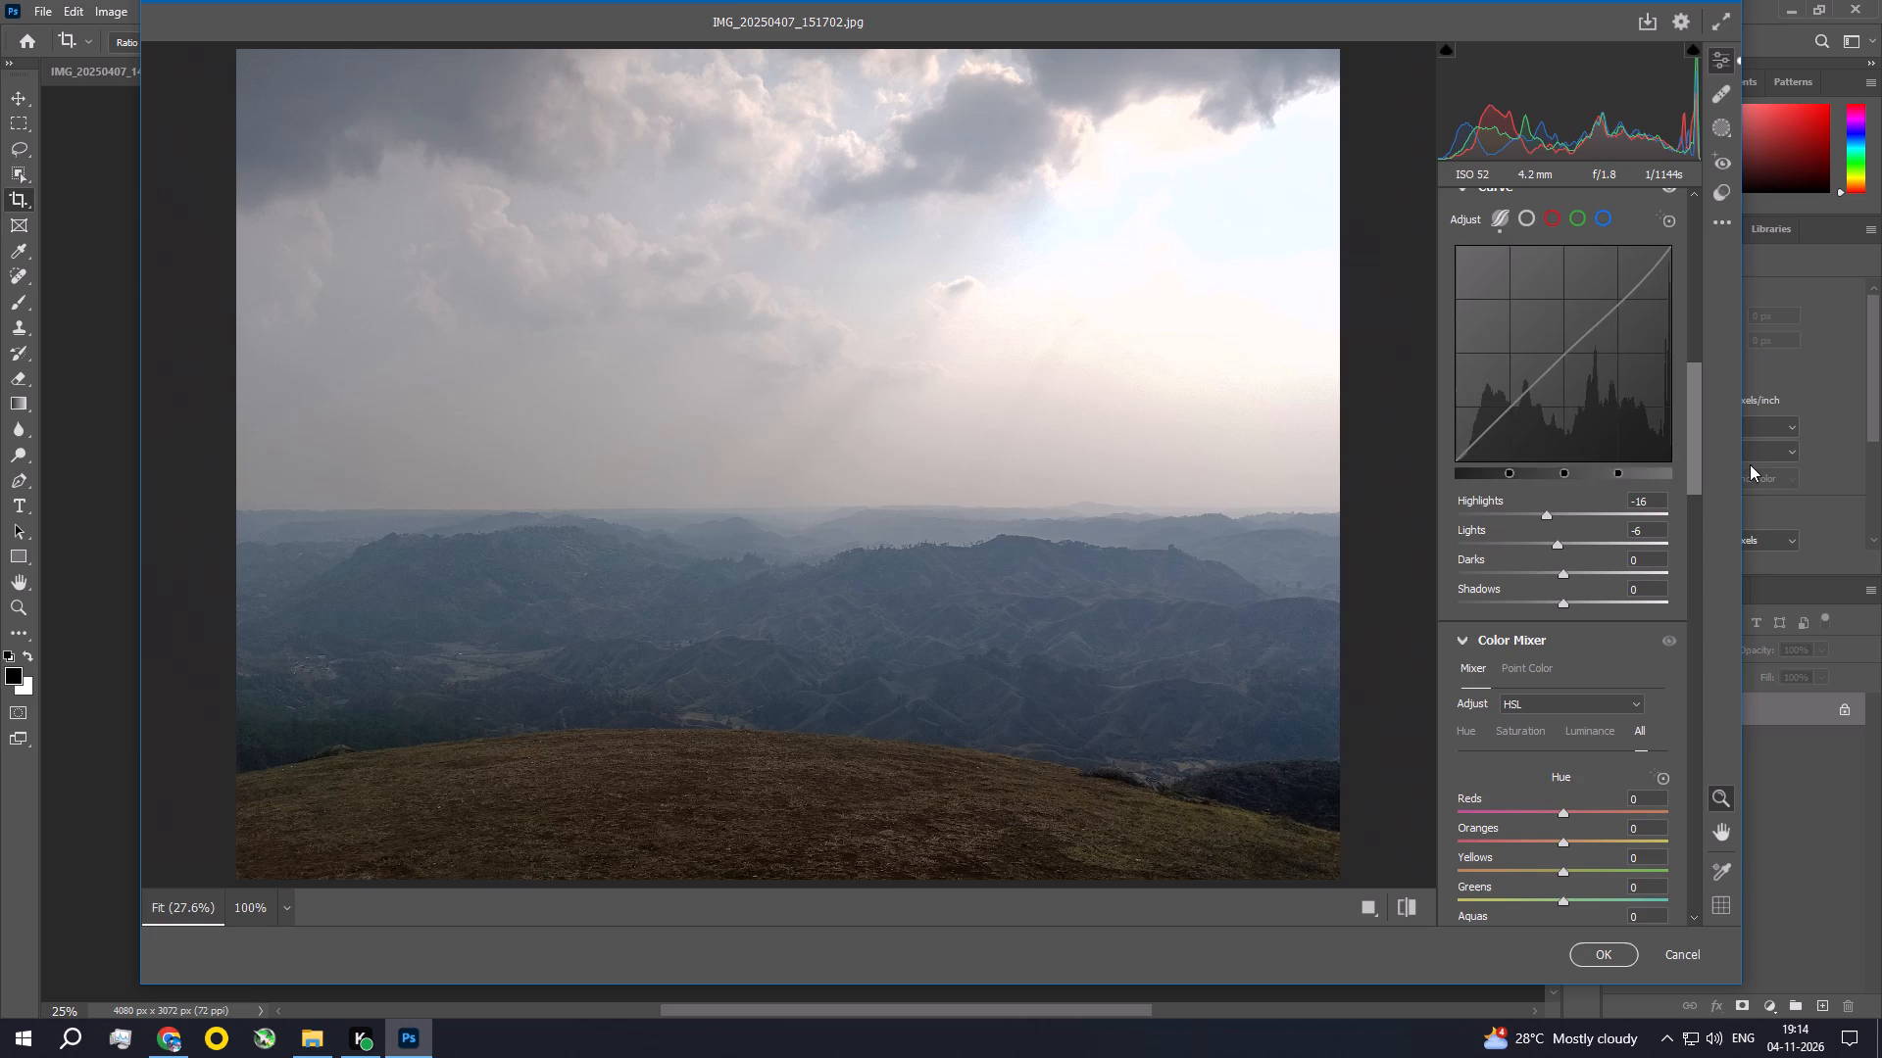
Apply the Camera Raw Filter adjustments to the hill landscape.
drag(1690, 414, 1692, 417)
drag(1692, 417, 1727, 742)
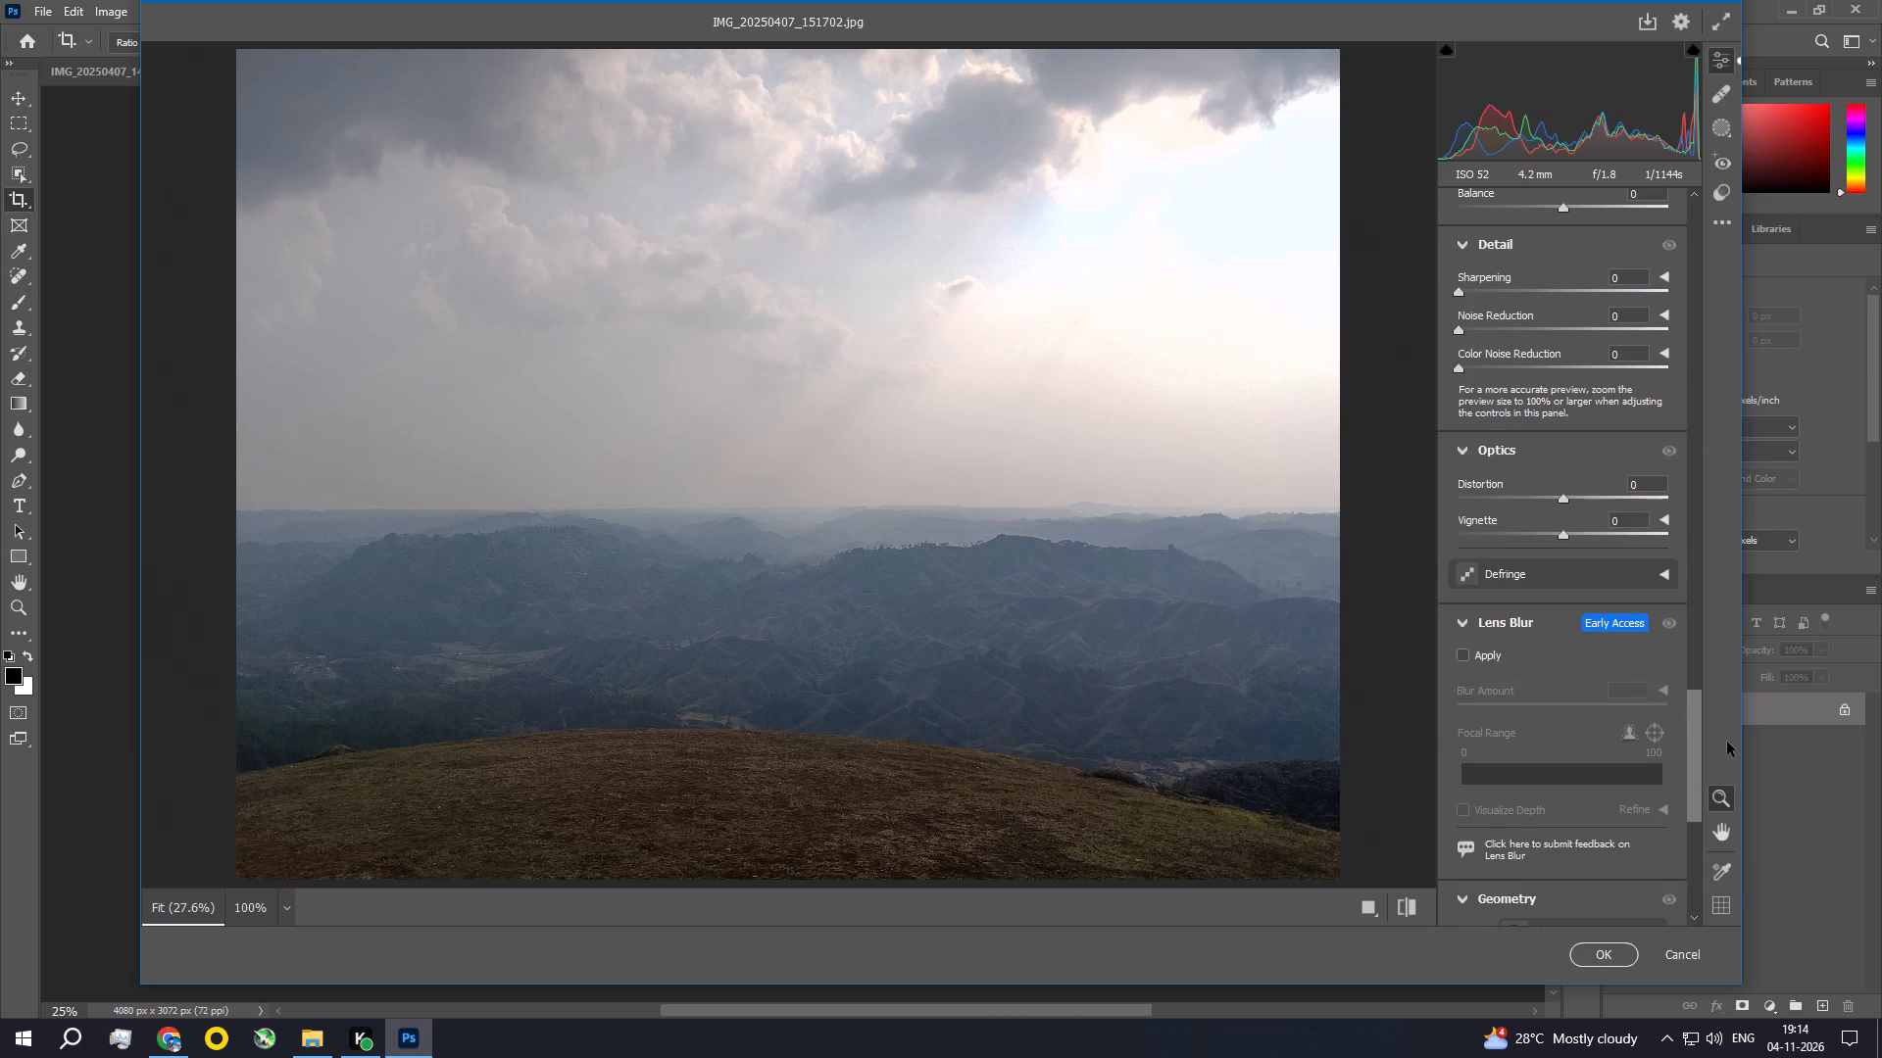
click(1590, 965)
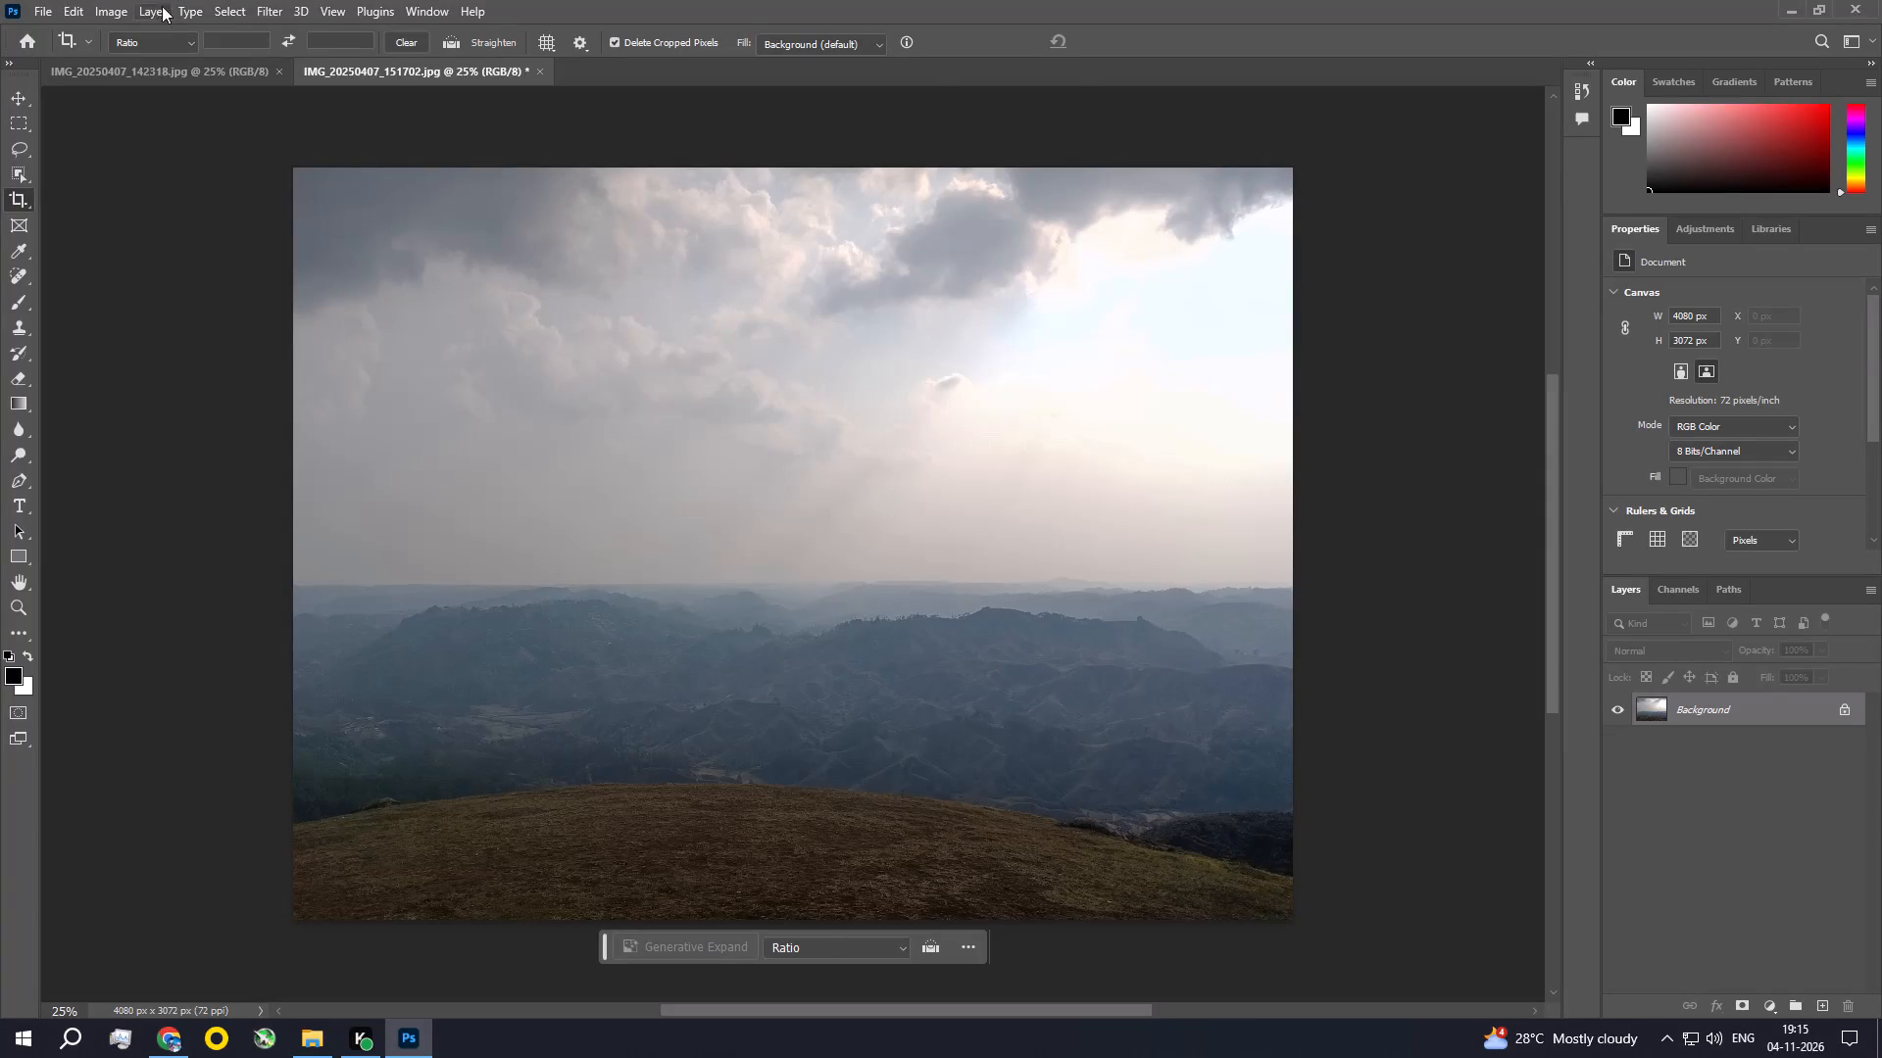
Apply a Photo Filter adjustment to the hill landscape using the custom sky-blue colour #00a1ec.
click(99, 7)
click(117, 69)
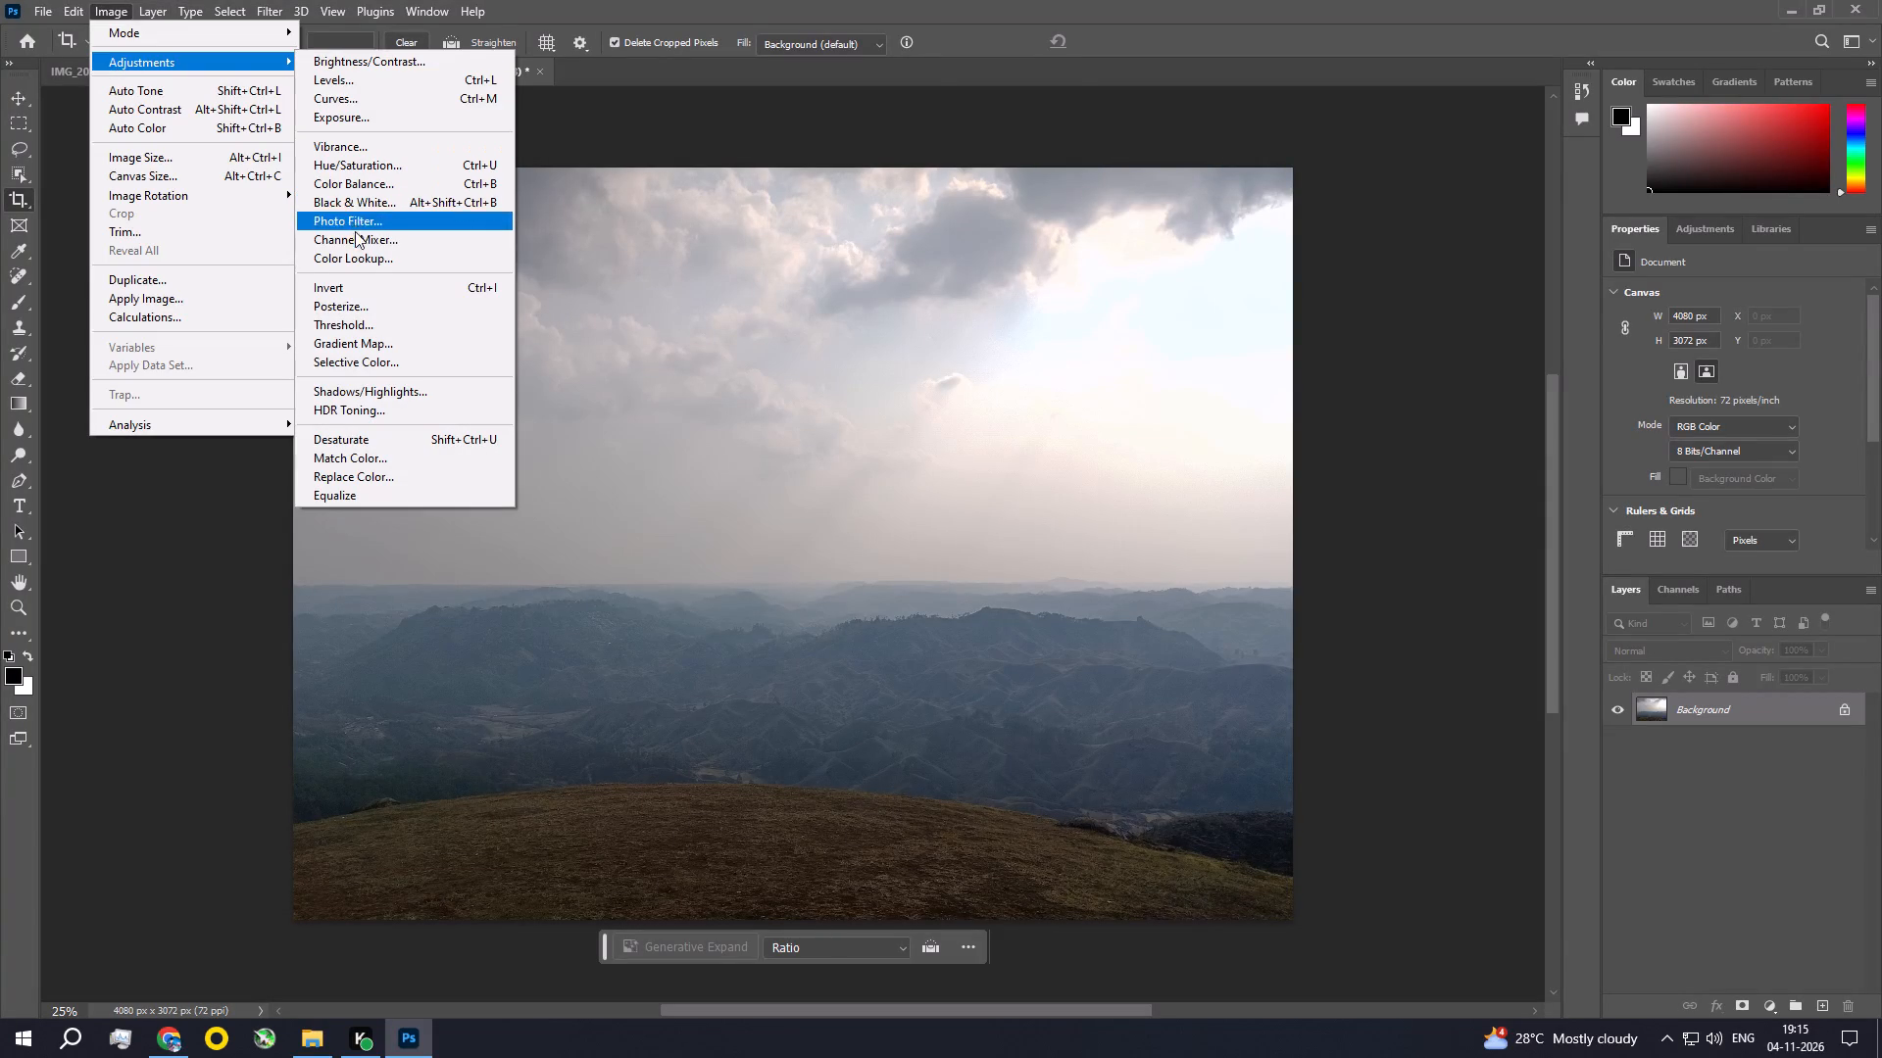
click(356, 225)
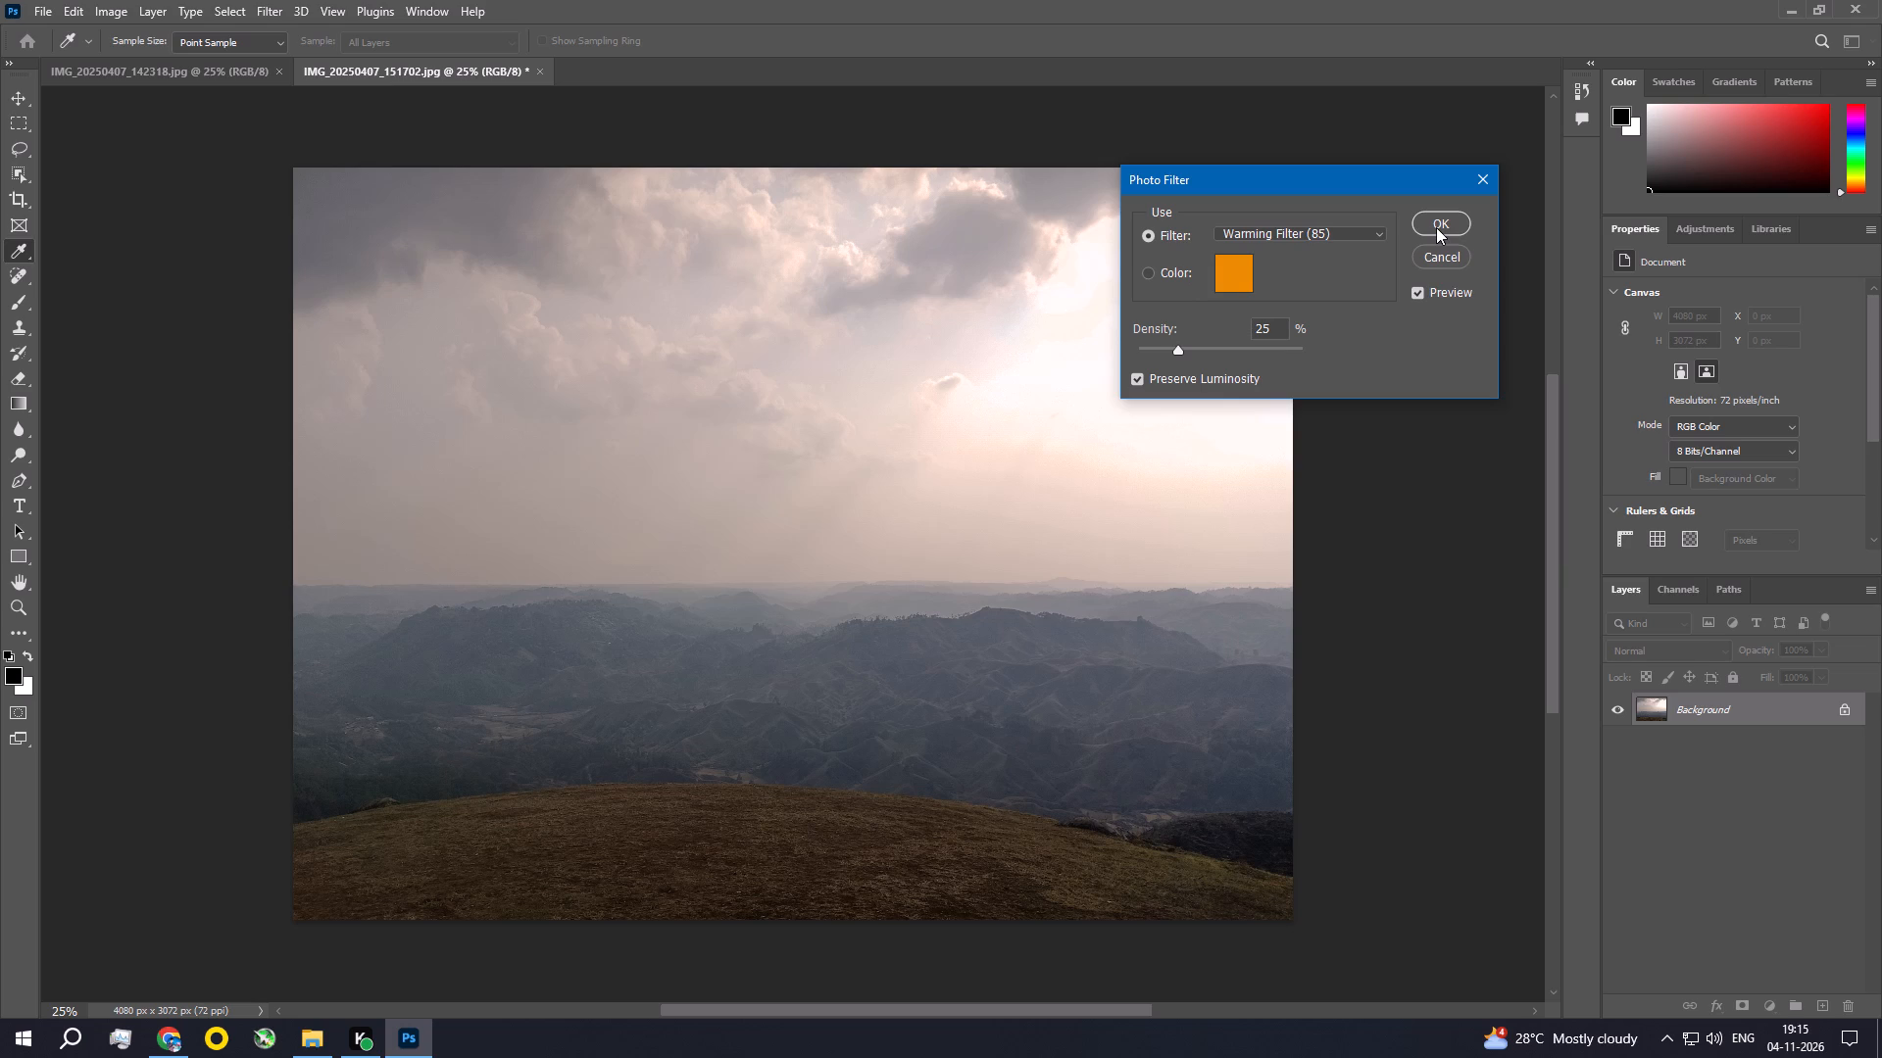
click(1178, 271)
click(1227, 271)
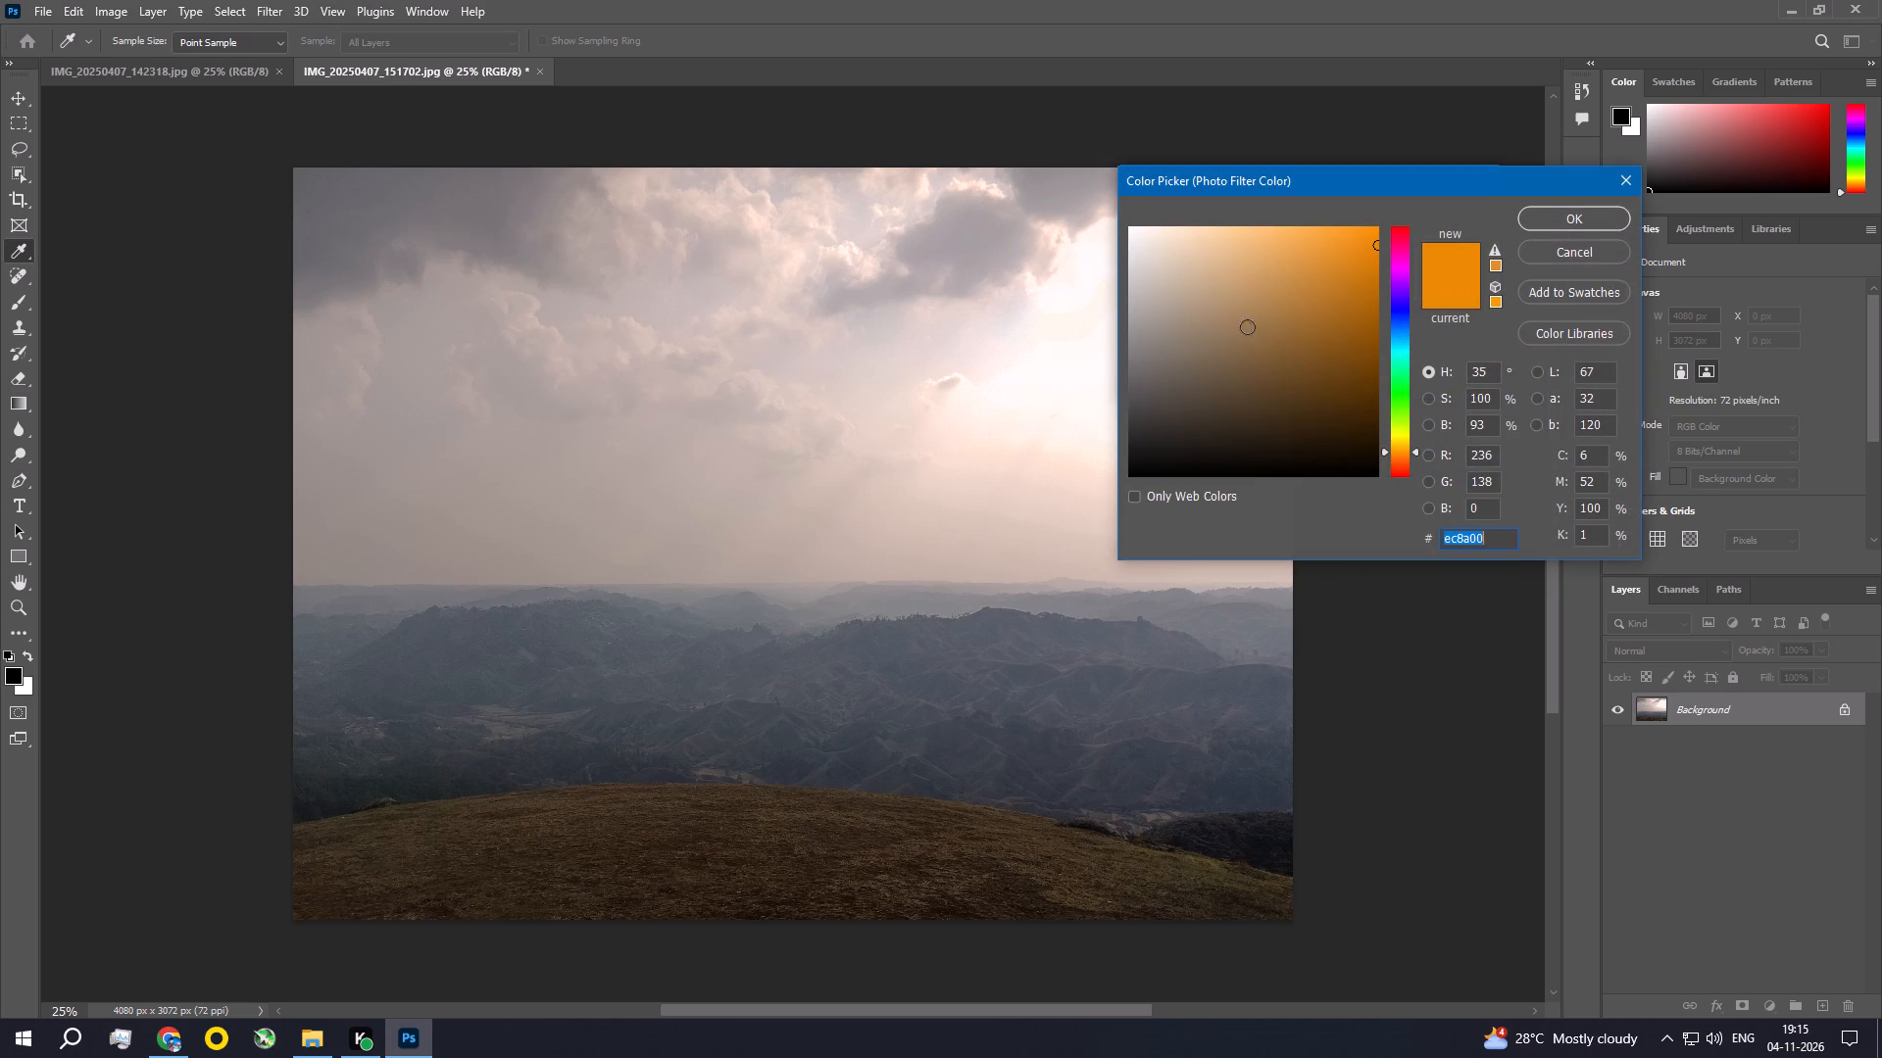
click(1399, 313)
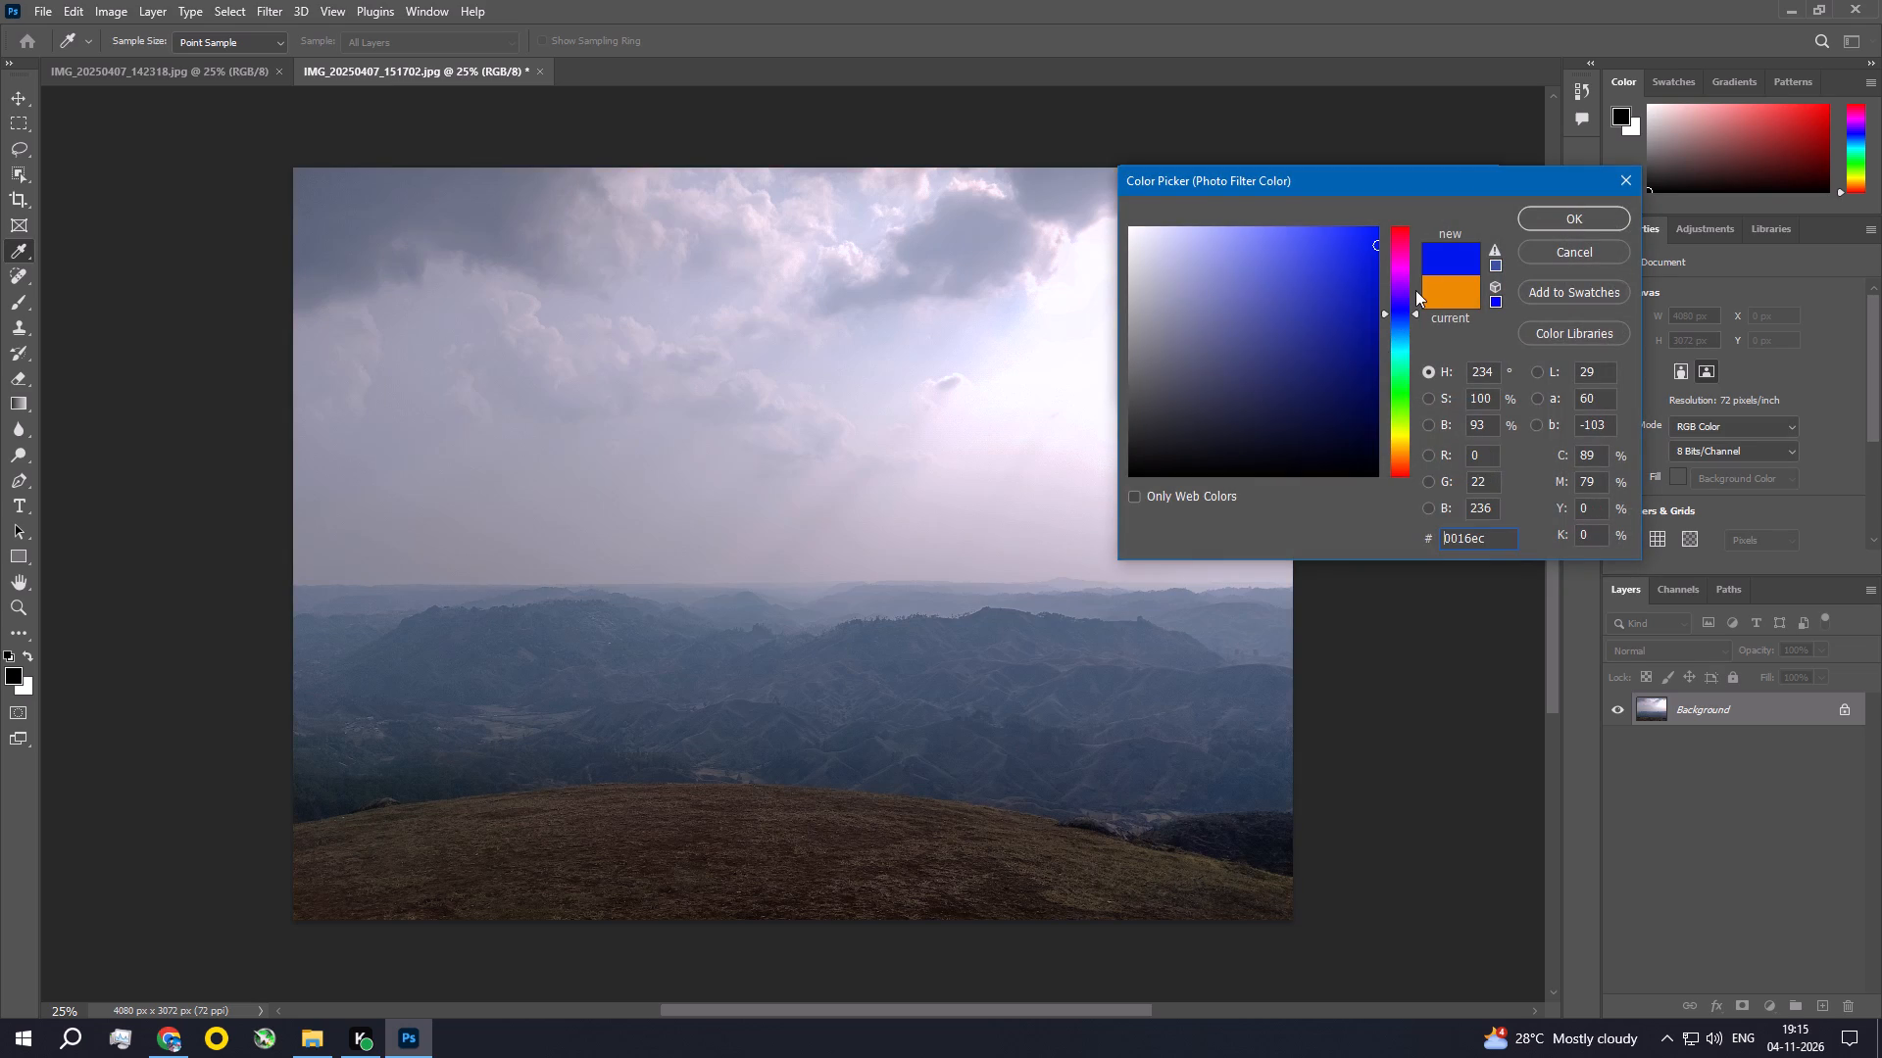
click(1398, 338)
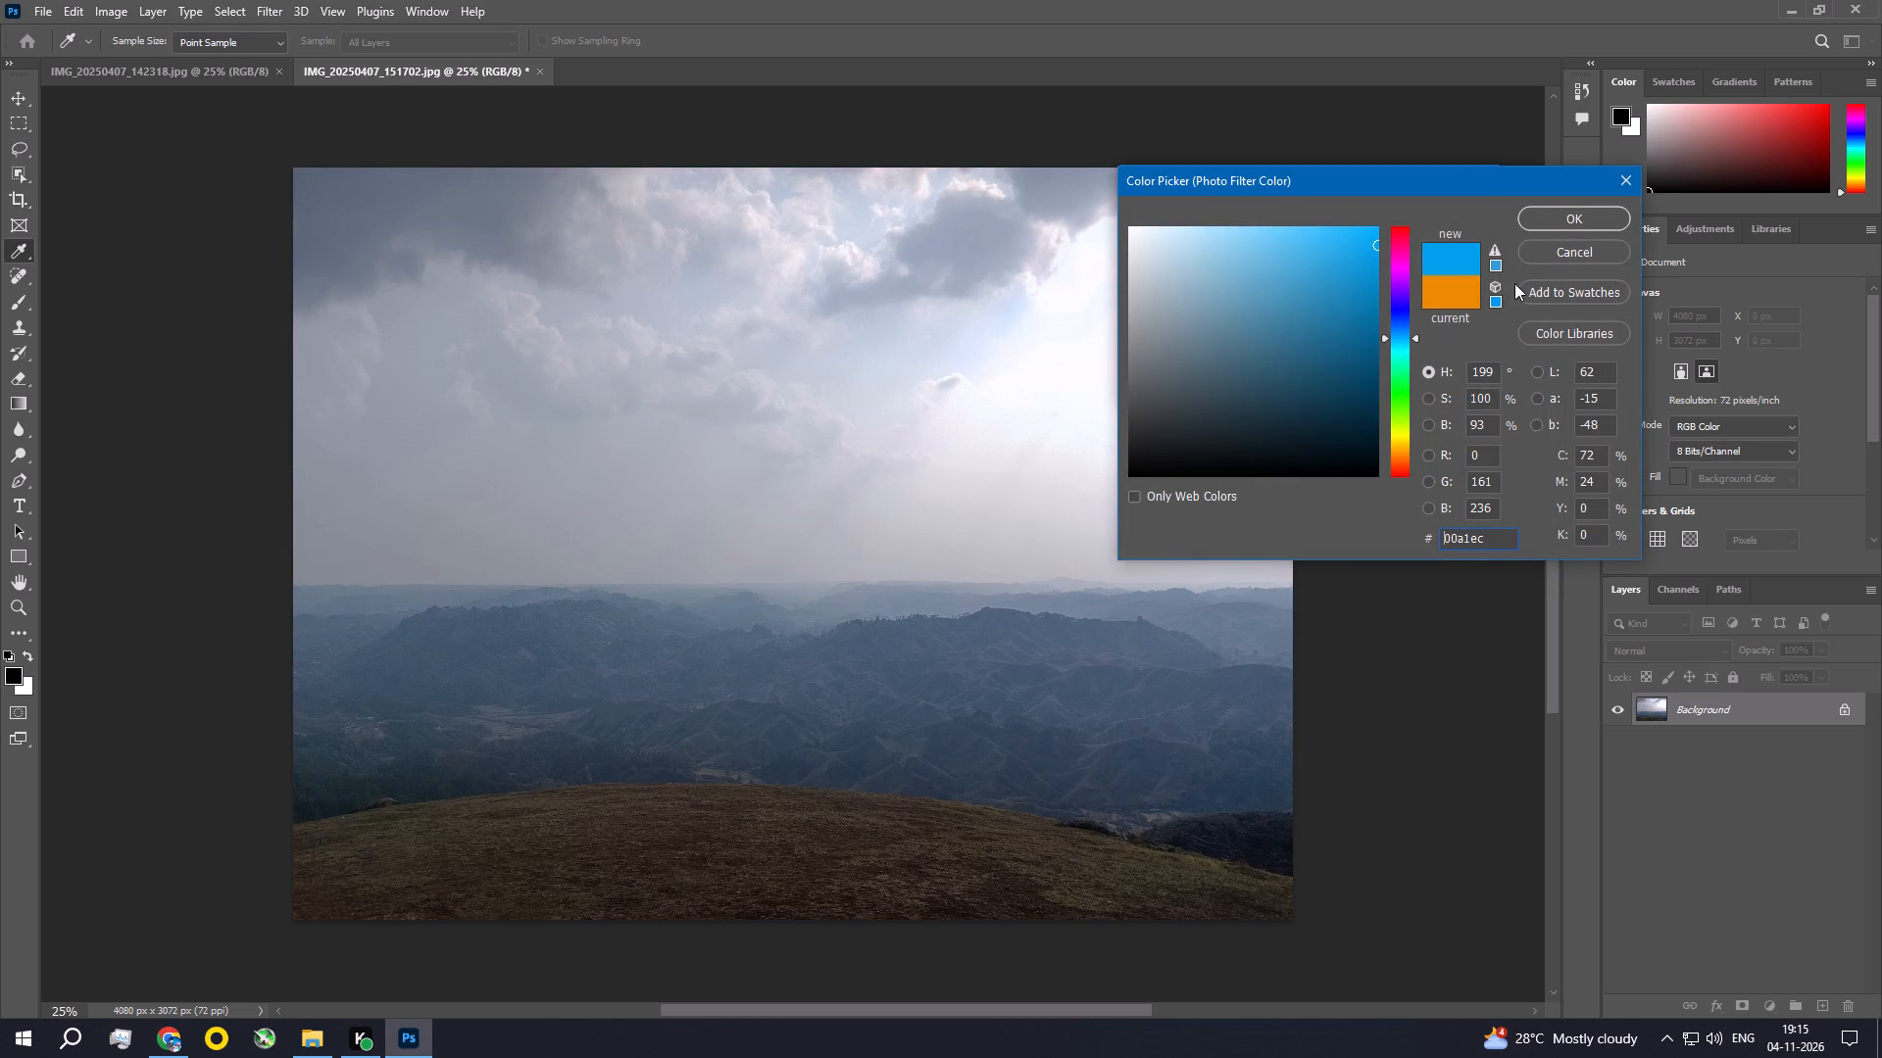
click(1556, 211)
click(1436, 225)
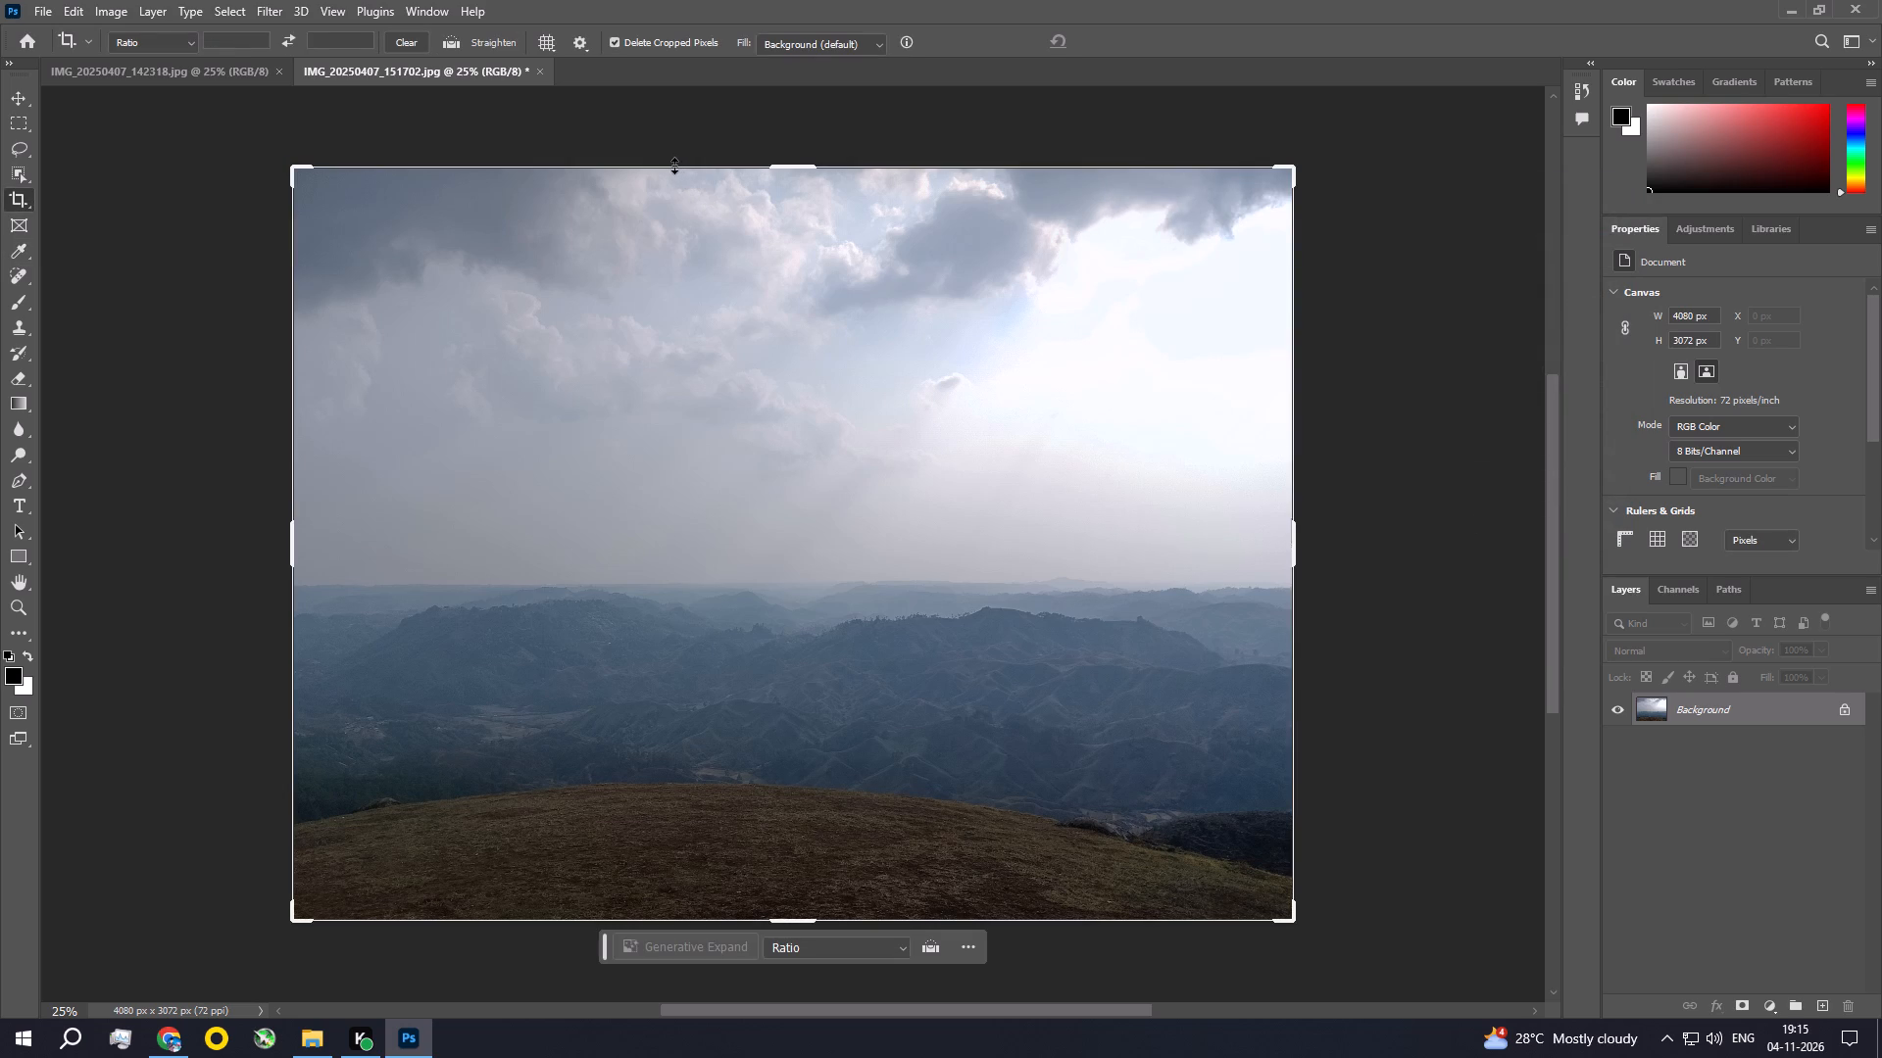
Save the graded IMG_20250407_151702 as a JPEG and close it.
key(ctrl+s)
click(1032, 261)
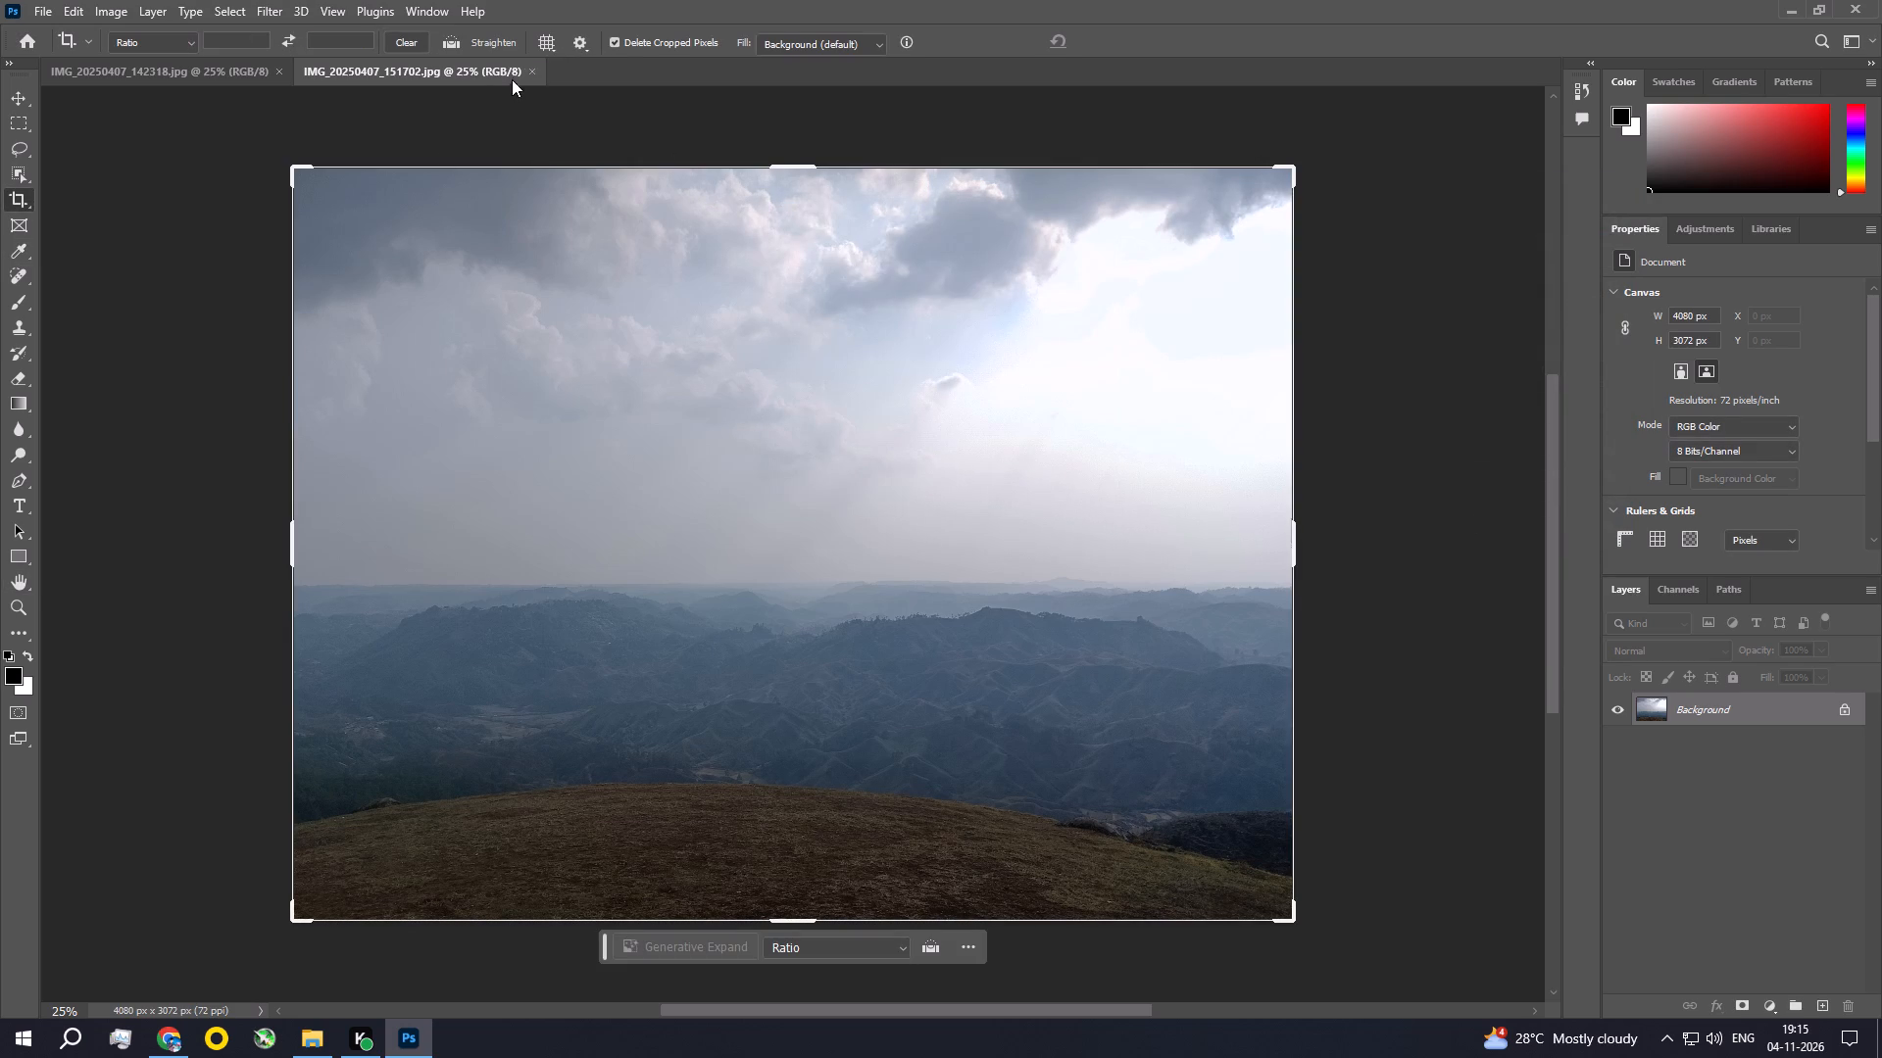
click(533, 72)
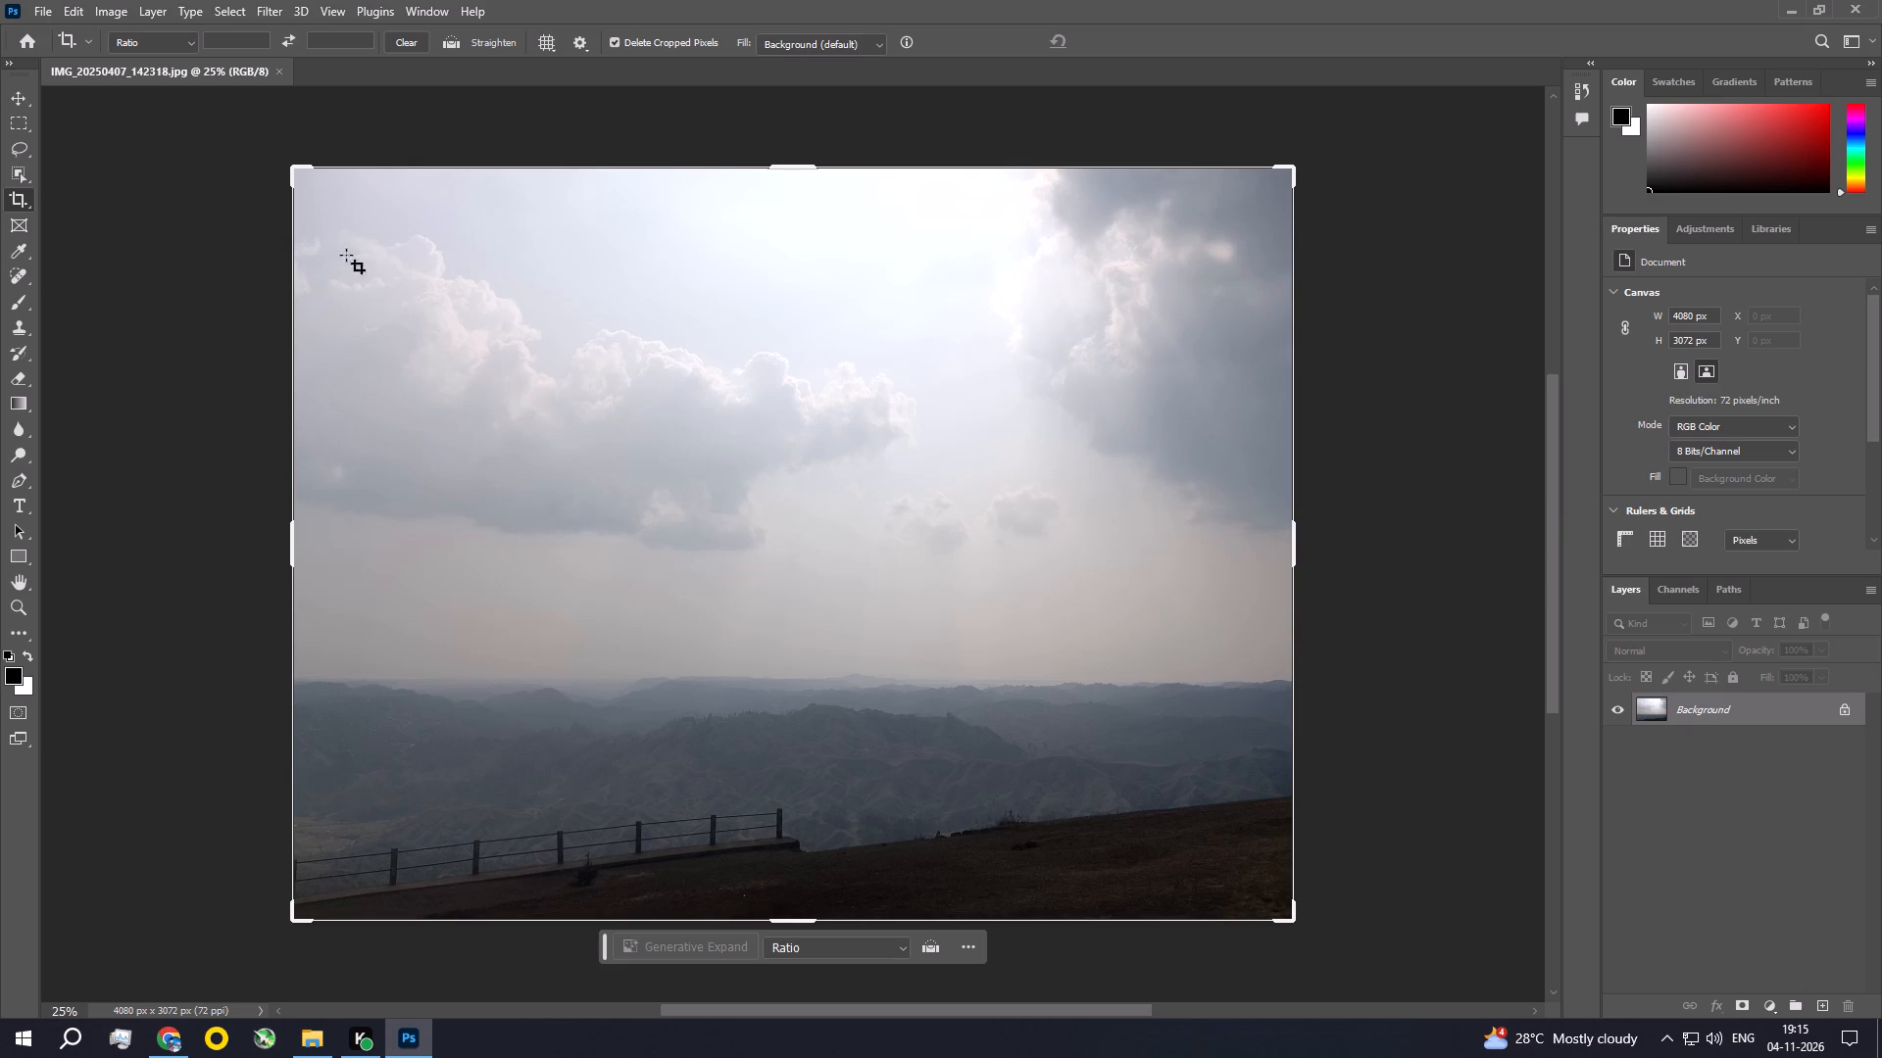
In the Camera Raw Filter, set Exposure +0.30, Contrast +17, Highlights -11, Shadows +10 and Whites -16 for the fenced hill photo IMG_20250407_142318.
click(275, 7)
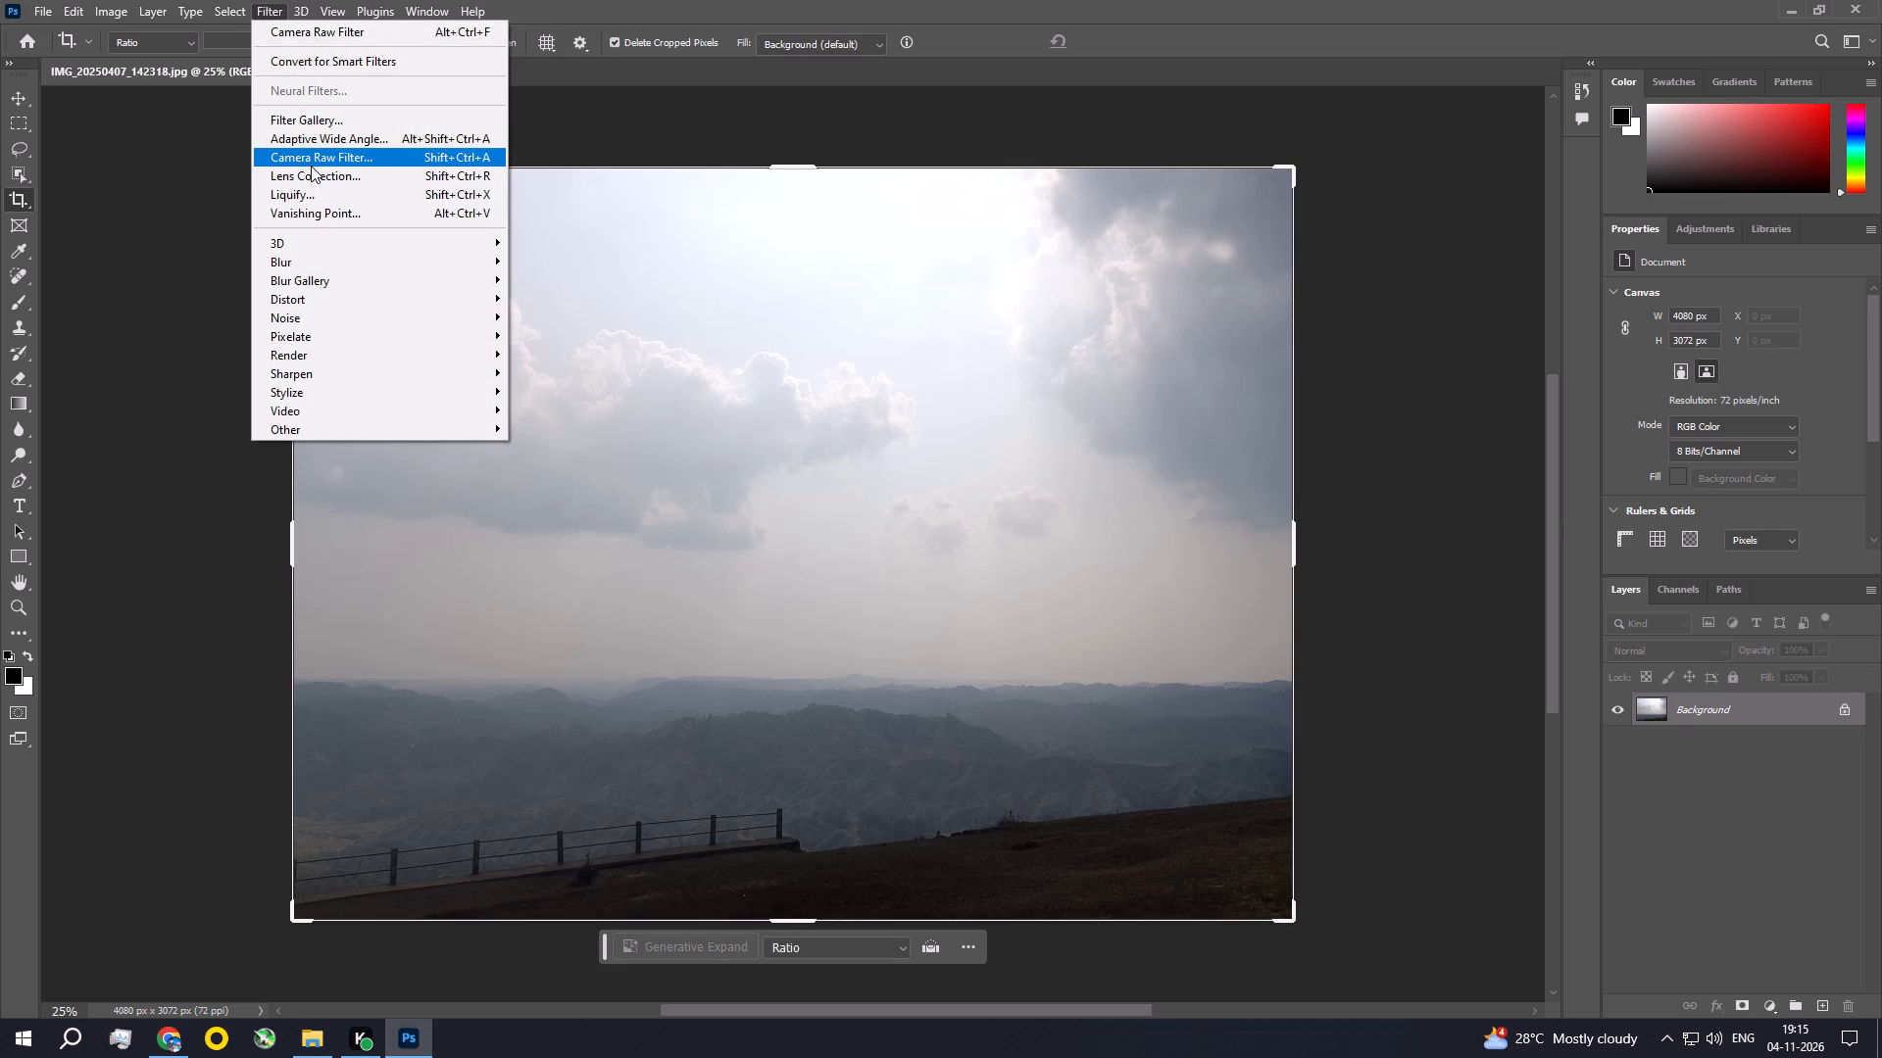
click(311, 166)
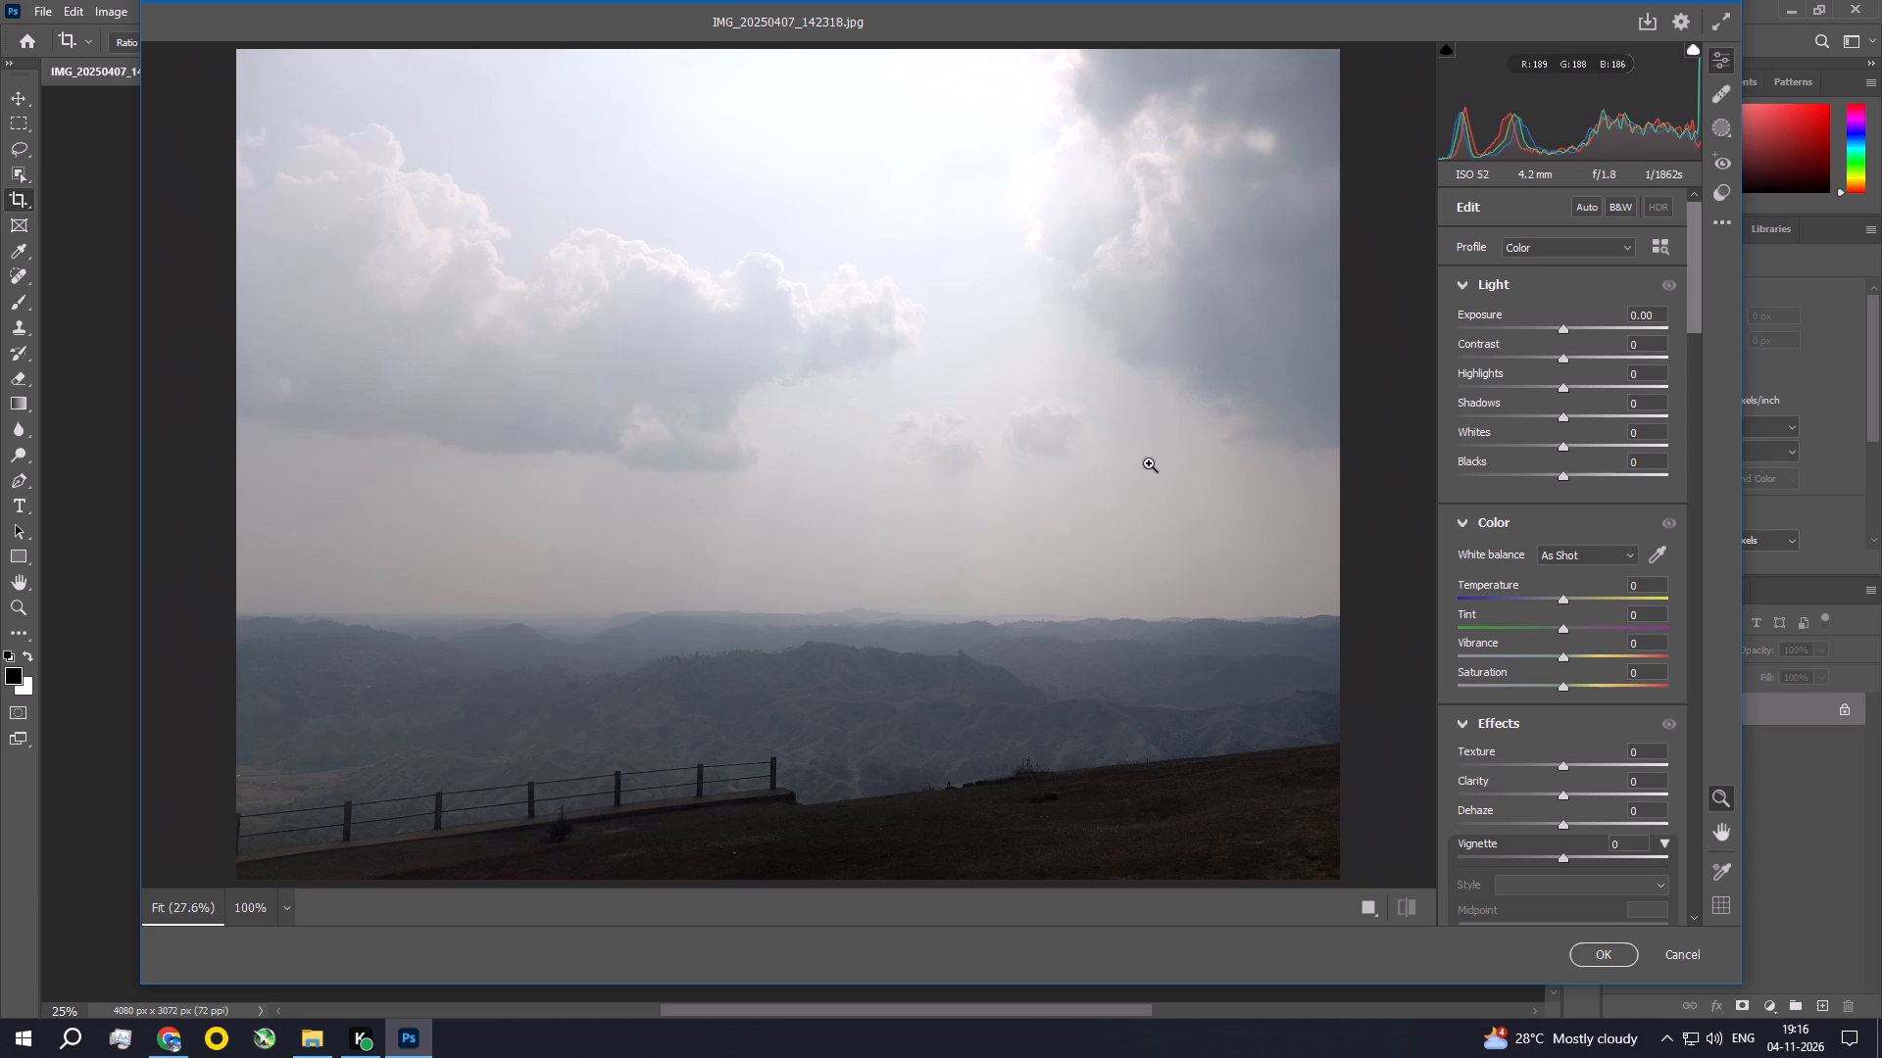
click(1565, 330)
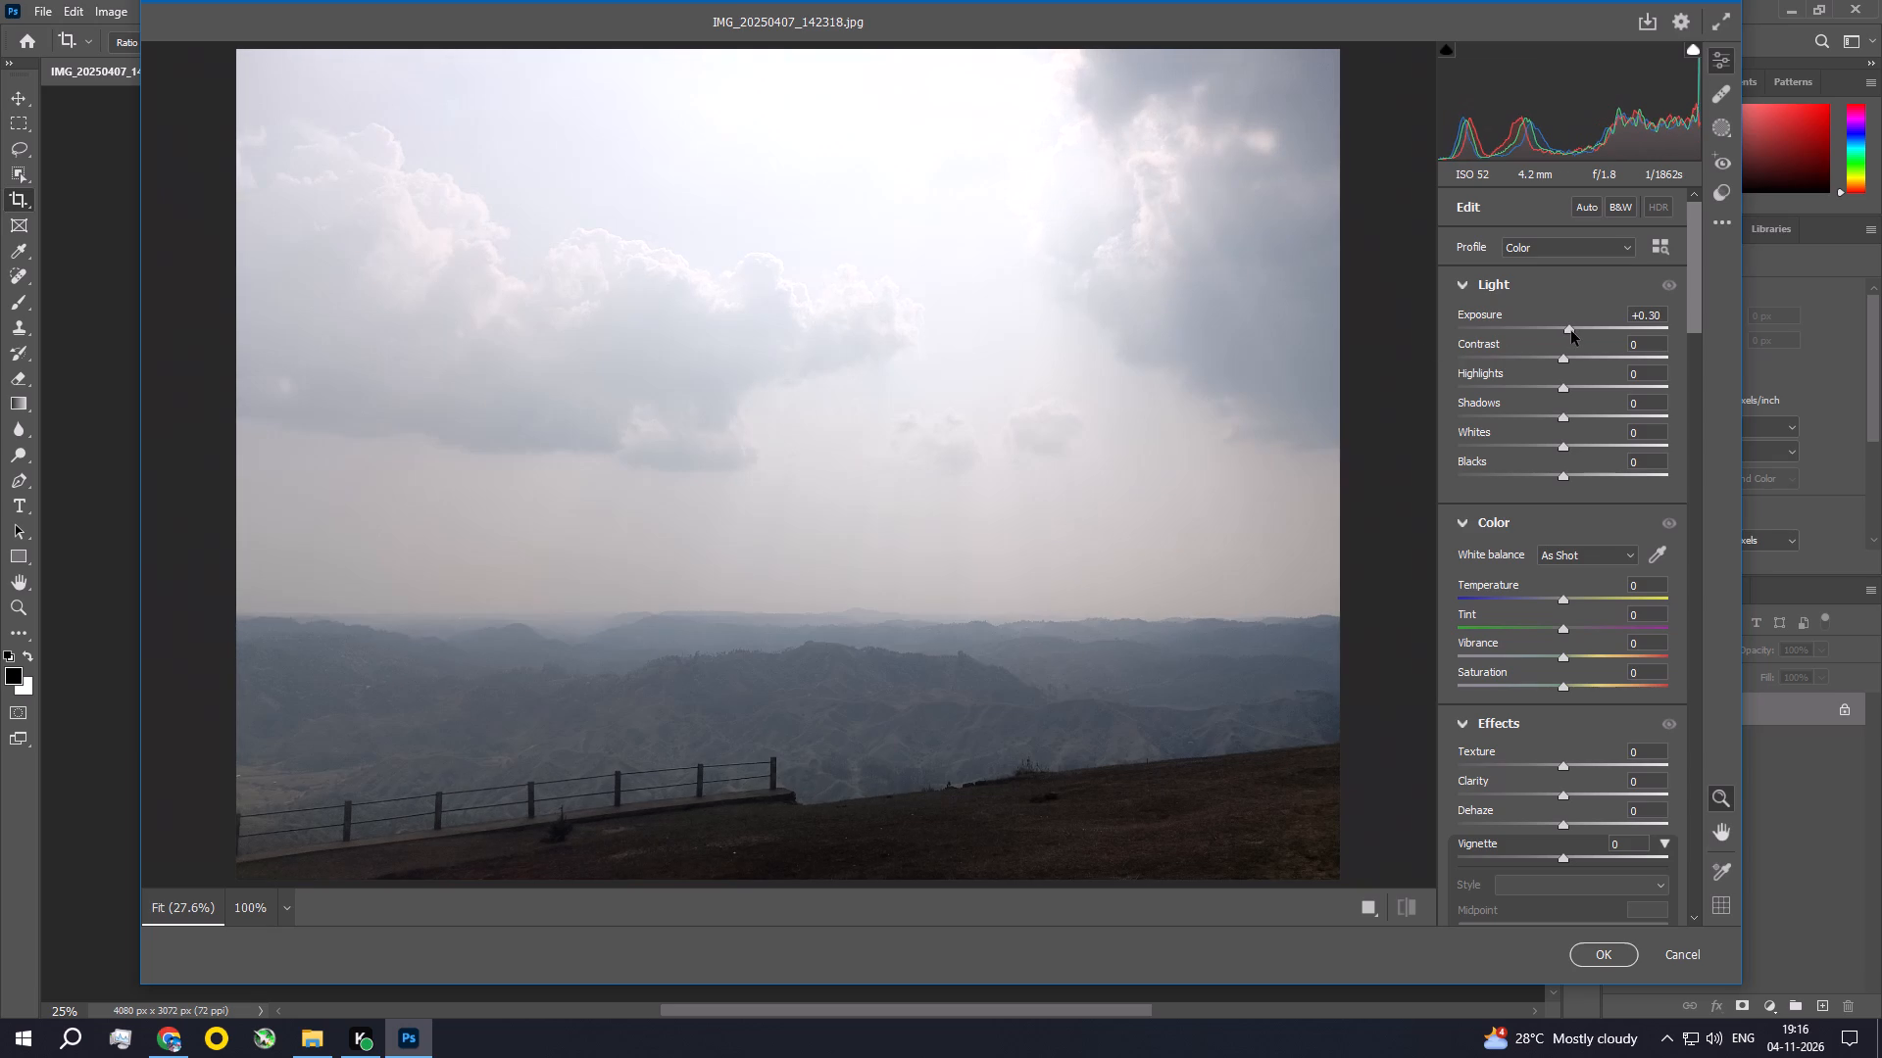
drag(1564, 358, 1573, 361)
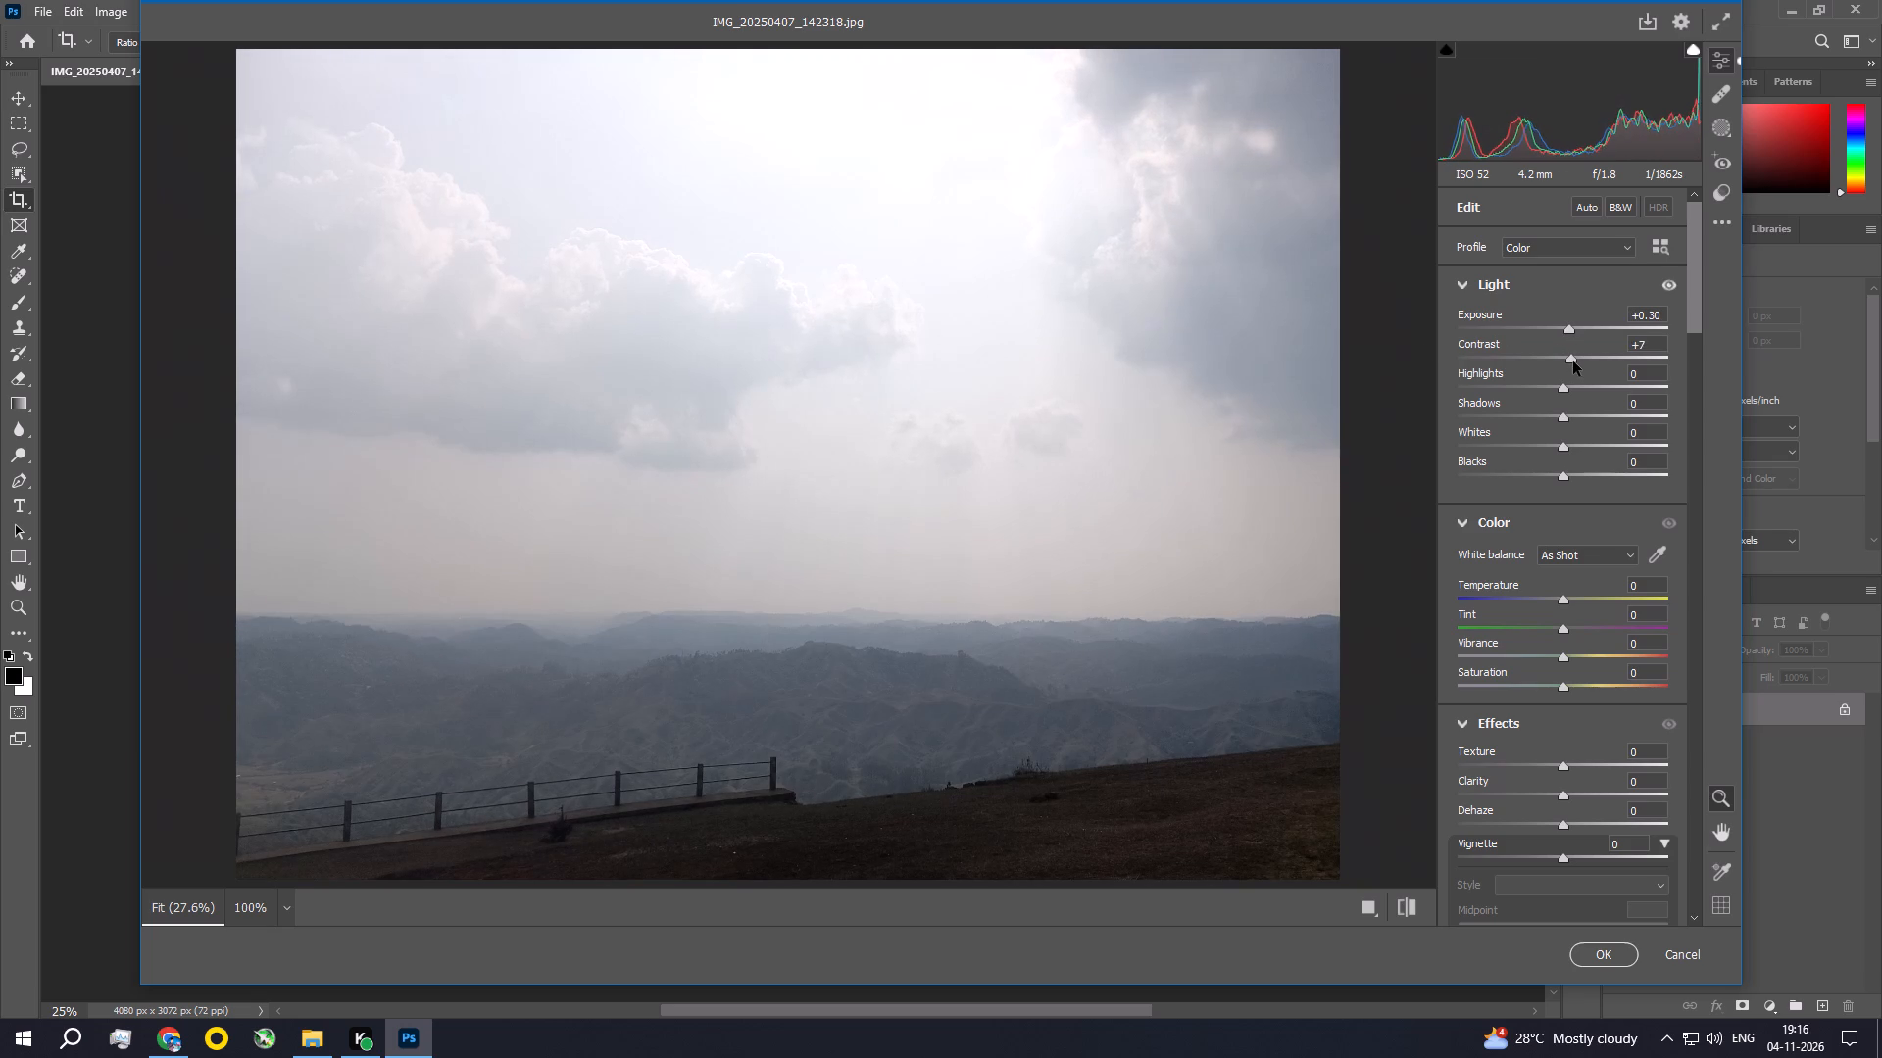
drag(1573, 361, 1582, 361)
drag(1565, 387, 1559, 388)
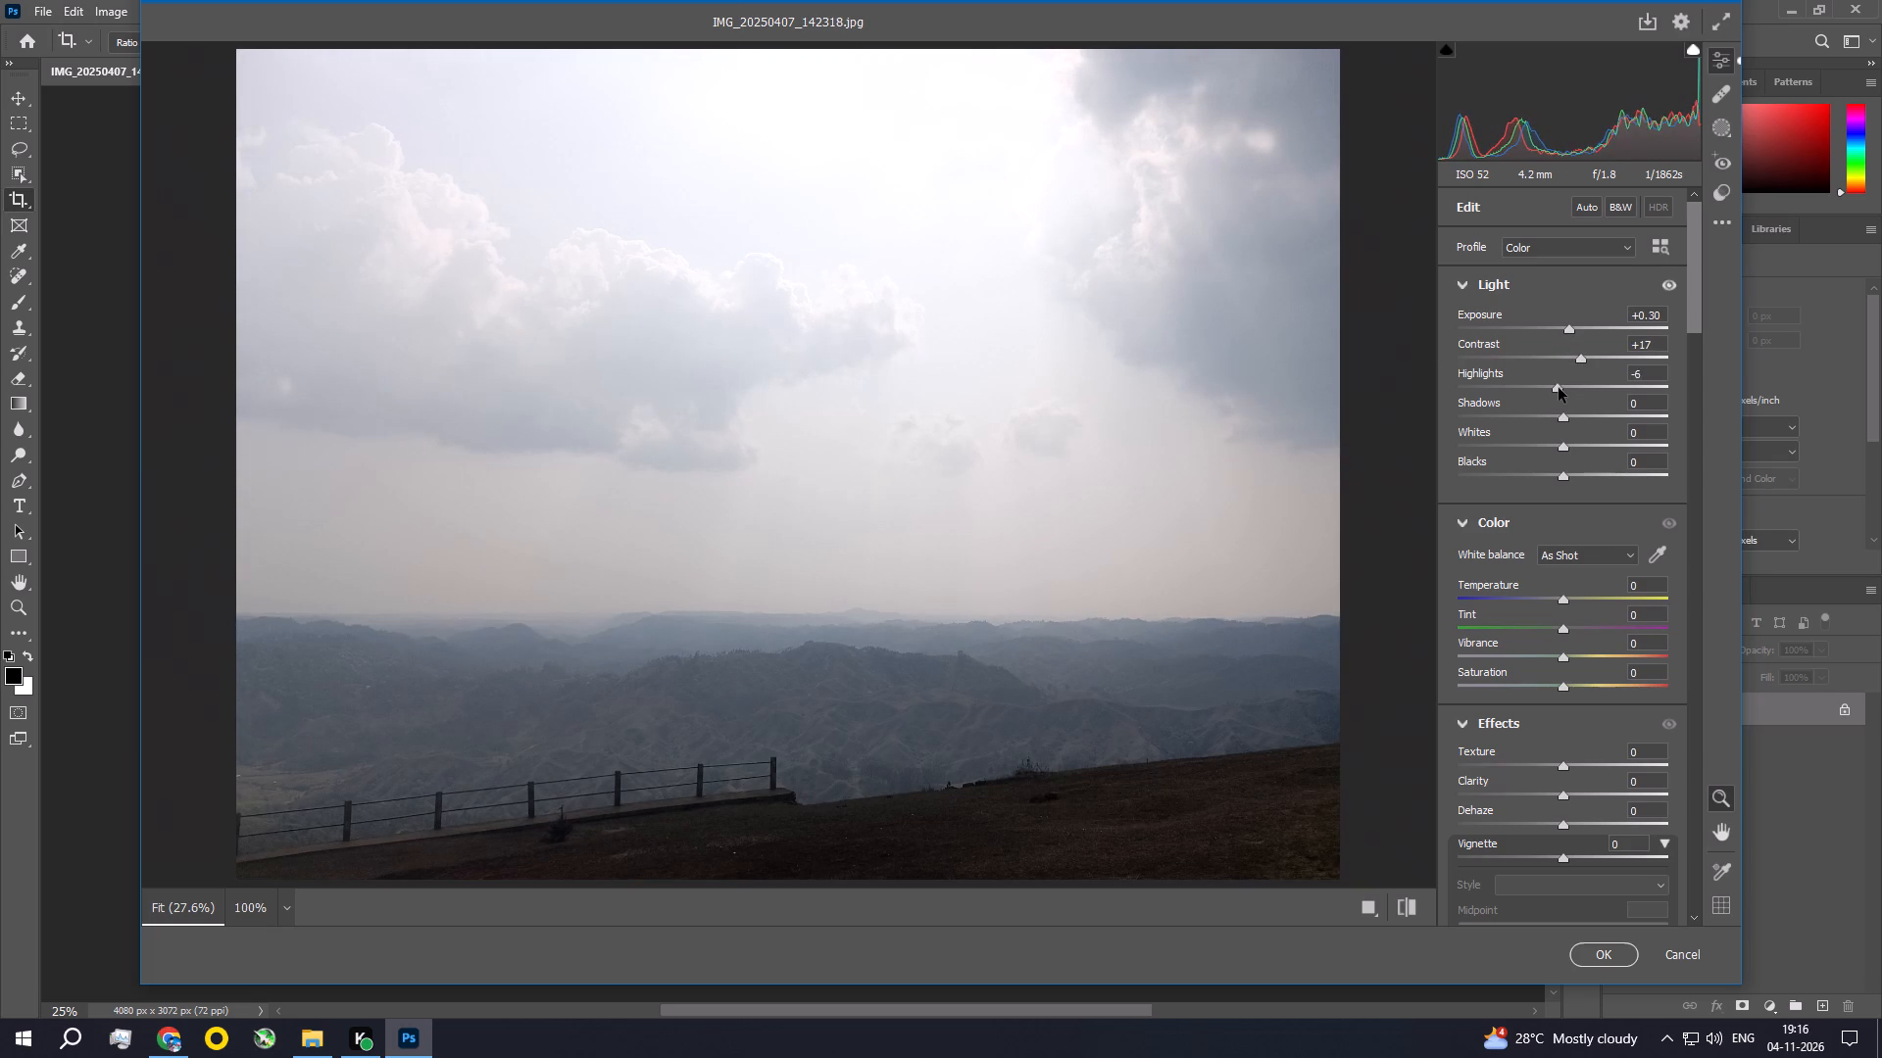
drag(1559, 388, 1554, 390)
drag(1562, 418, 1563, 418)
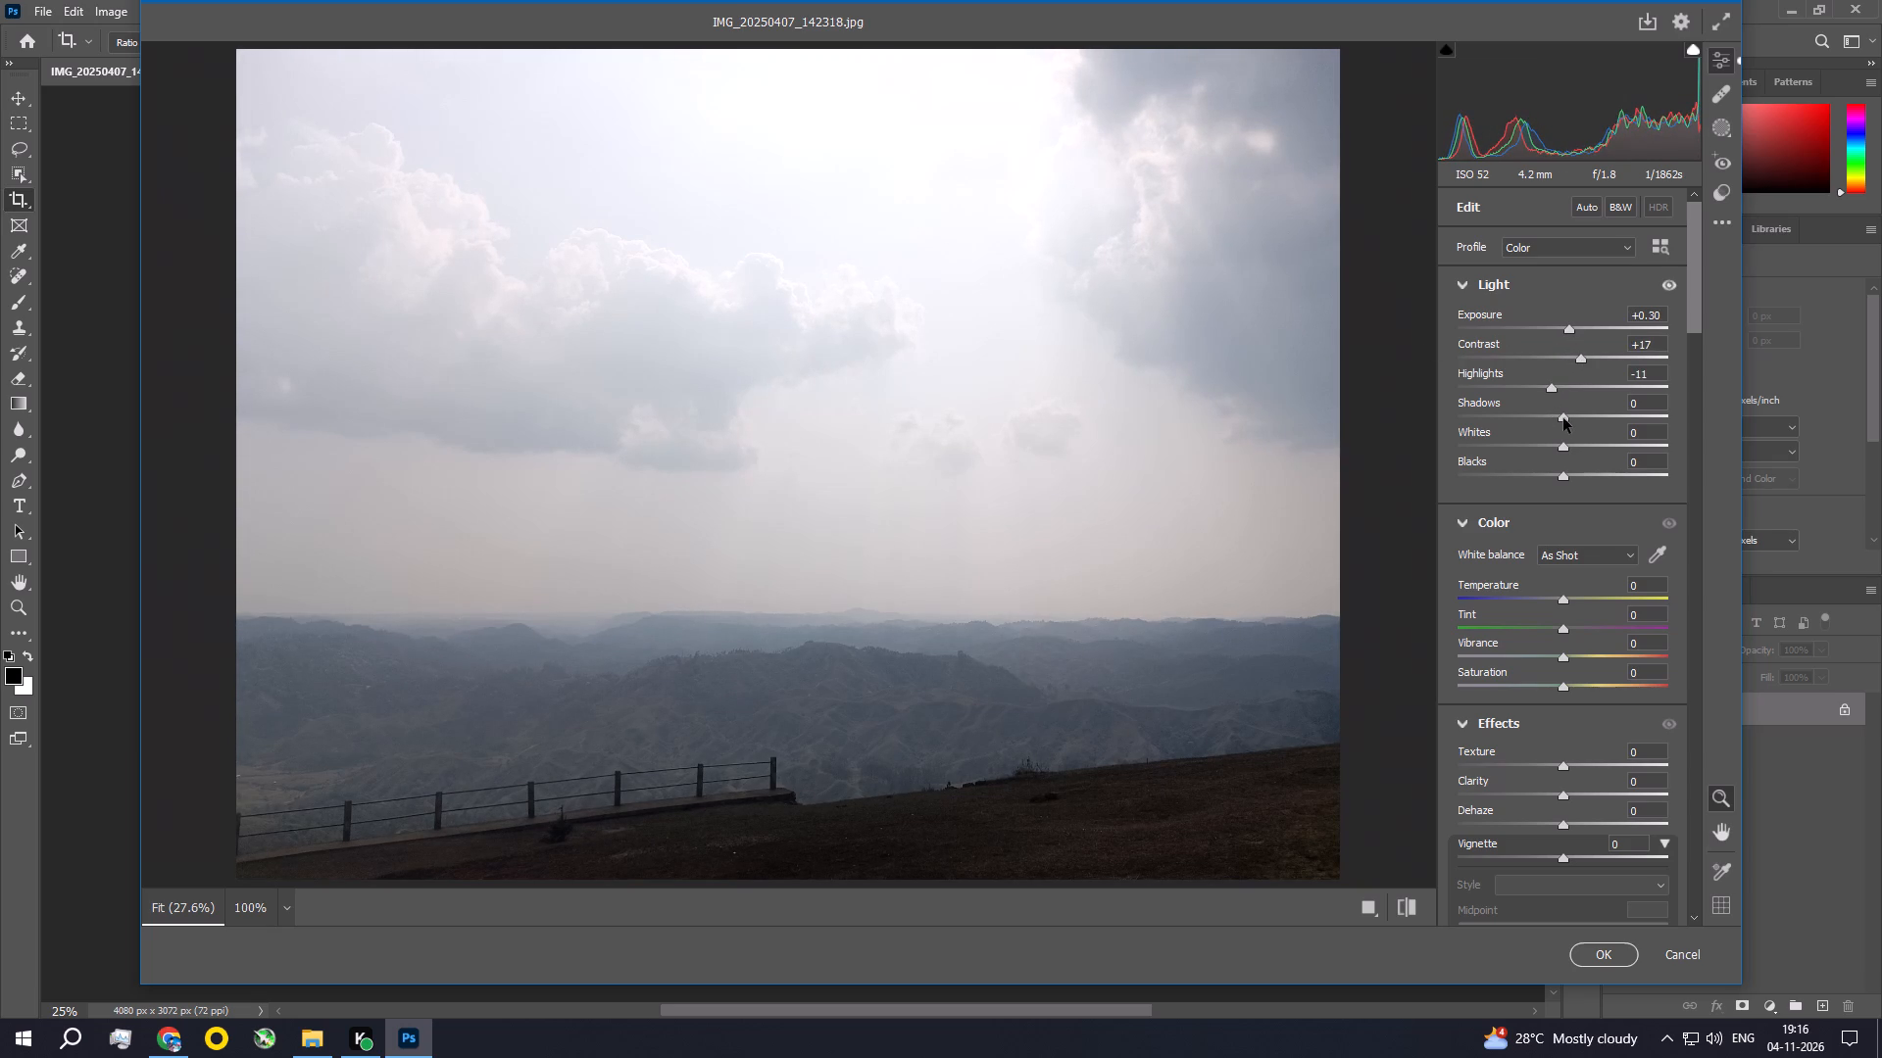
drag(1563, 418, 1573, 422)
drag(1564, 444, 1549, 445)
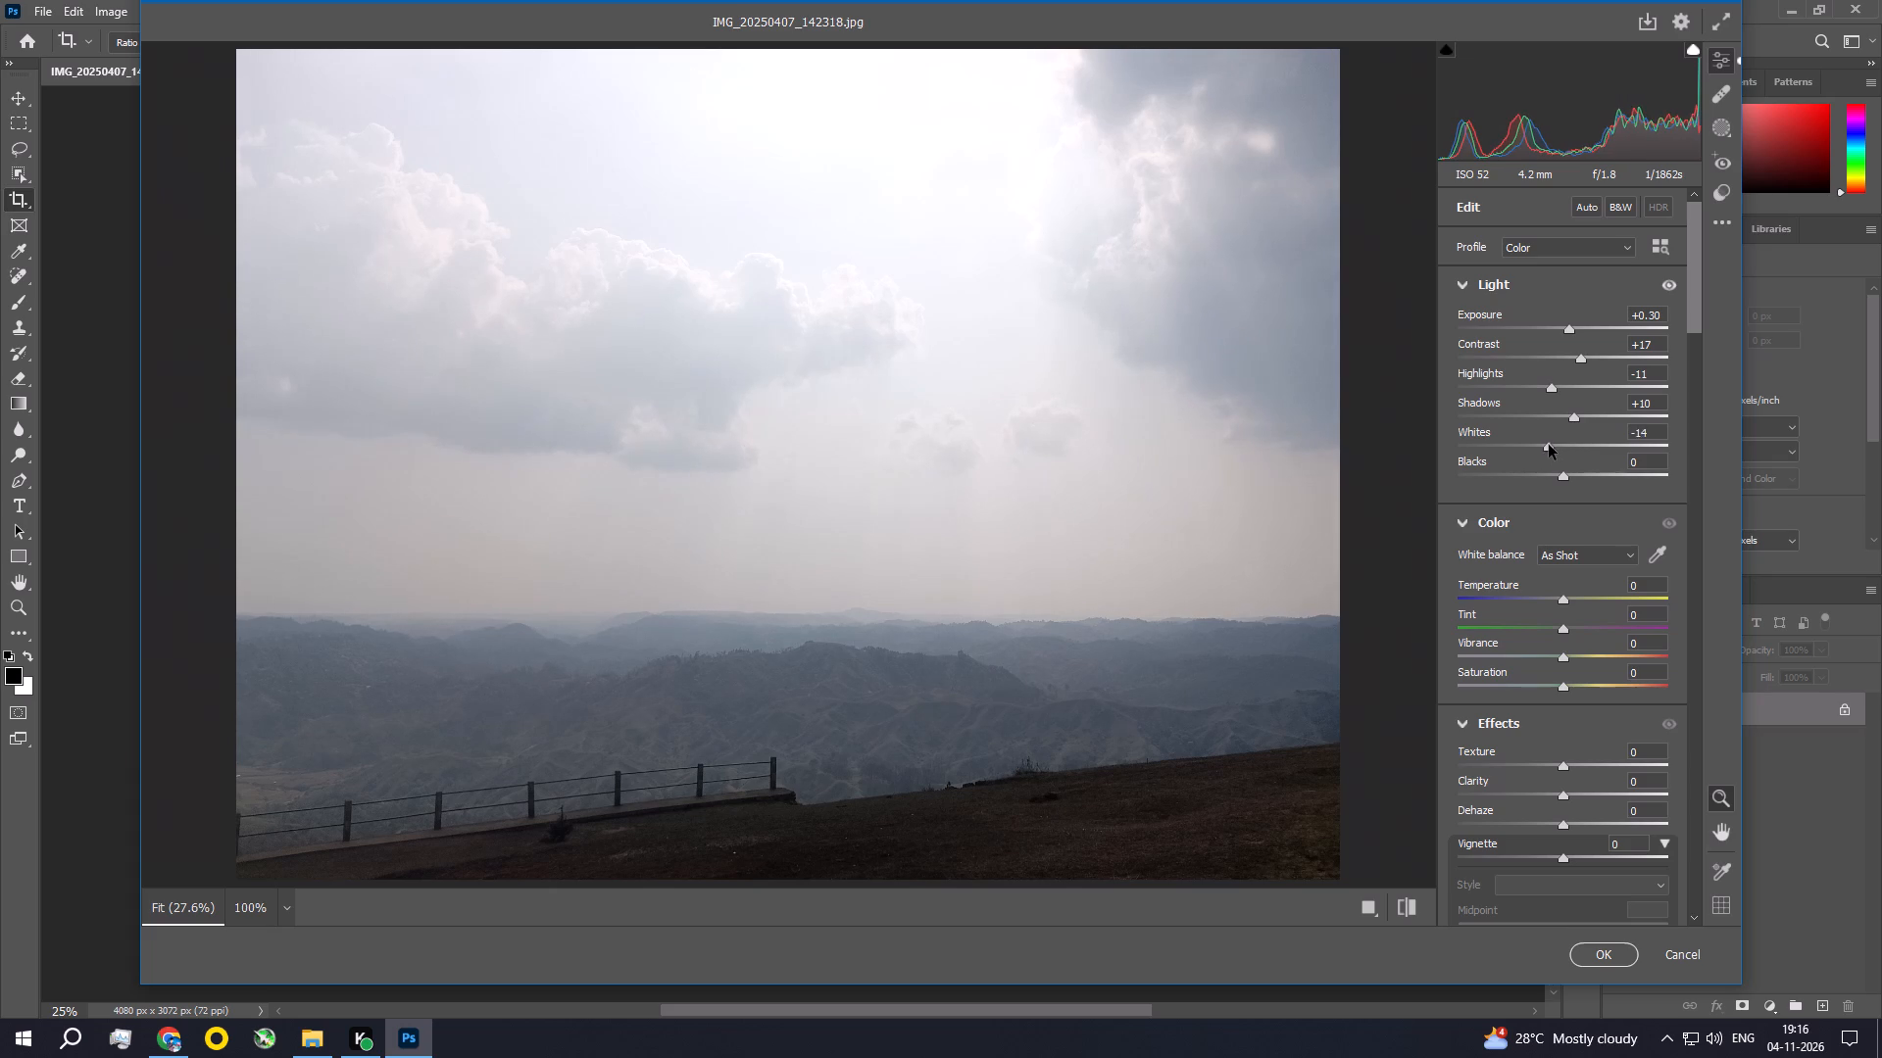
drag(1549, 445, 1548, 445)
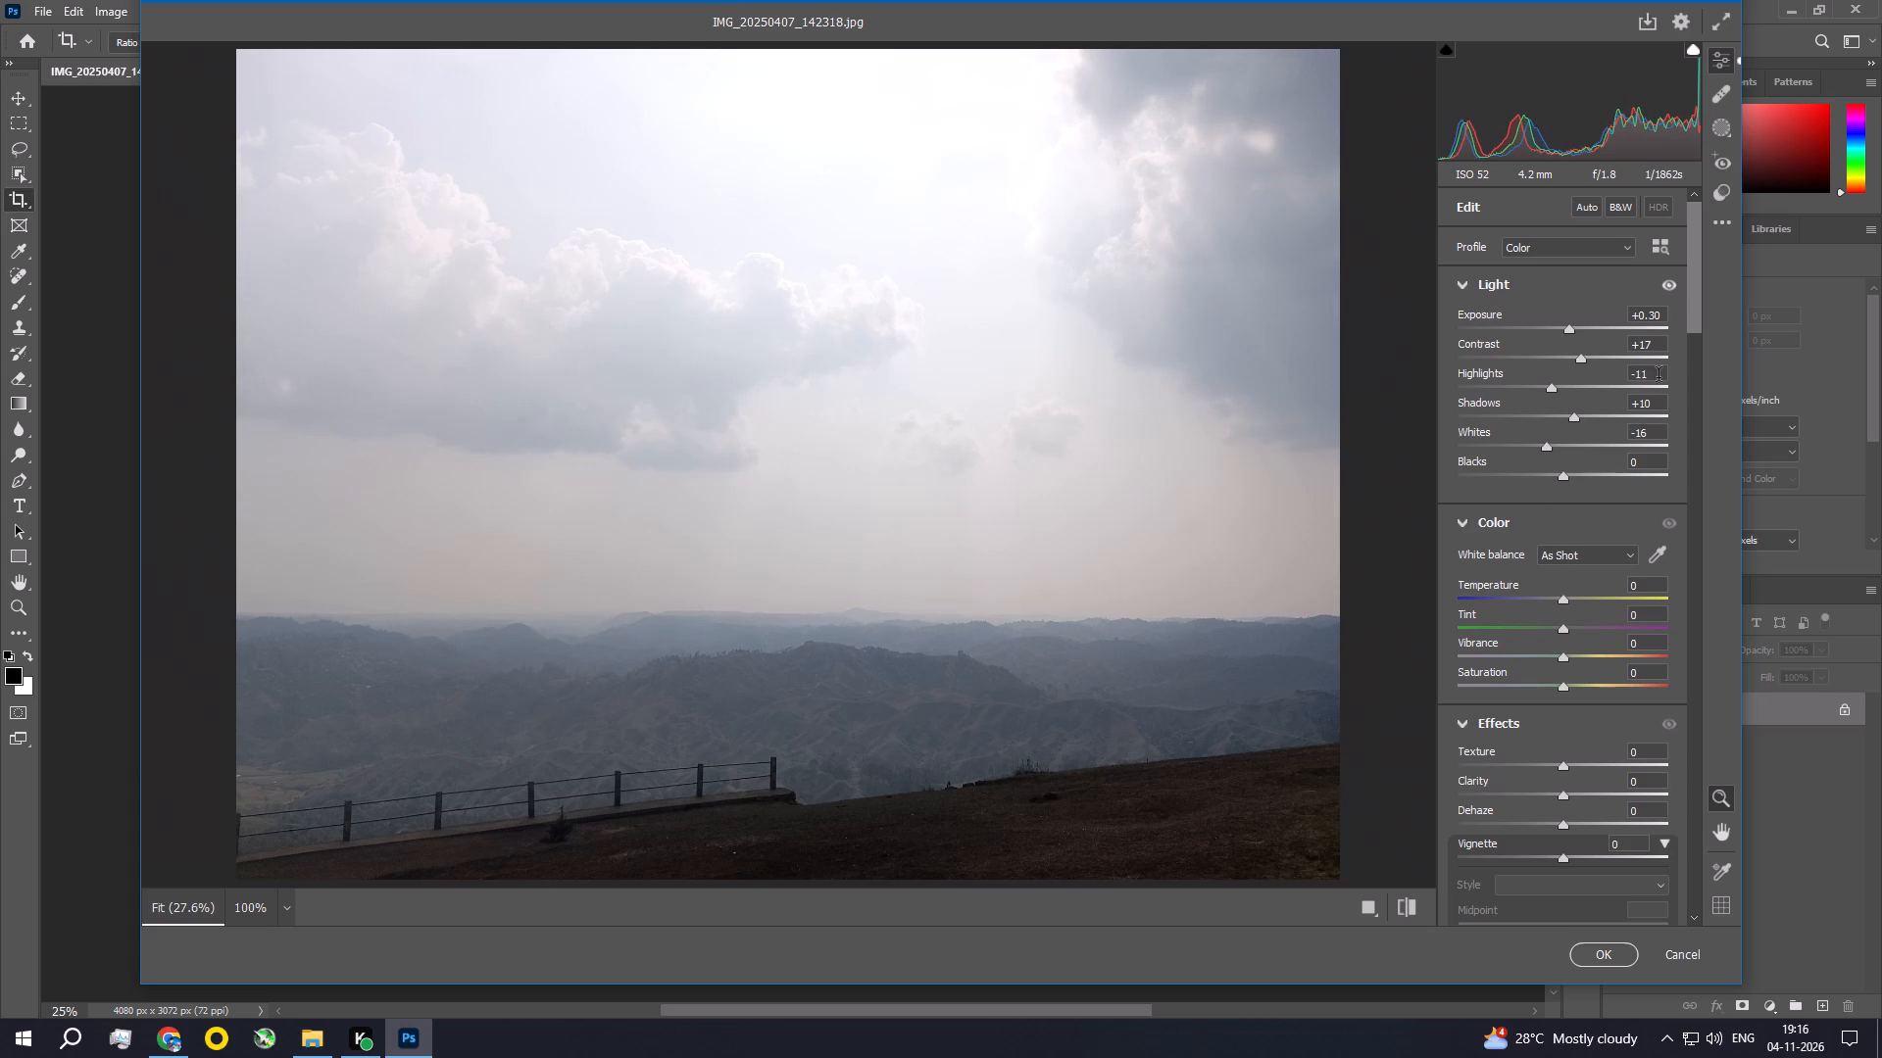
Raise the fenced hill photo's Clarity to +12.
drag(1690, 292, 1691, 346)
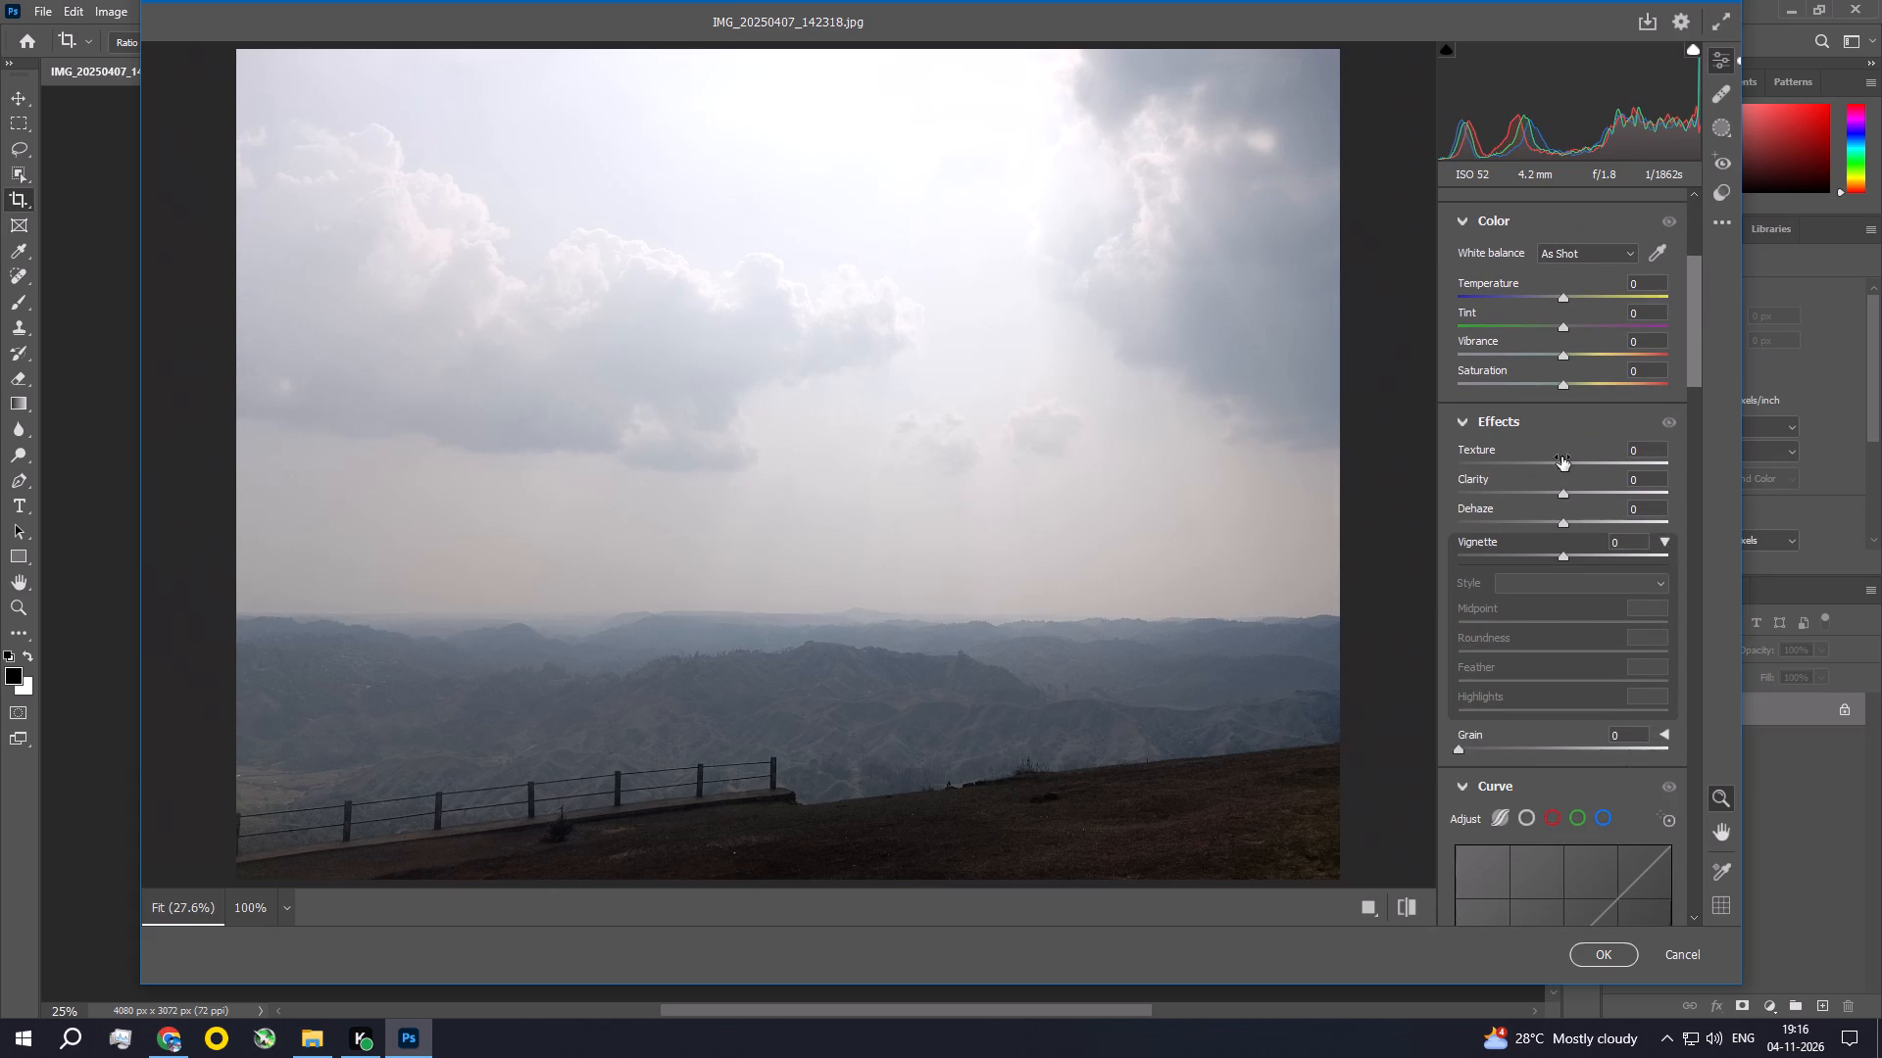
drag(1559, 471, 1569, 471)
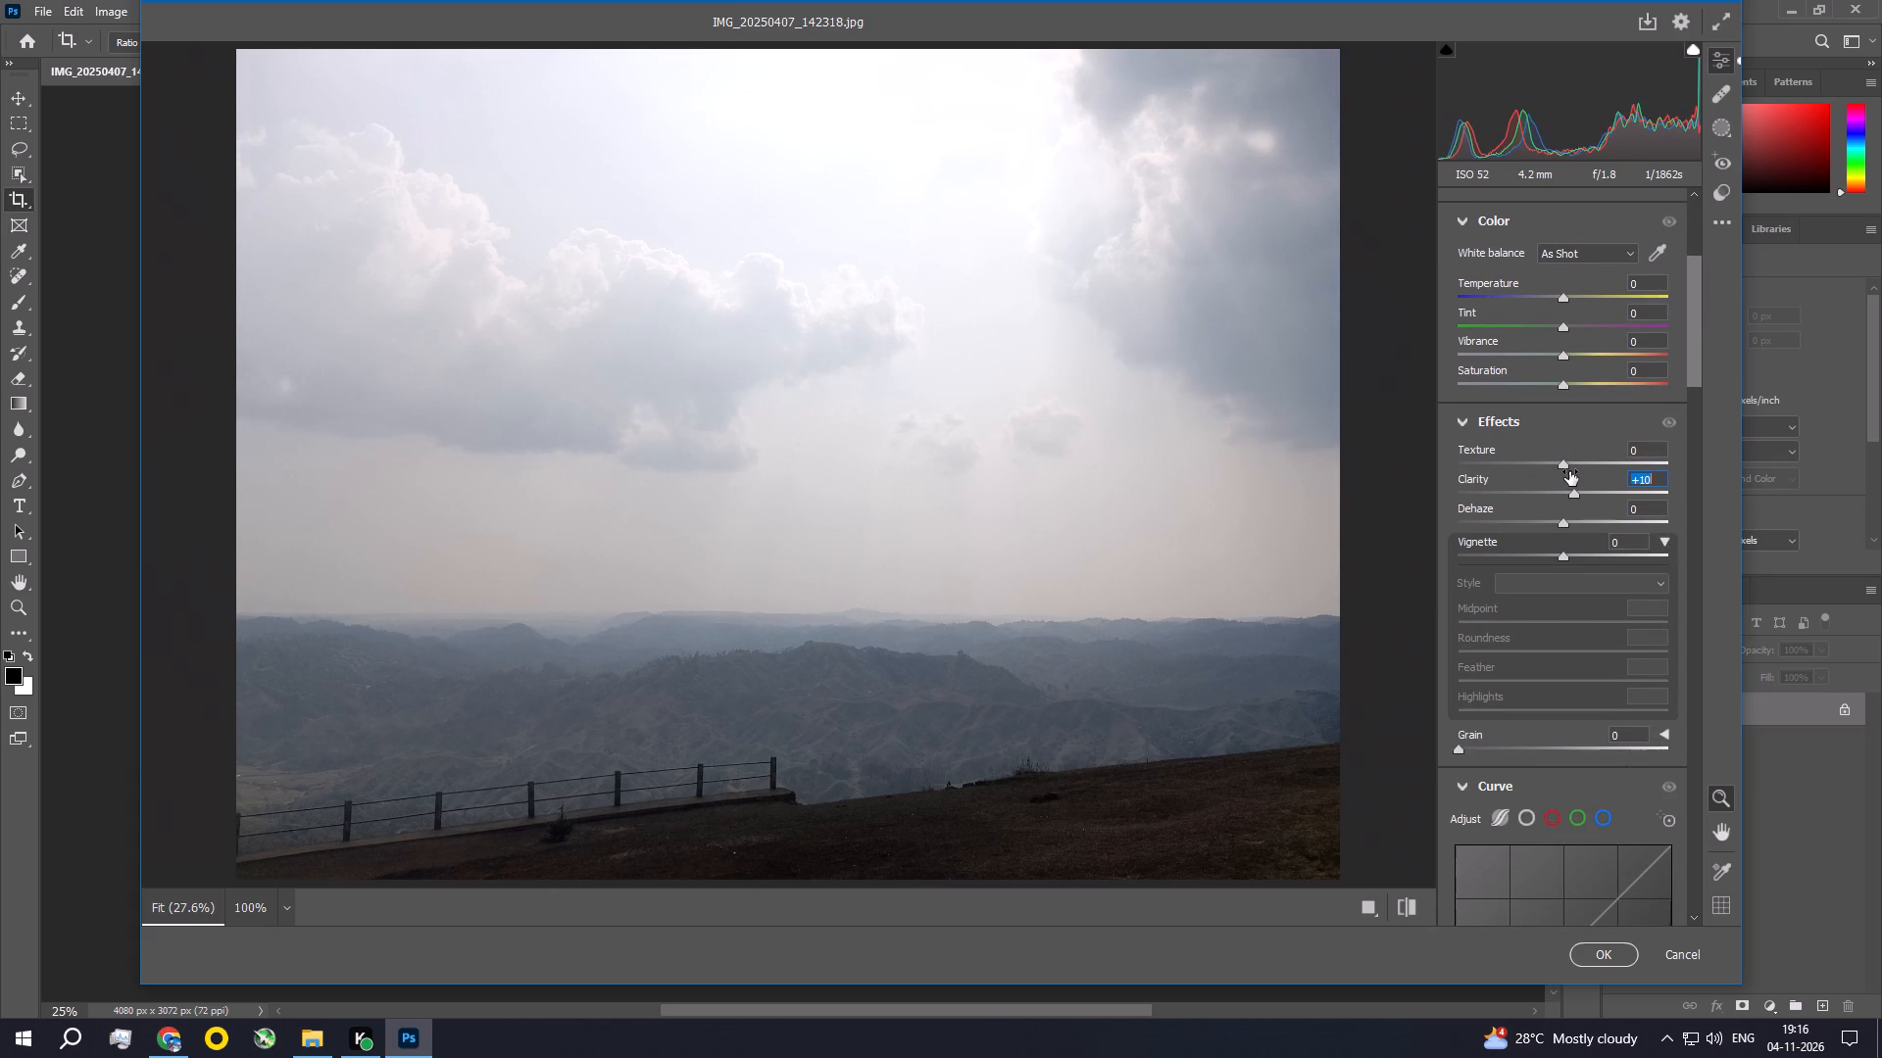
drag(1569, 471, 1570, 471)
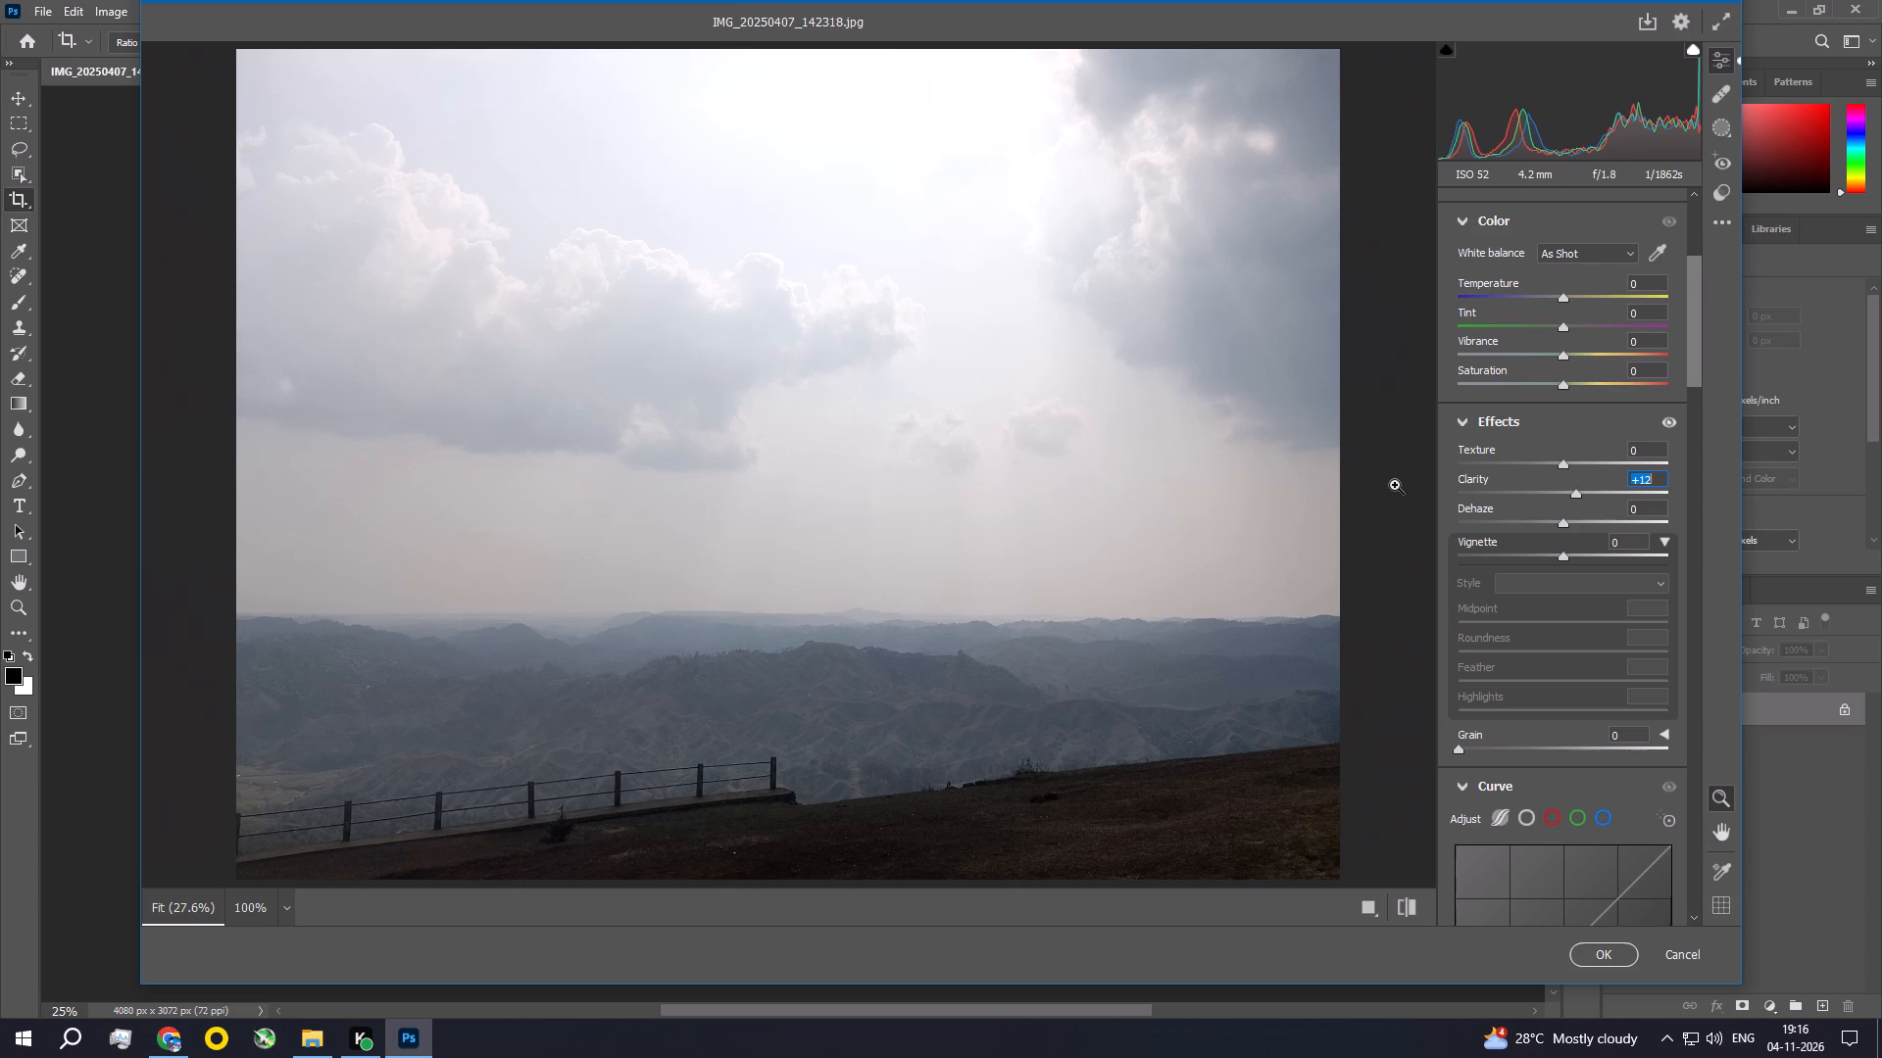
Shape the parametric curve with Highlights at -21 and Lights at -21.
drag(1689, 313, 1697, 438)
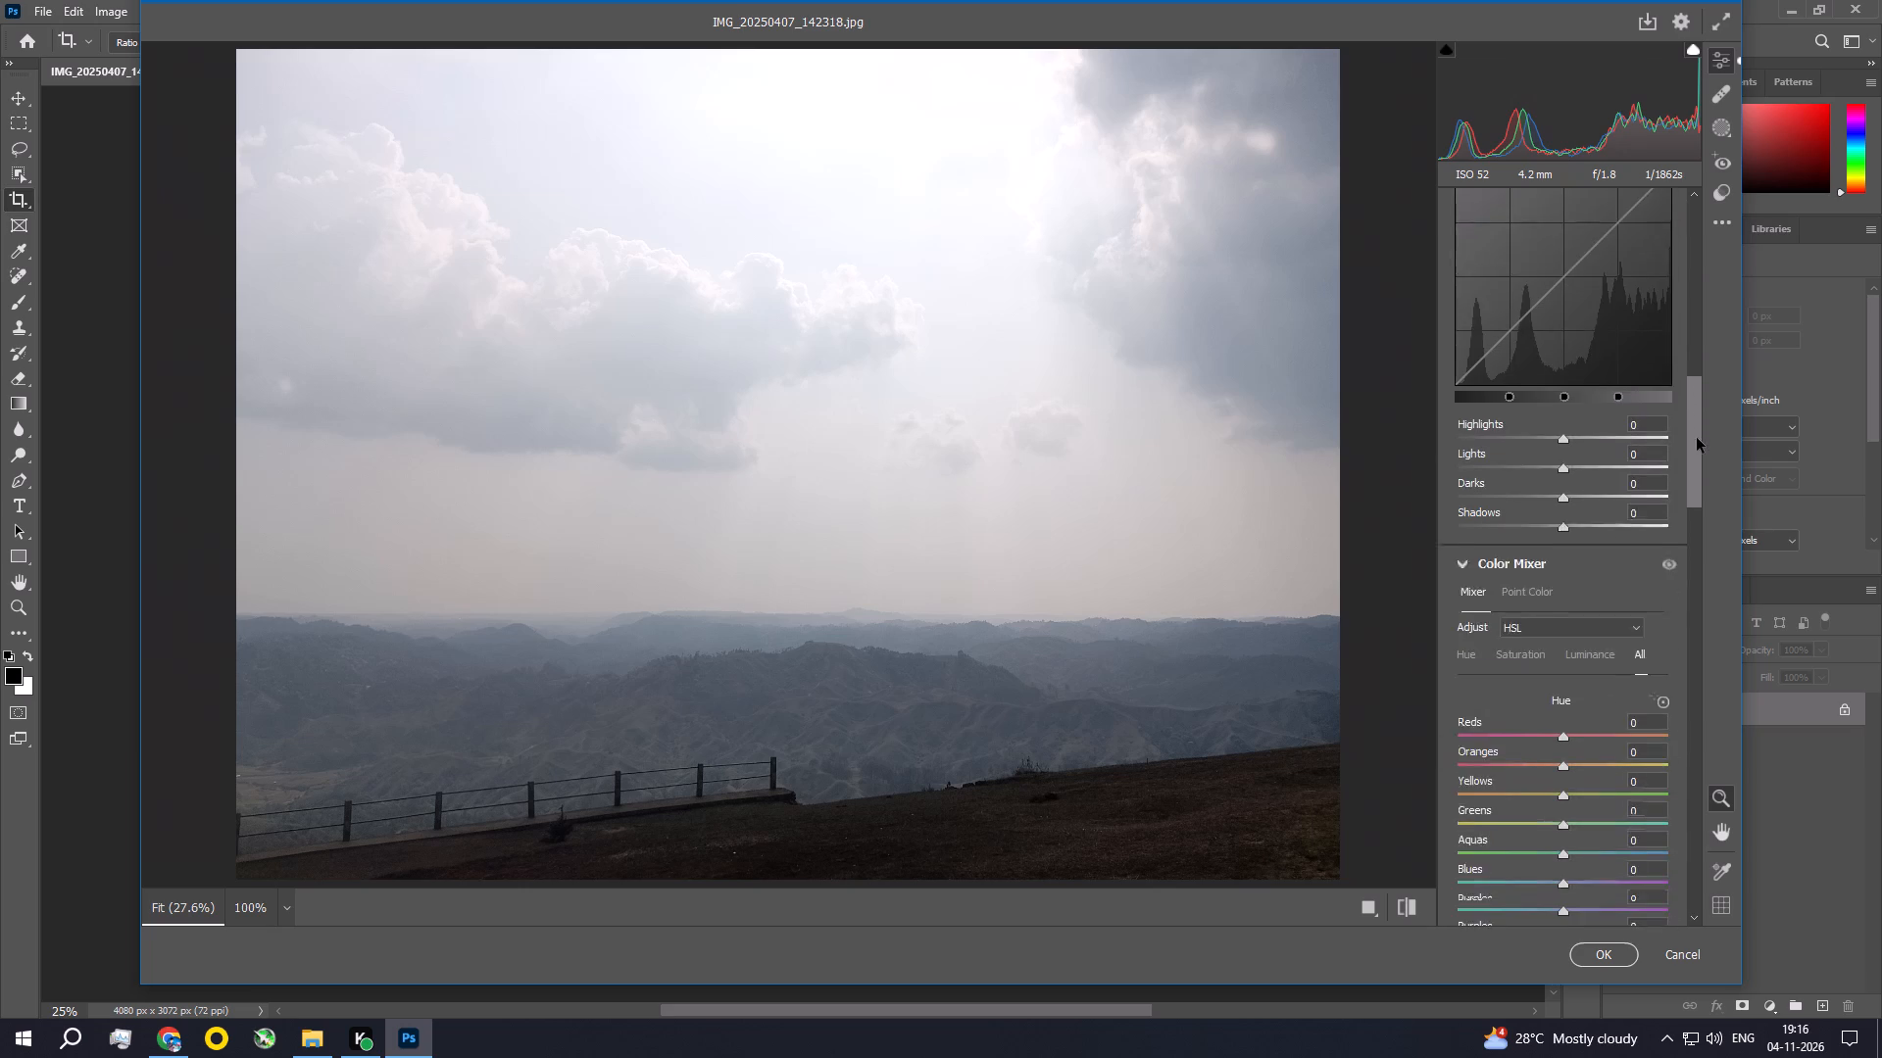
drag(1697, 438, 1697, 440)
drag(1564, 406, 1542, 409)
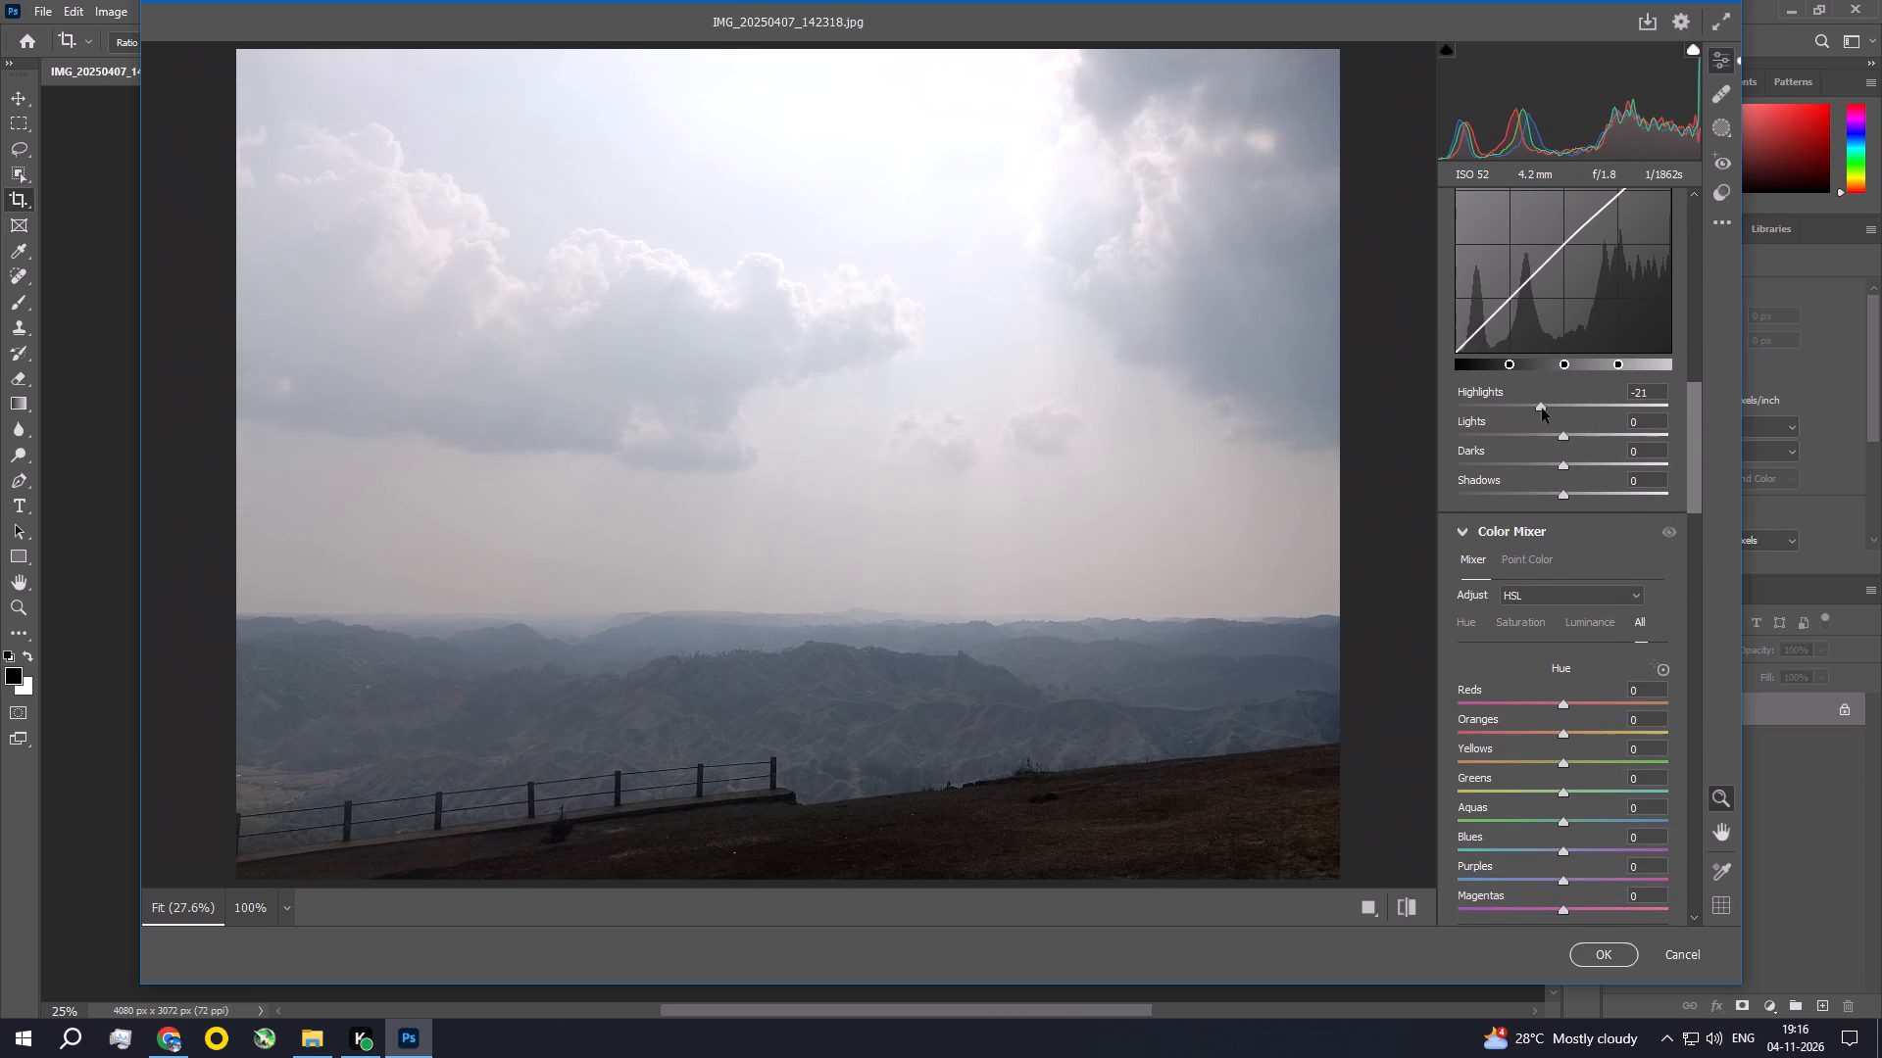
drag(1563, 438, 1541, 435)
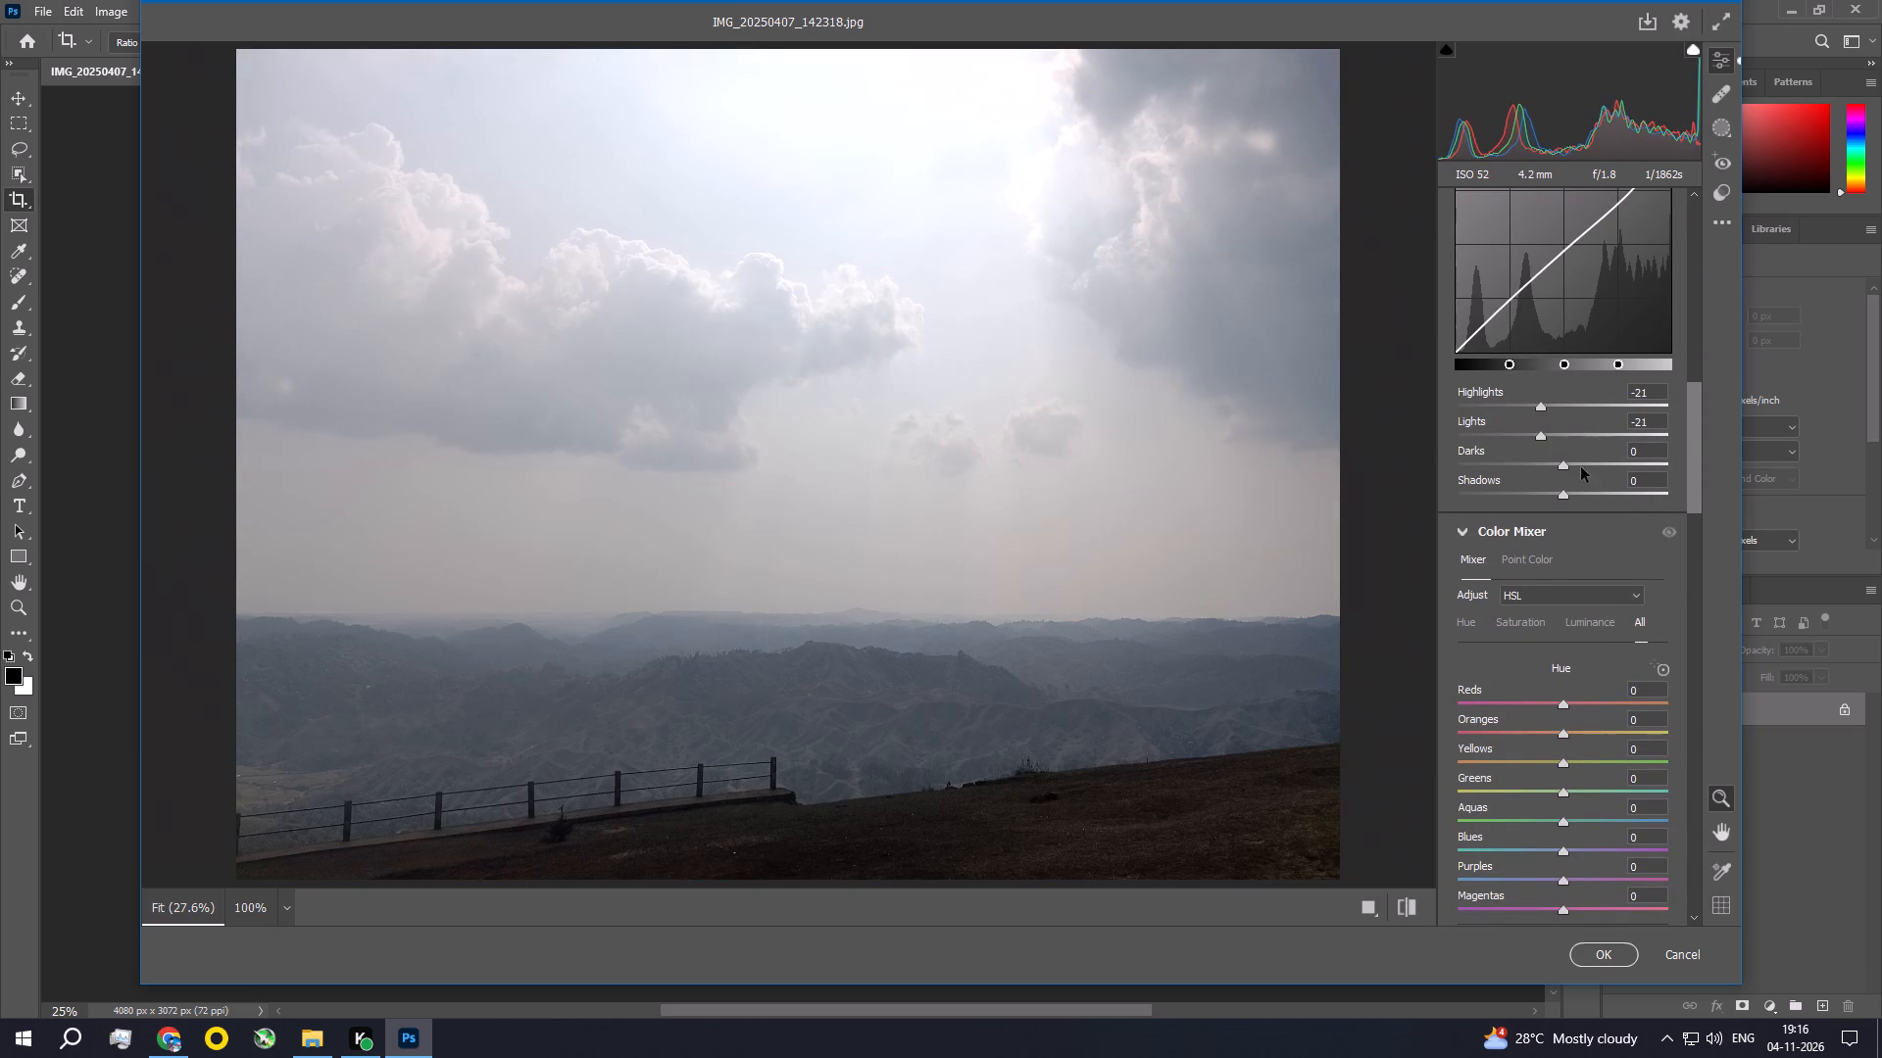
In the Color Mixer, raise the saturation of Greens to +13, Aquas to +12 and Blues to +12.
drag(1698, 425, 1702, 503)
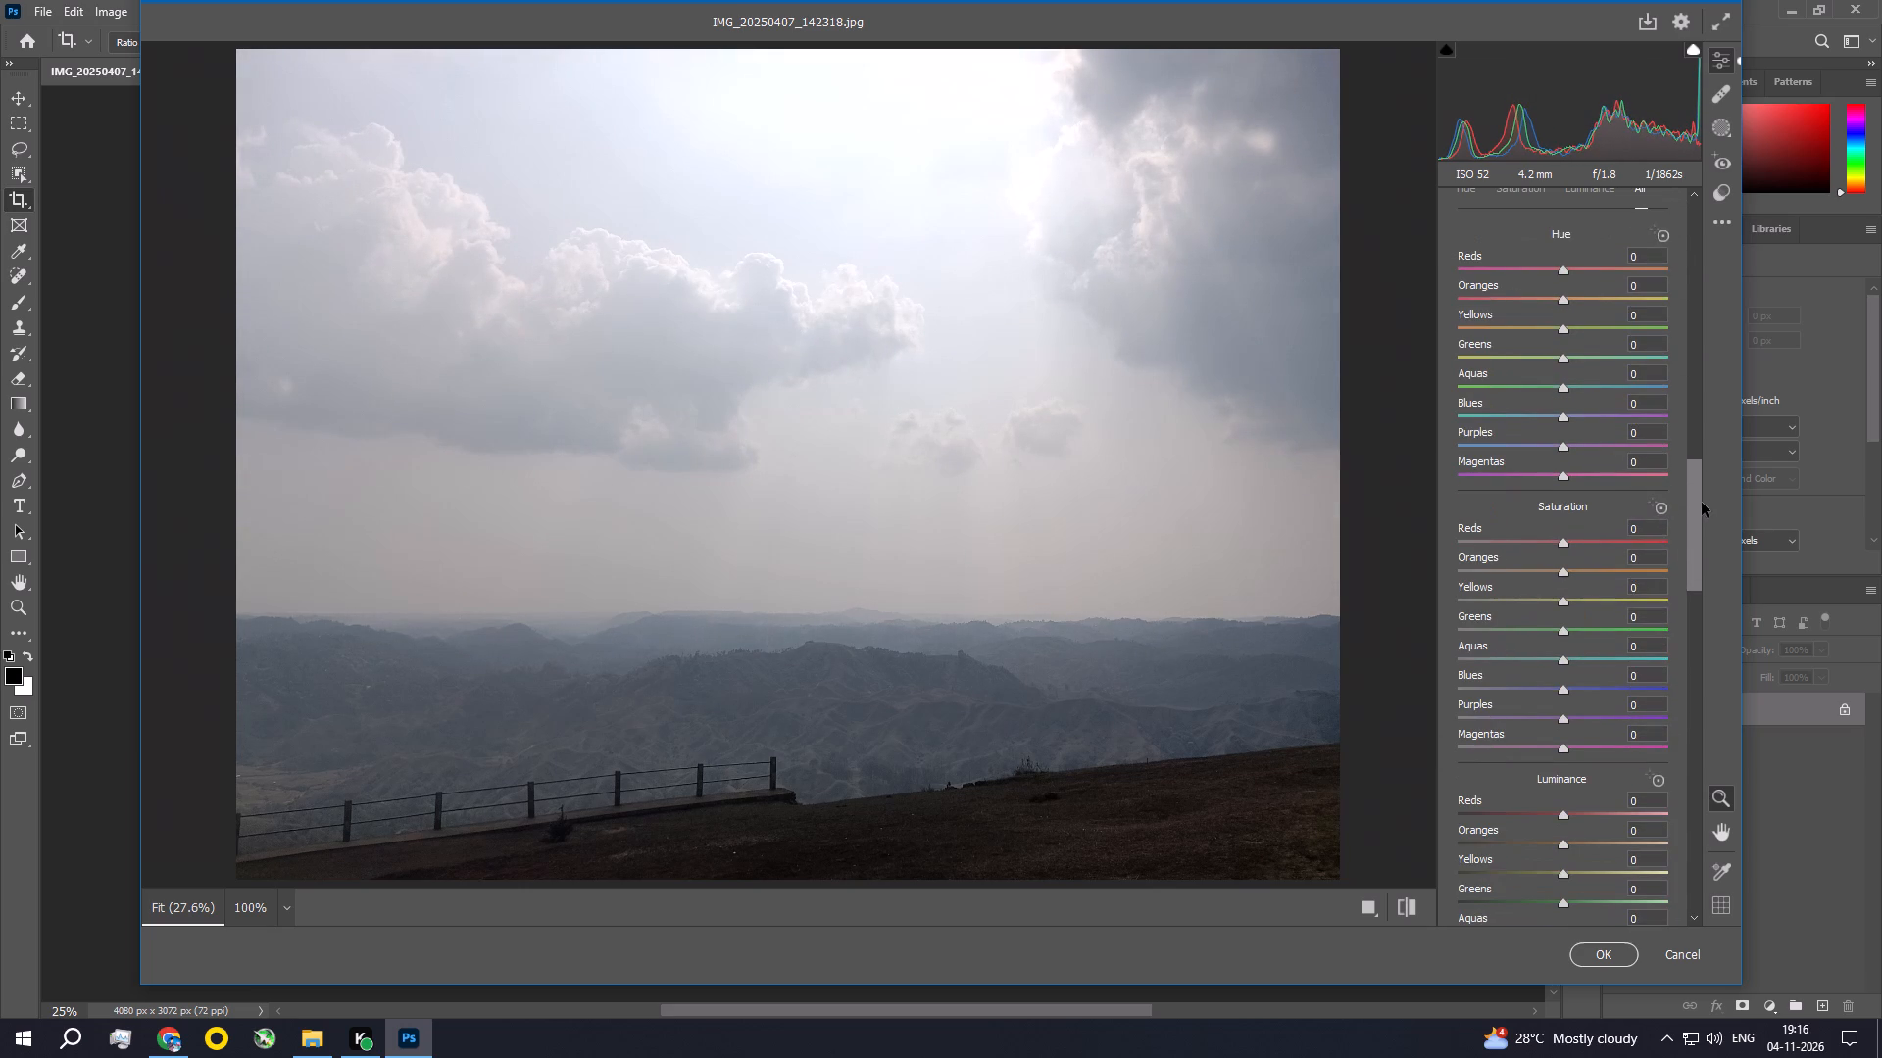
drag(1558, 629, 1569, 630)
drag(1569, 630, 1571, 630)
drag(1564, 656, 1577, 658)
drag(1559, 689, 1571, 688)
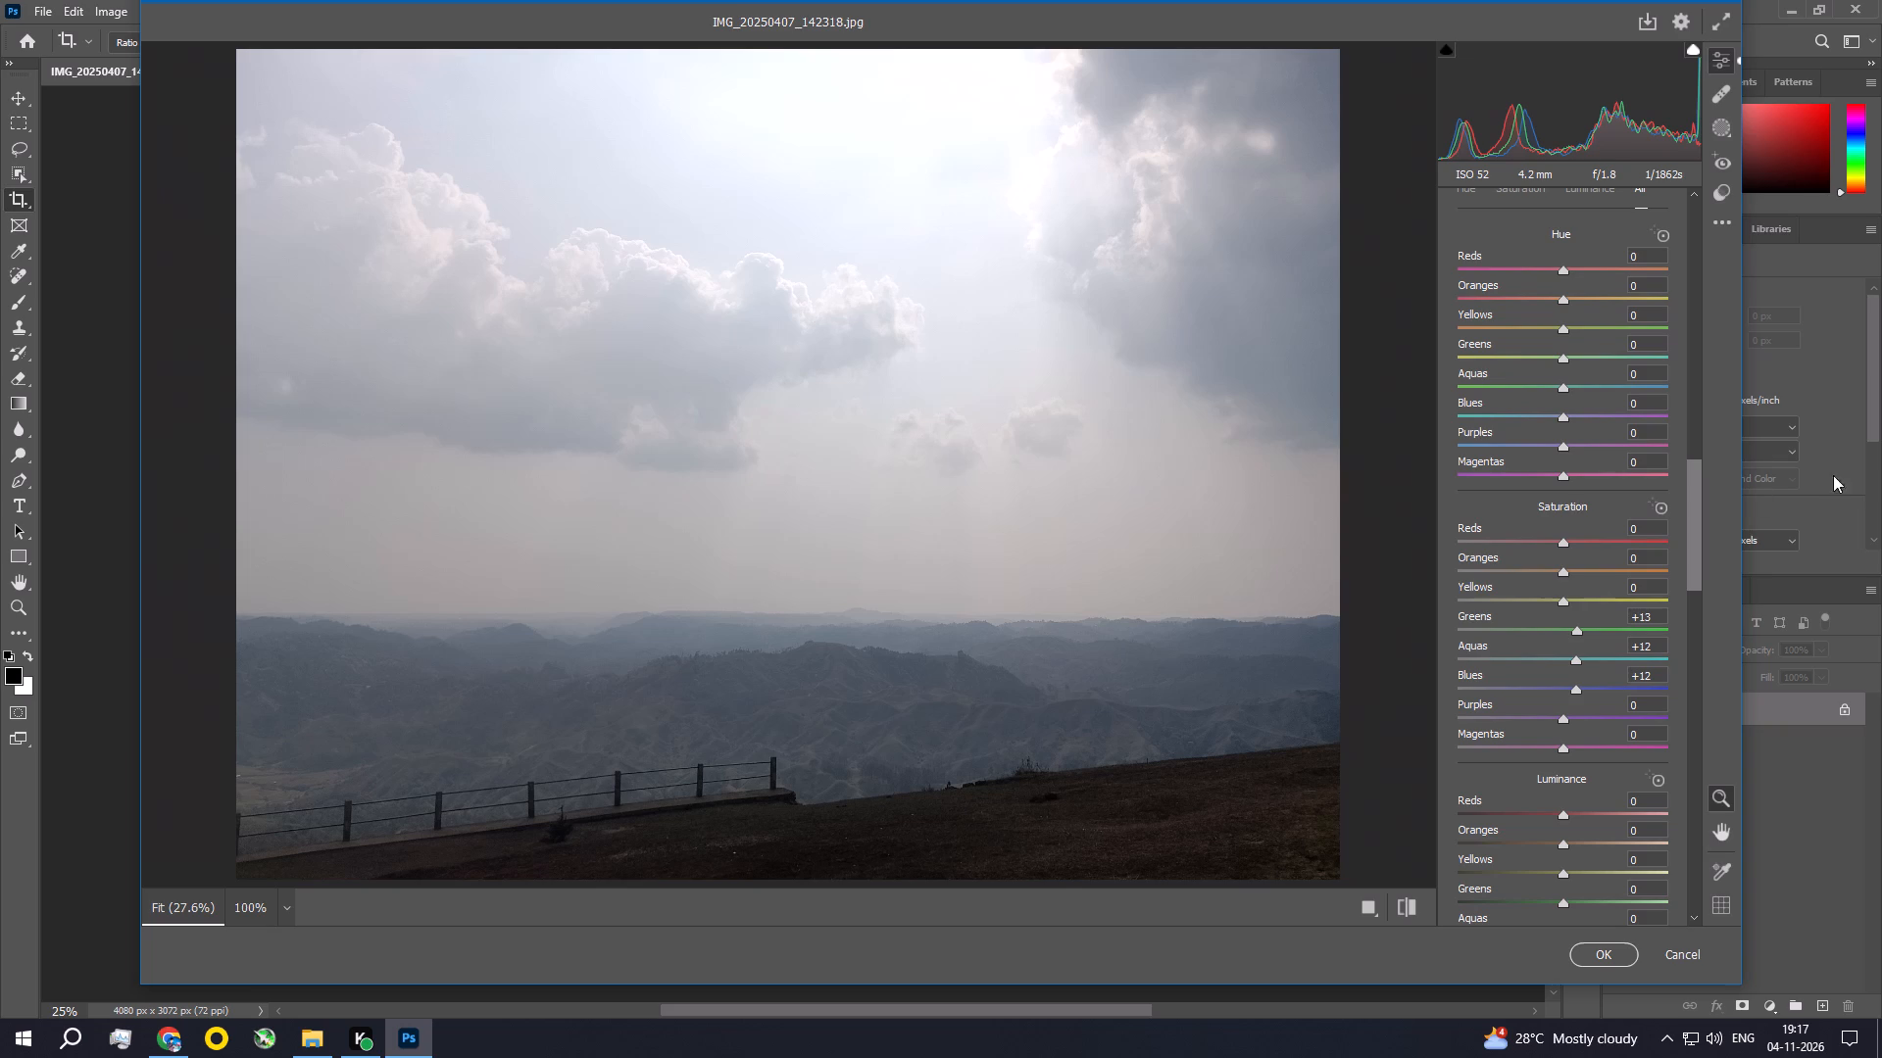
Set Sharpening to 11, Noise Reduction to 12 and Color Noise Reduction to 17, and apply the Camera Raw Filter.
drag(1694, 547, 1694, 613)
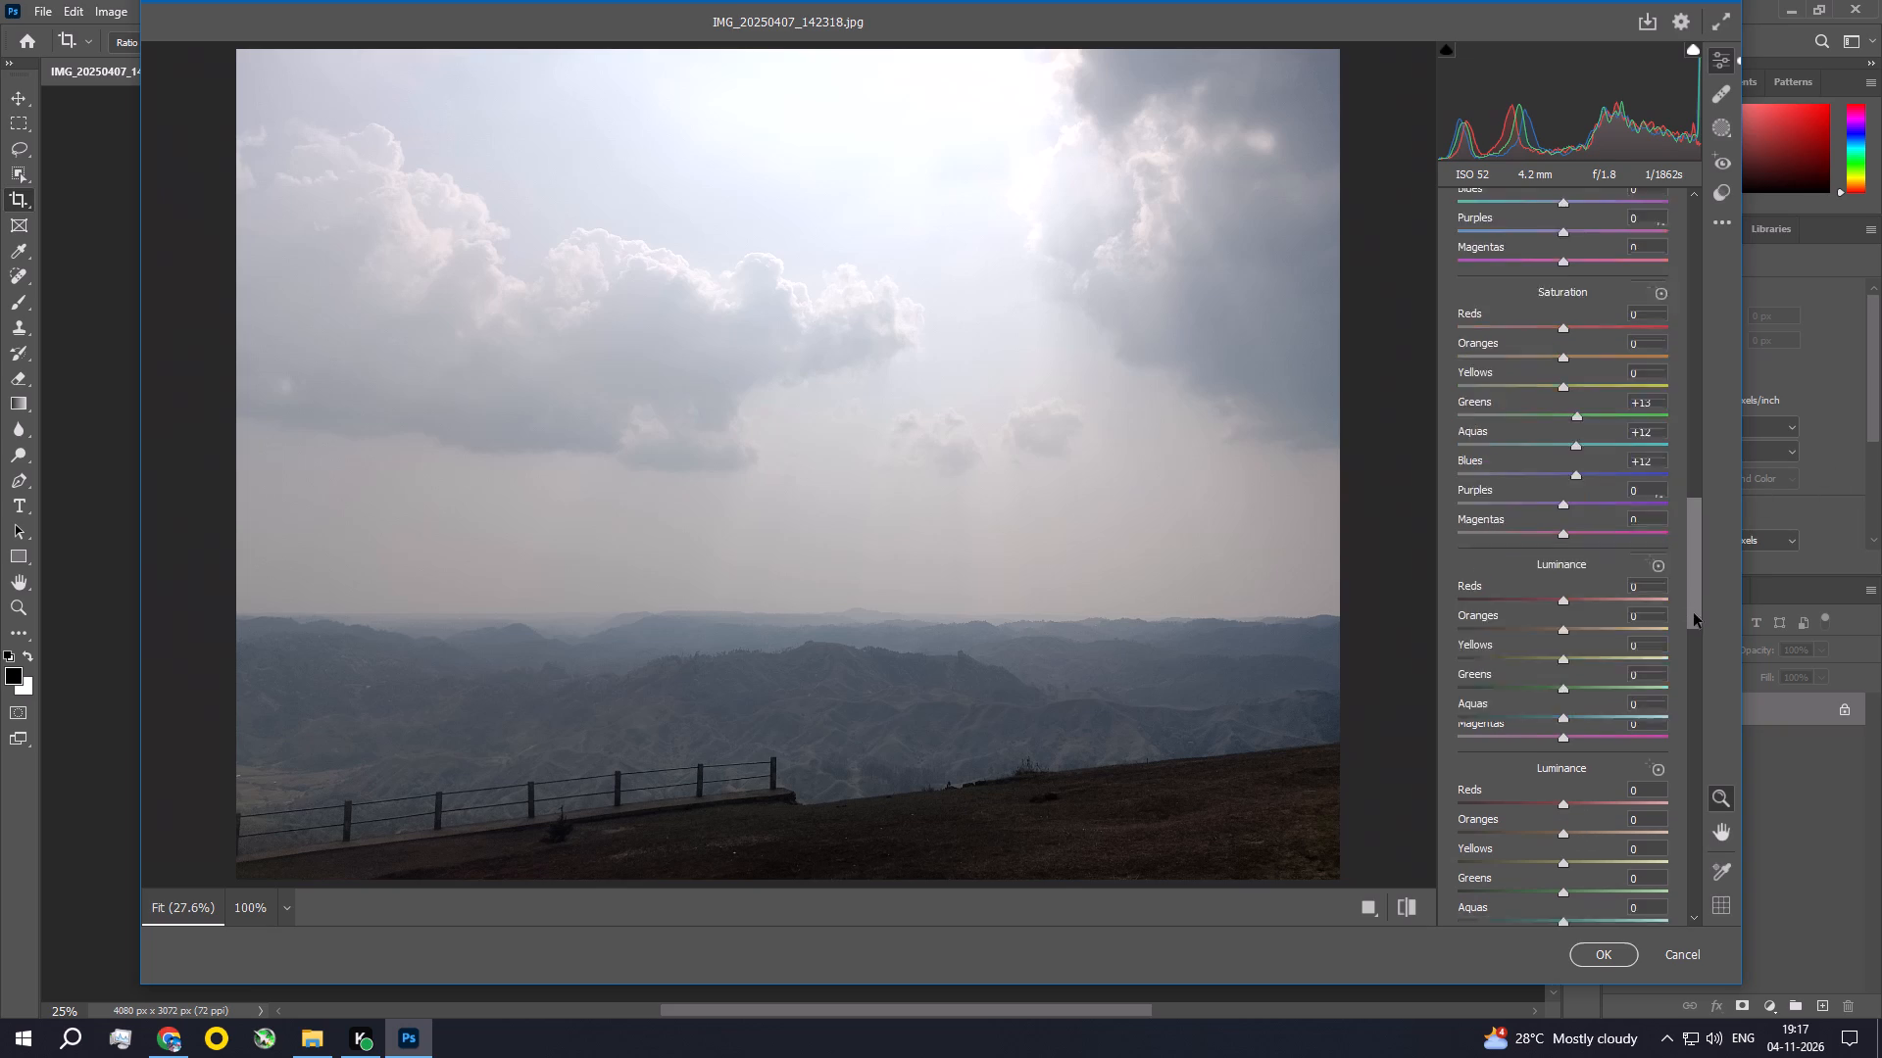
drag(1694, 613, 1698, 768)
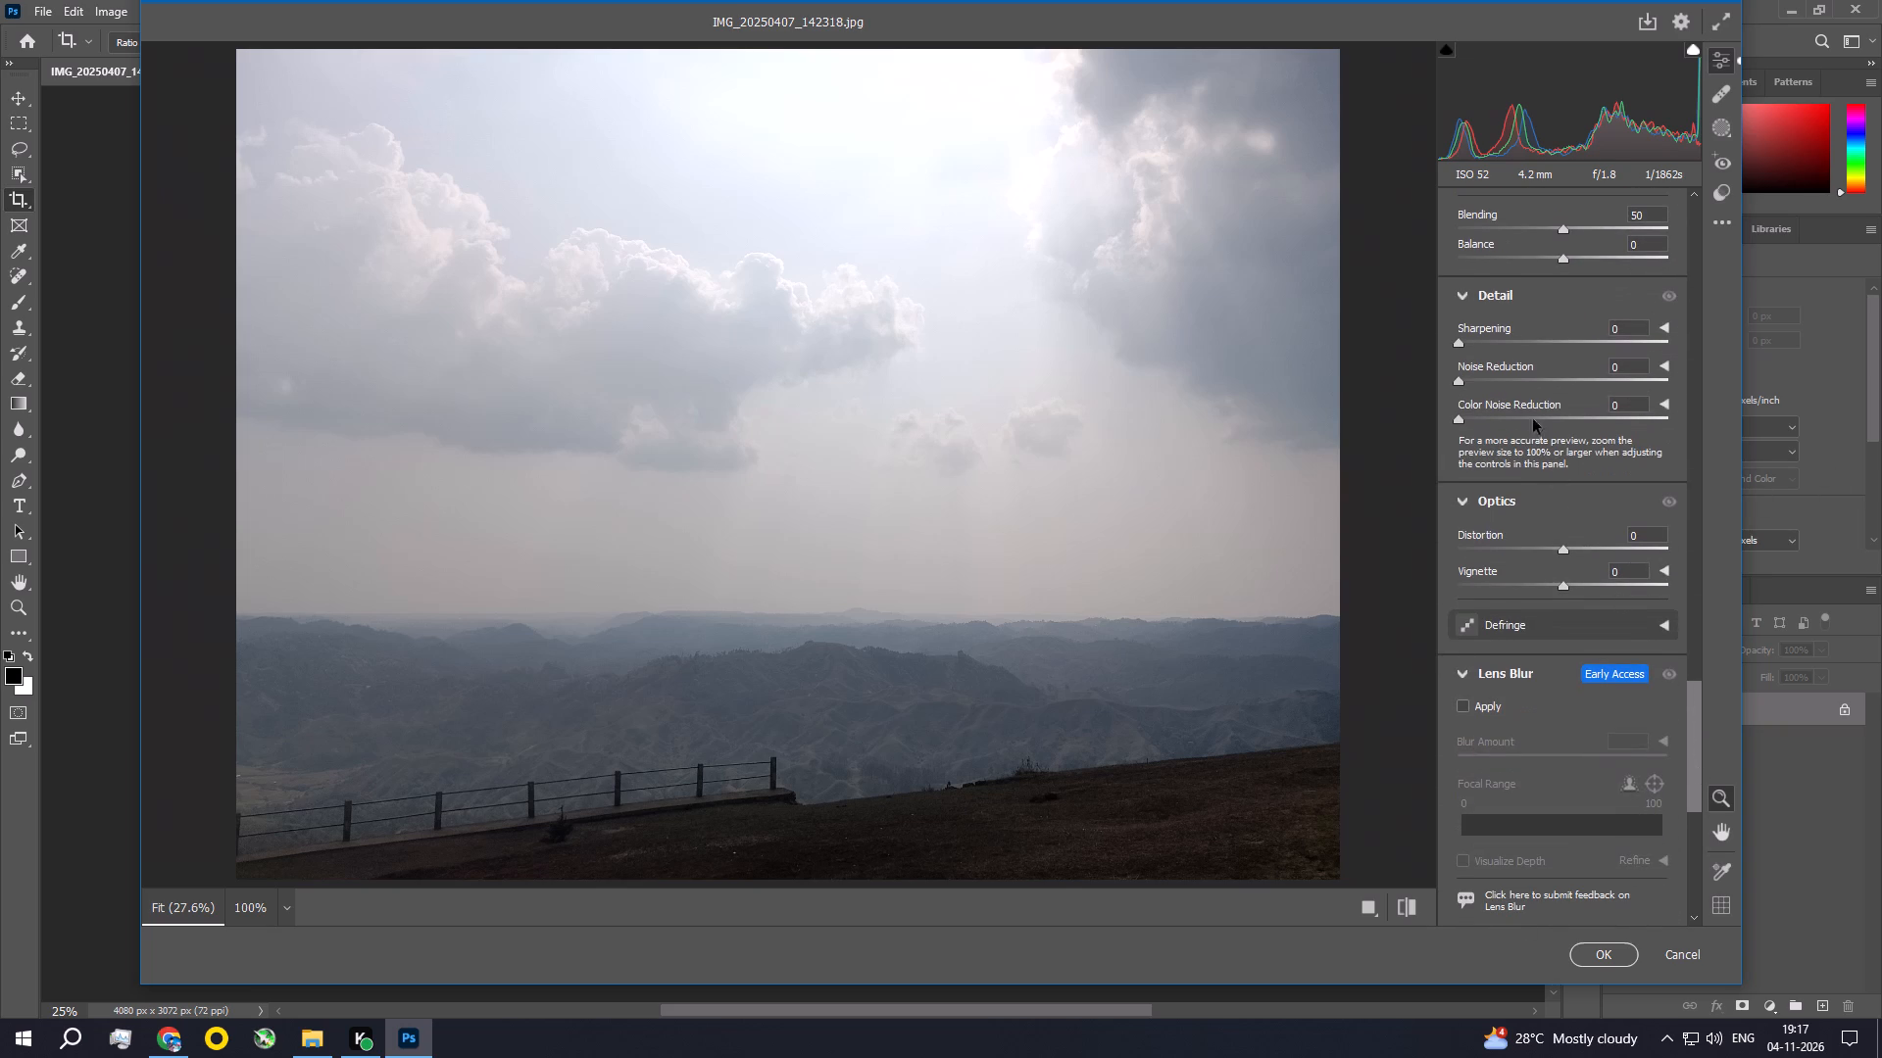
click(1473, 343)
click(1477, 387)
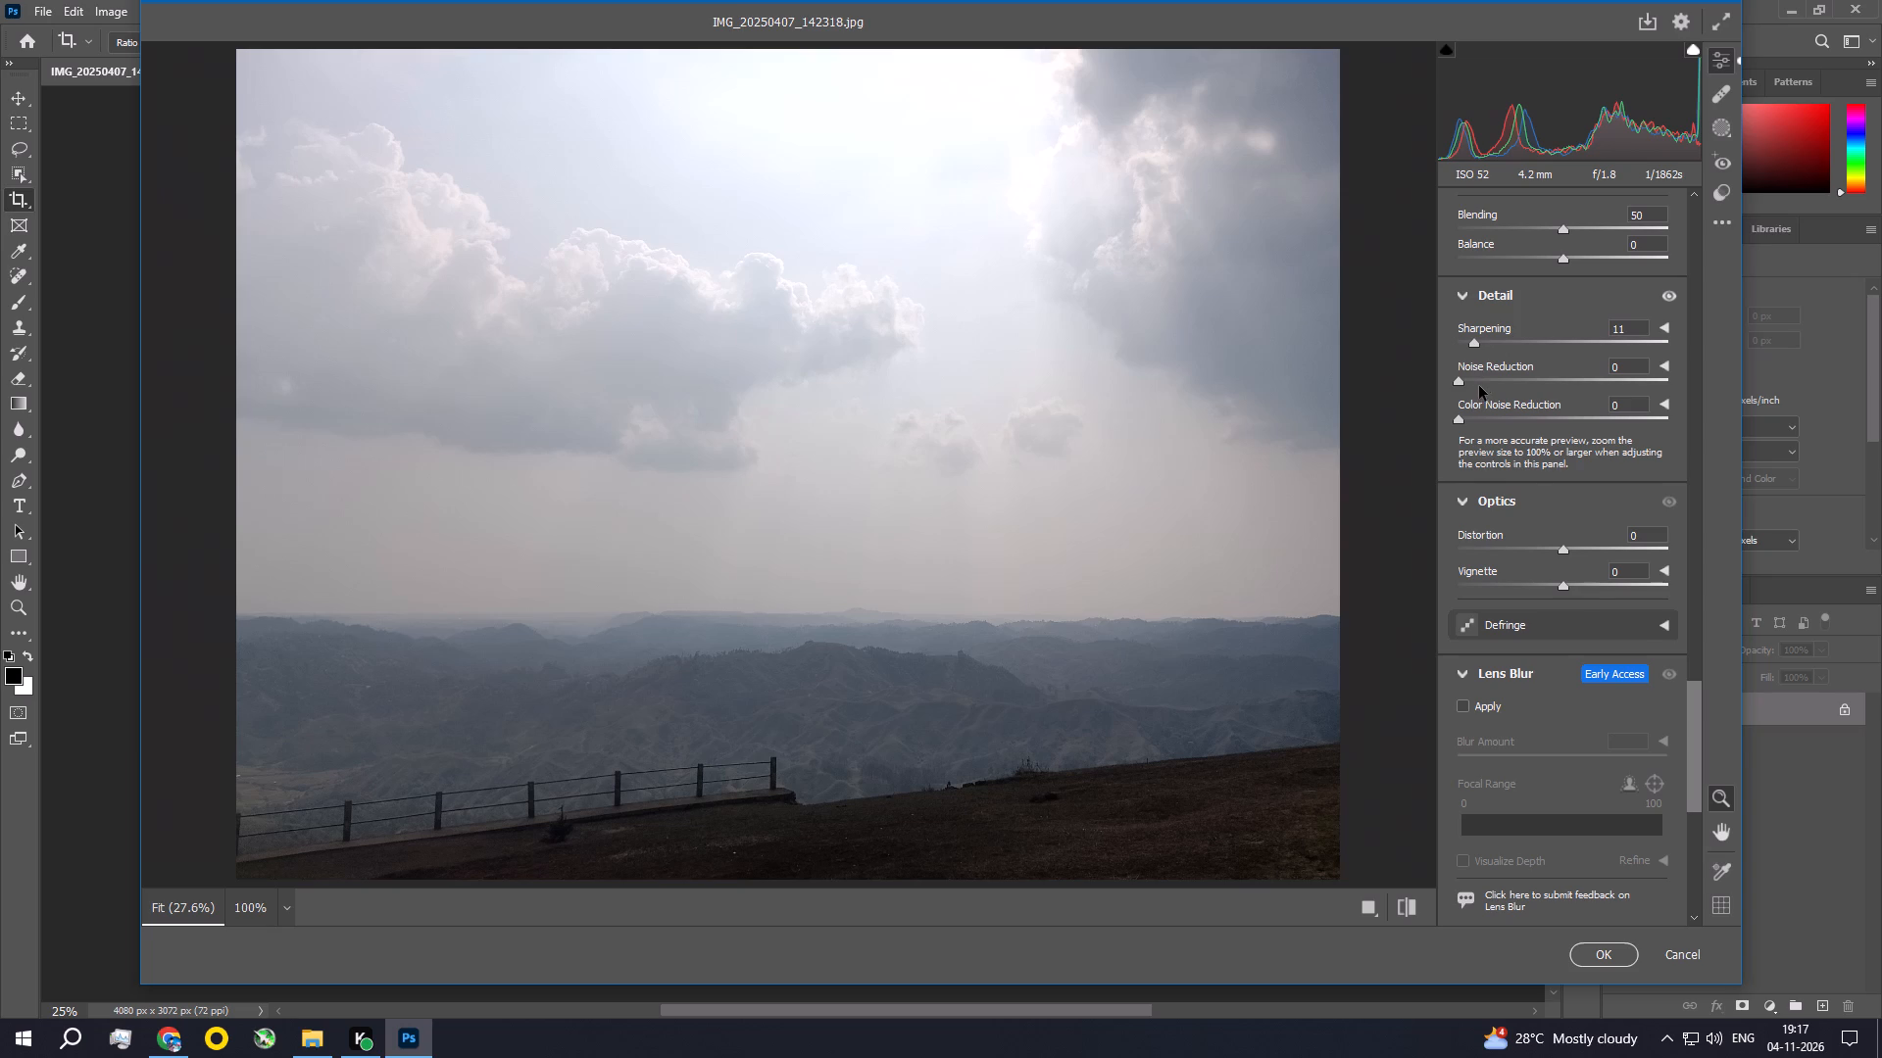
click(1483, 381)
click(1494, 417)
click(1611, 959)
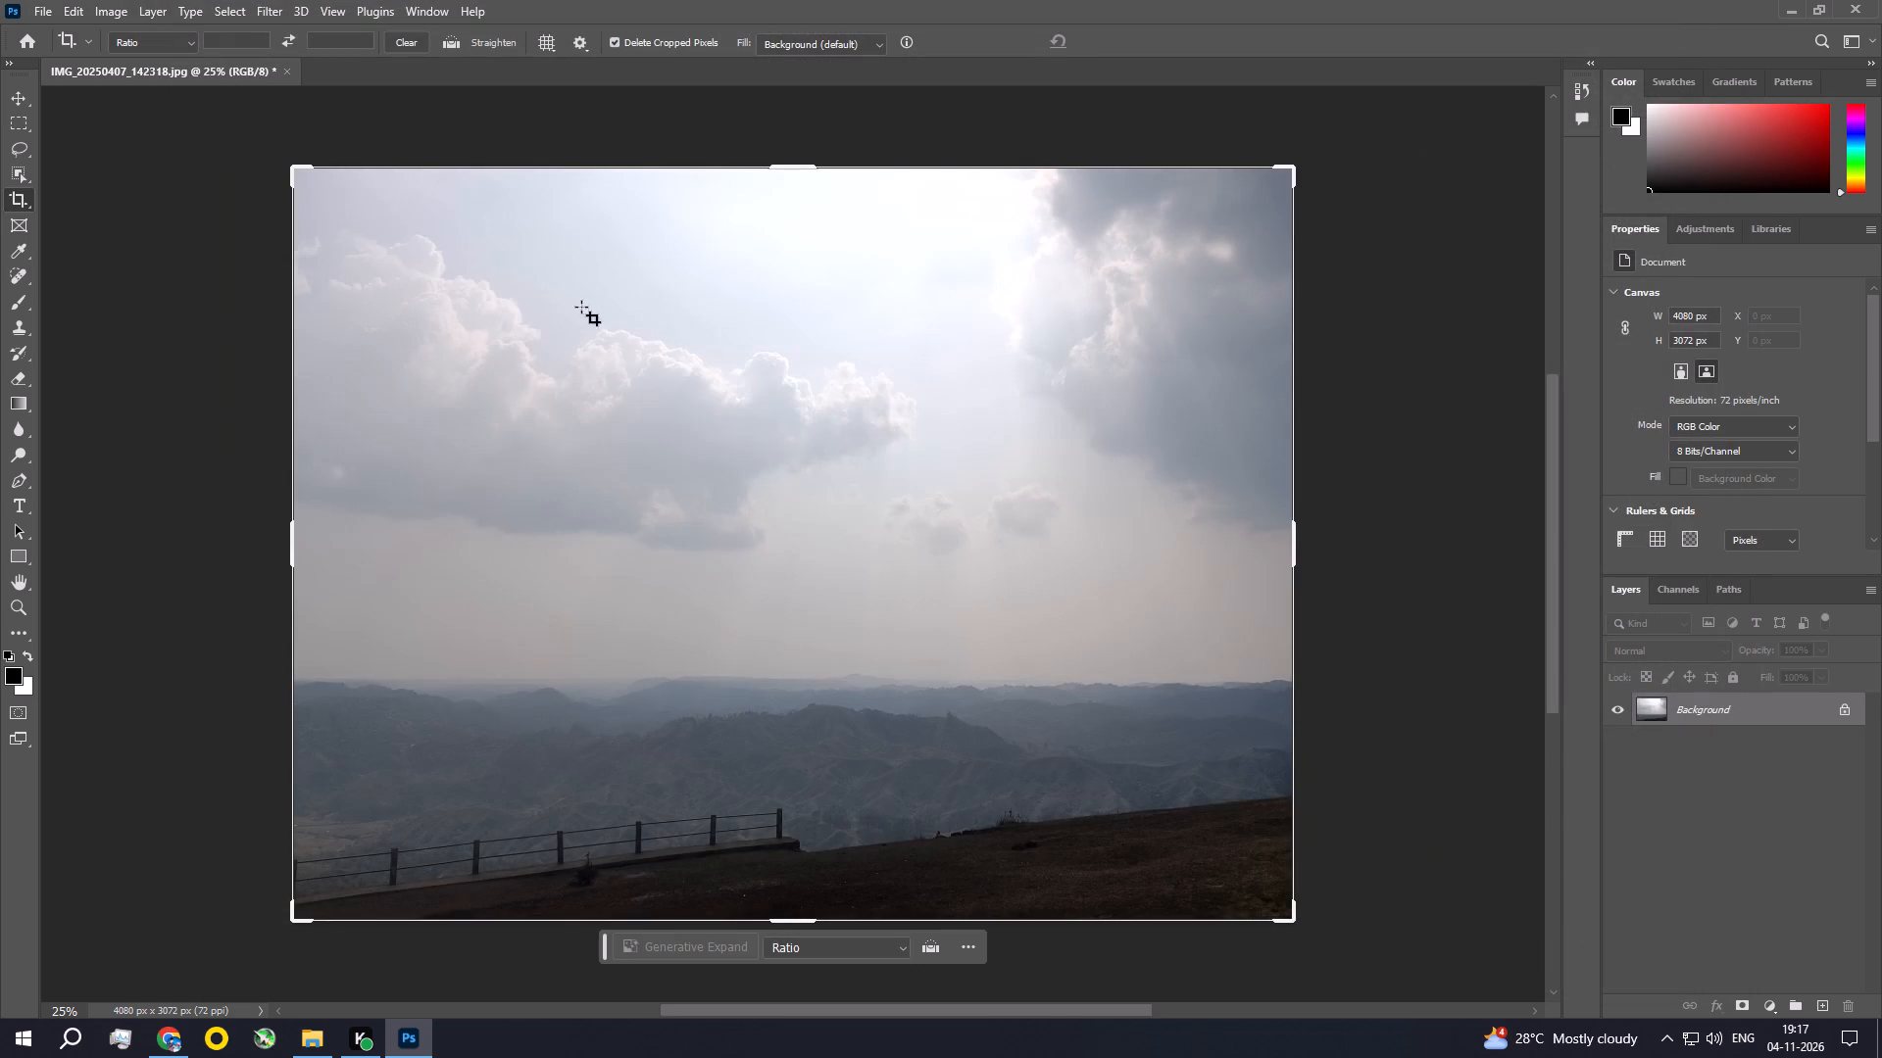
Start a Photo Filter adjustment on the fenced hill photo with a custom colour, picking the blue #0016ec.
click(111, 21)
click(124, 58)
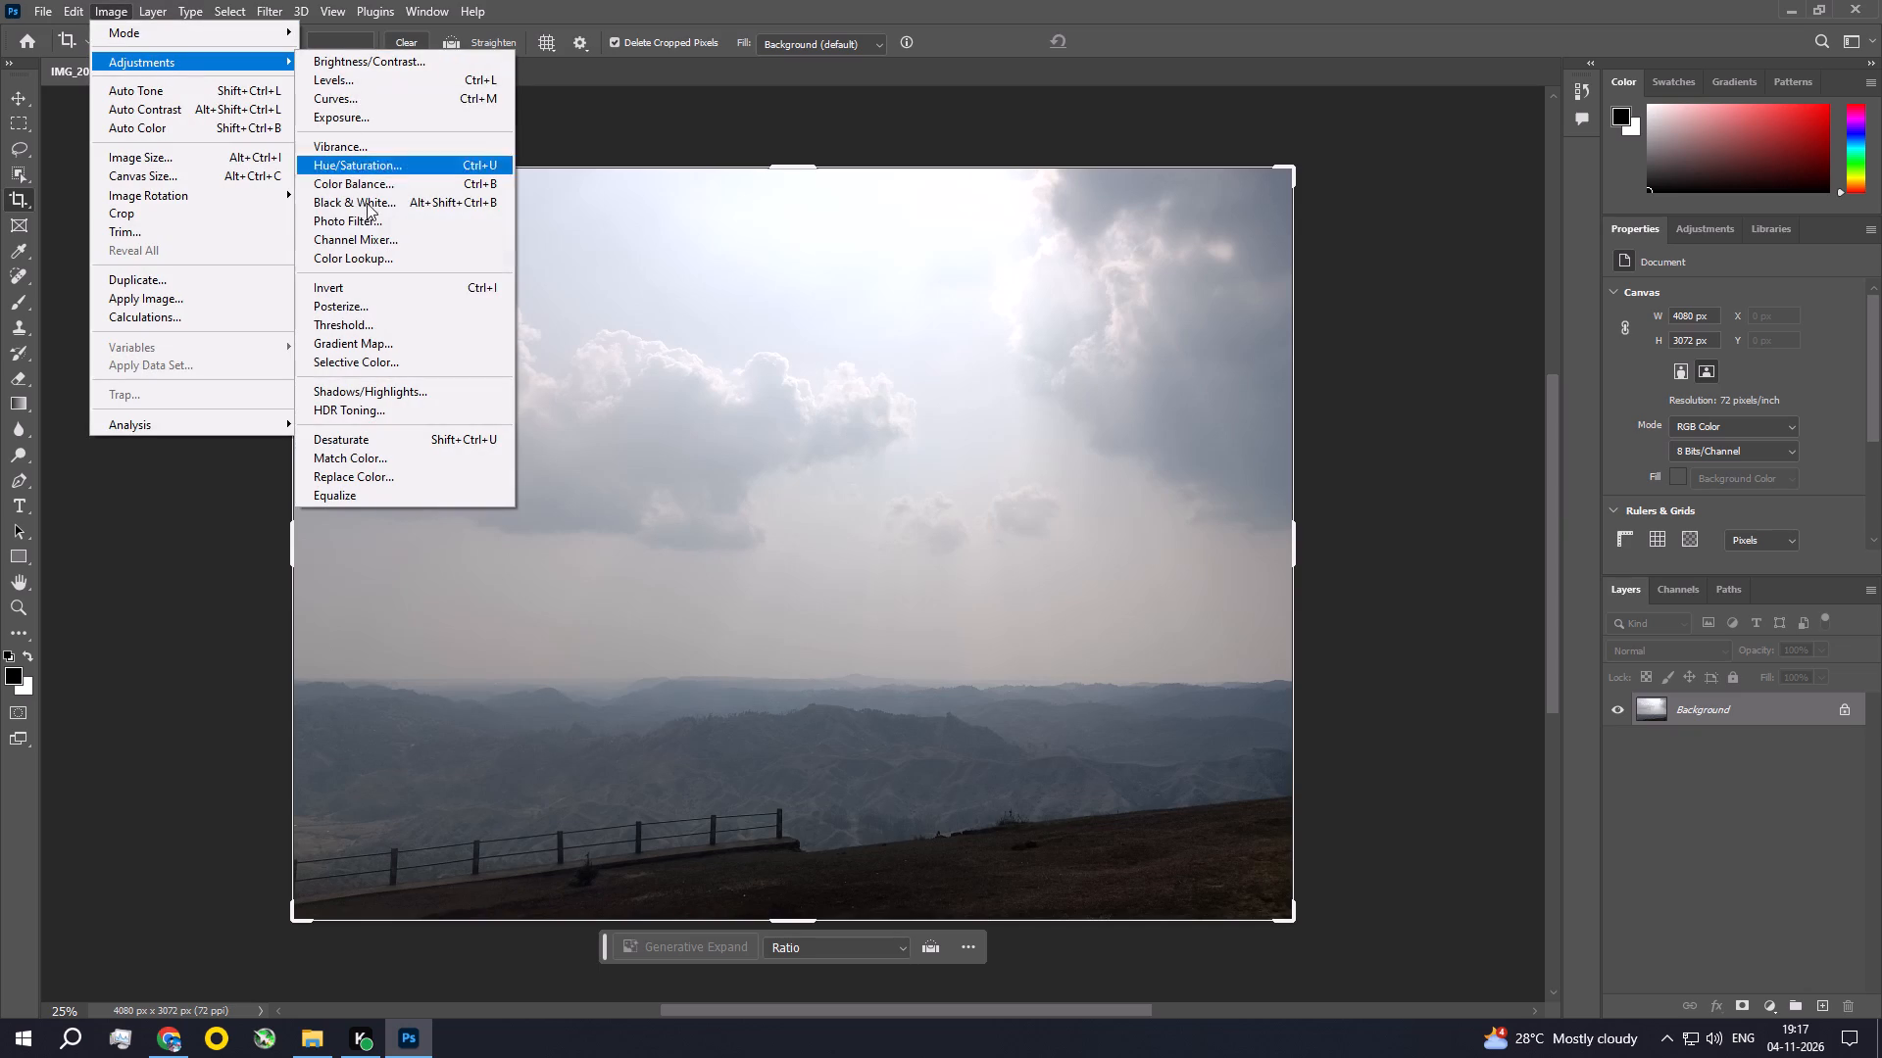
click(369, 224)
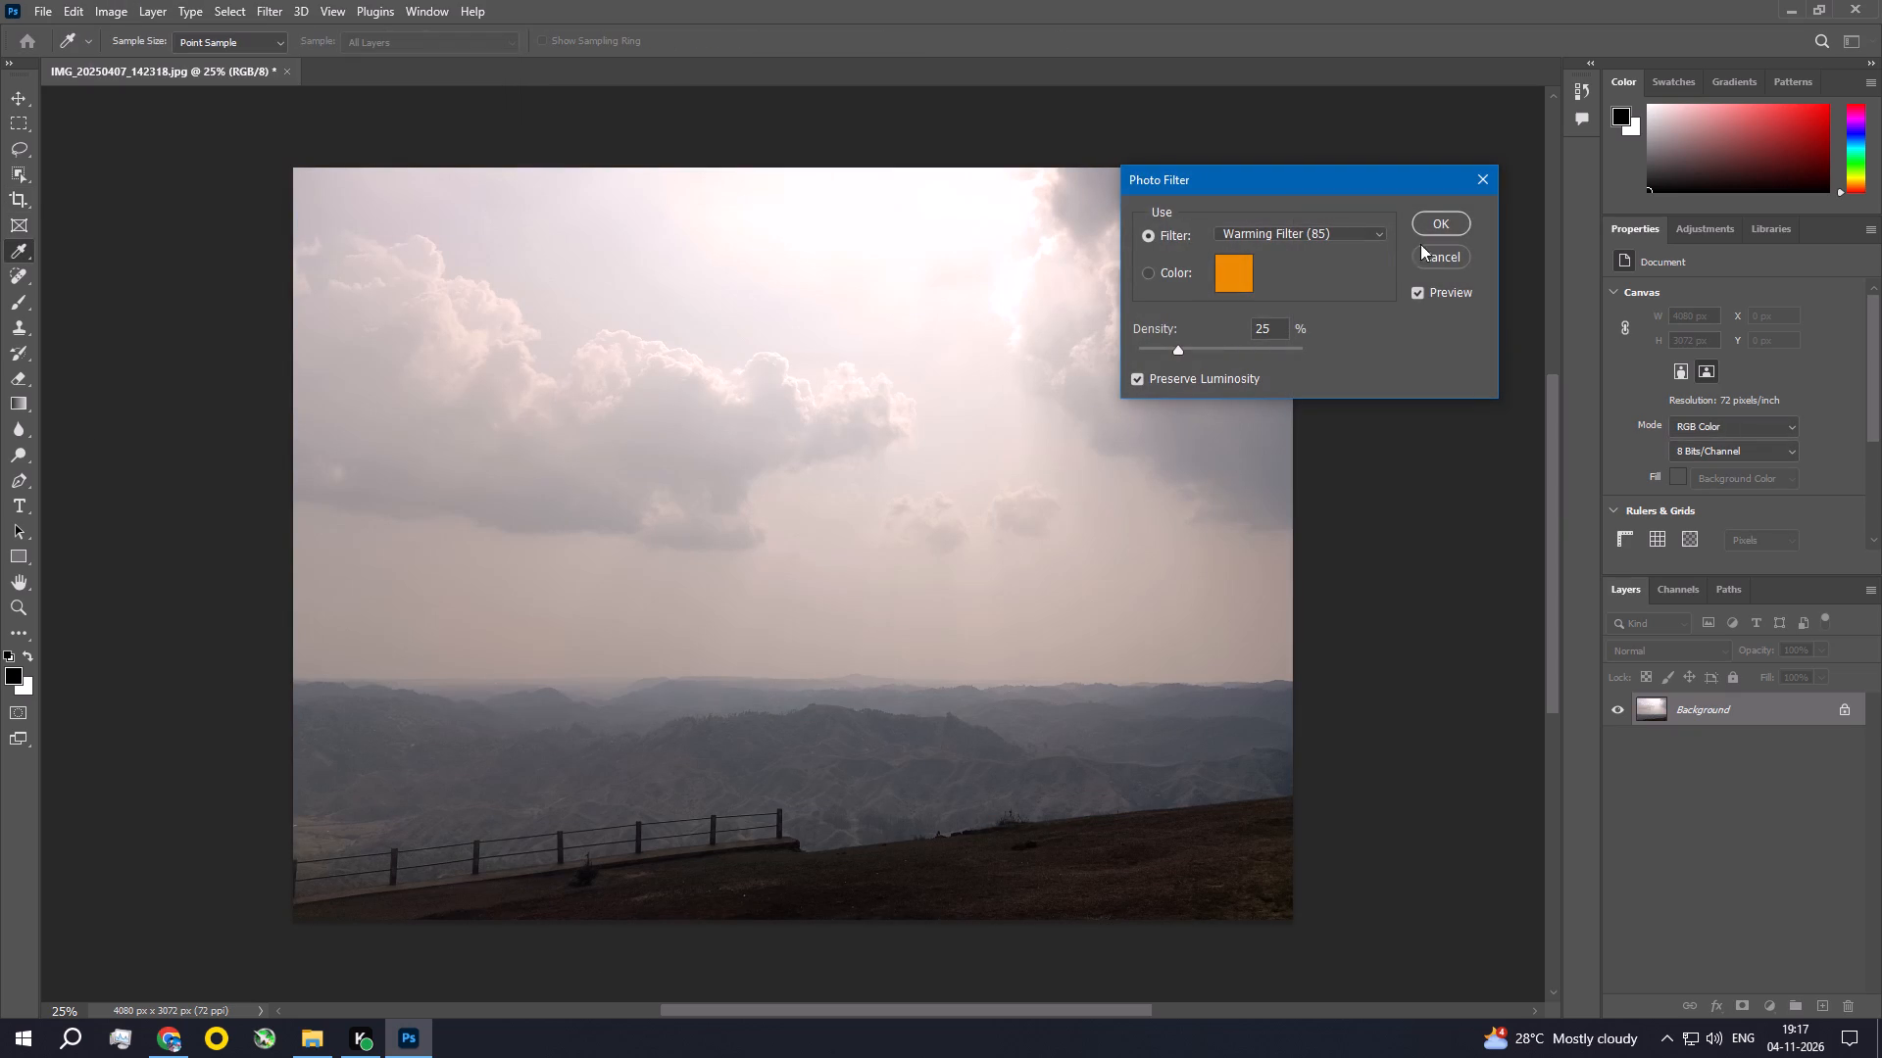
click(1149, 270)
click(1226, 276)
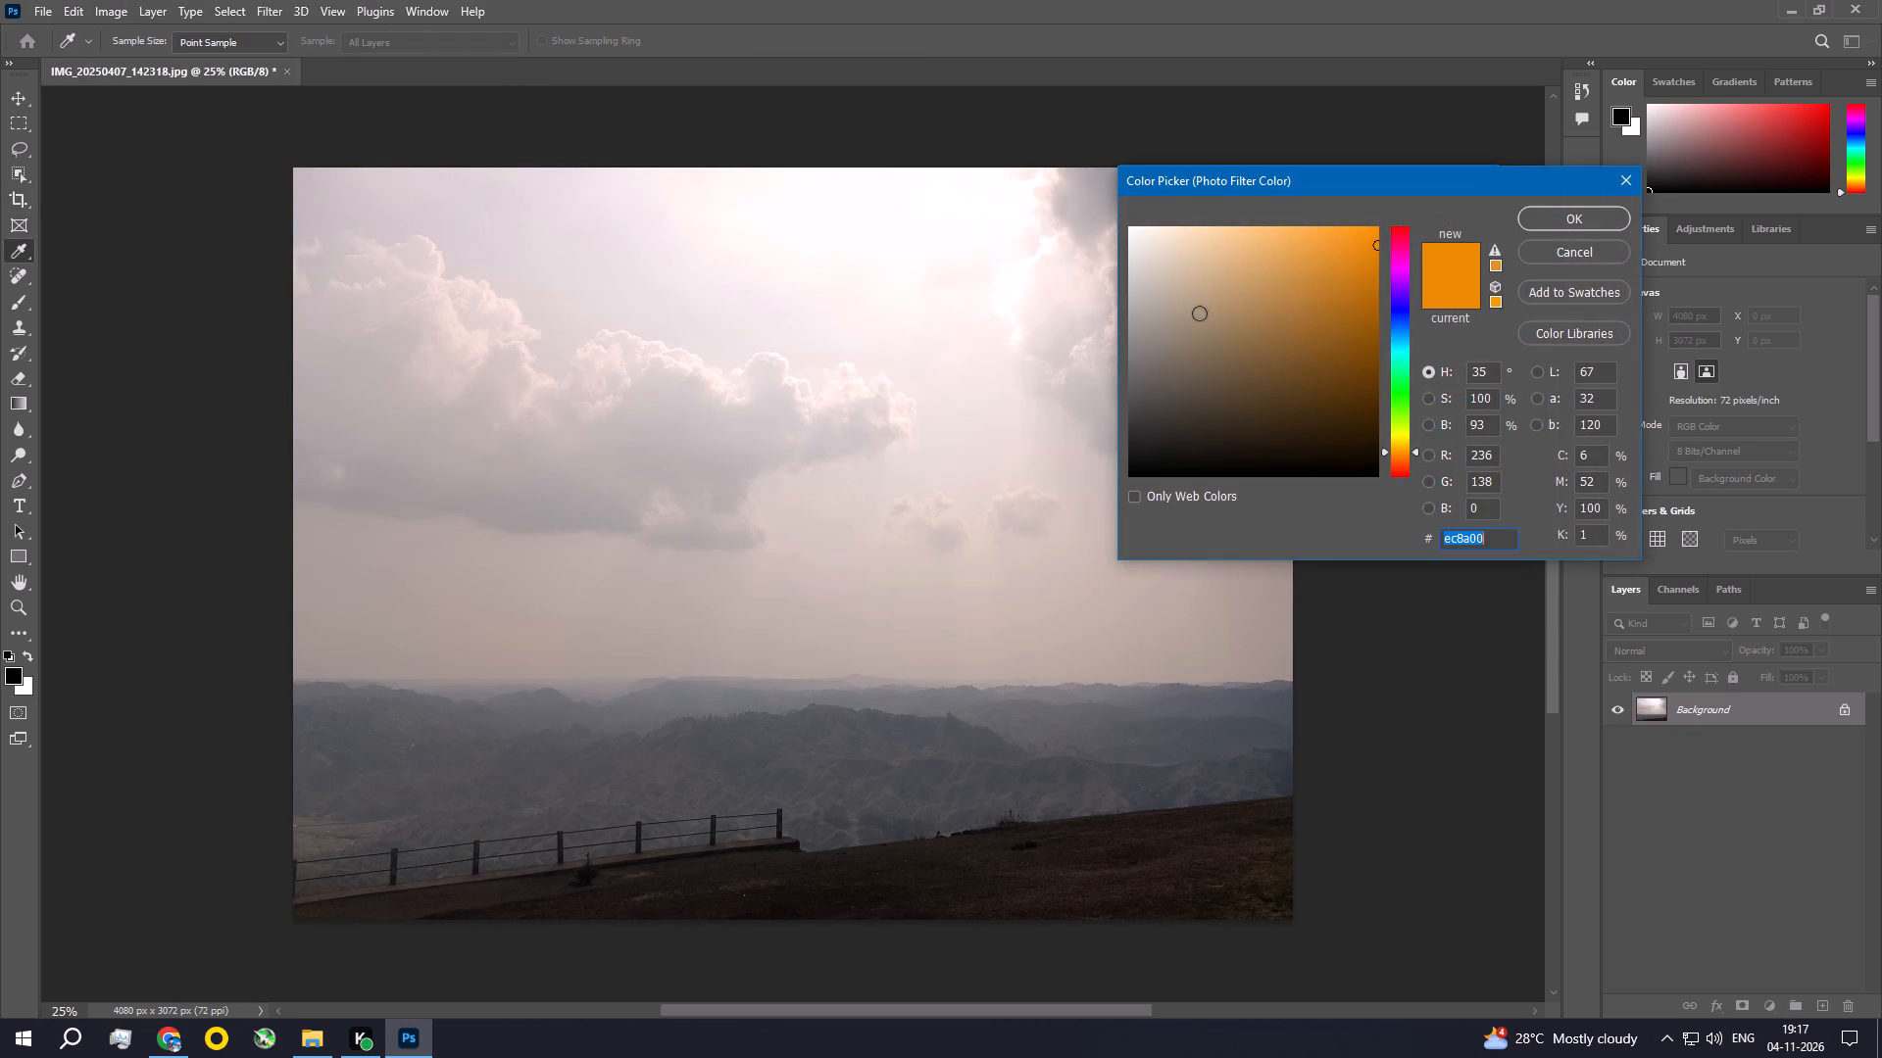
click(1400, 313)
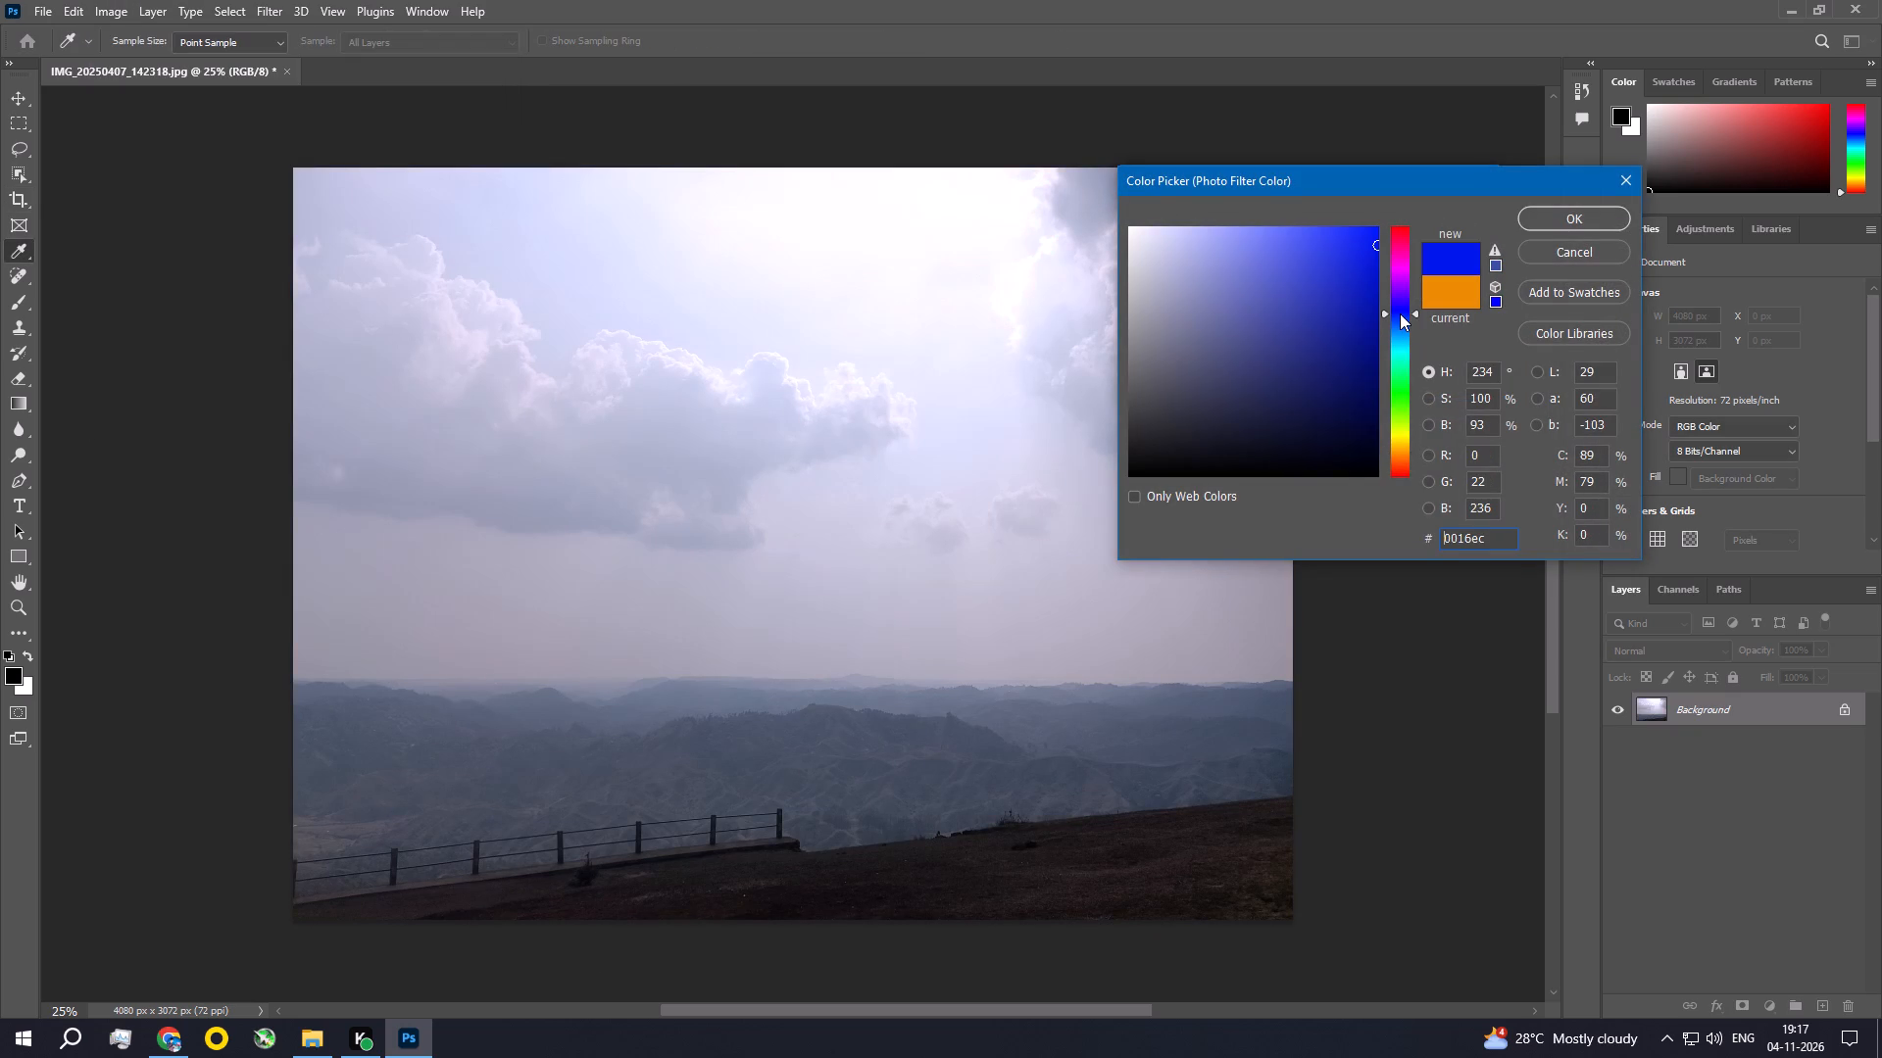
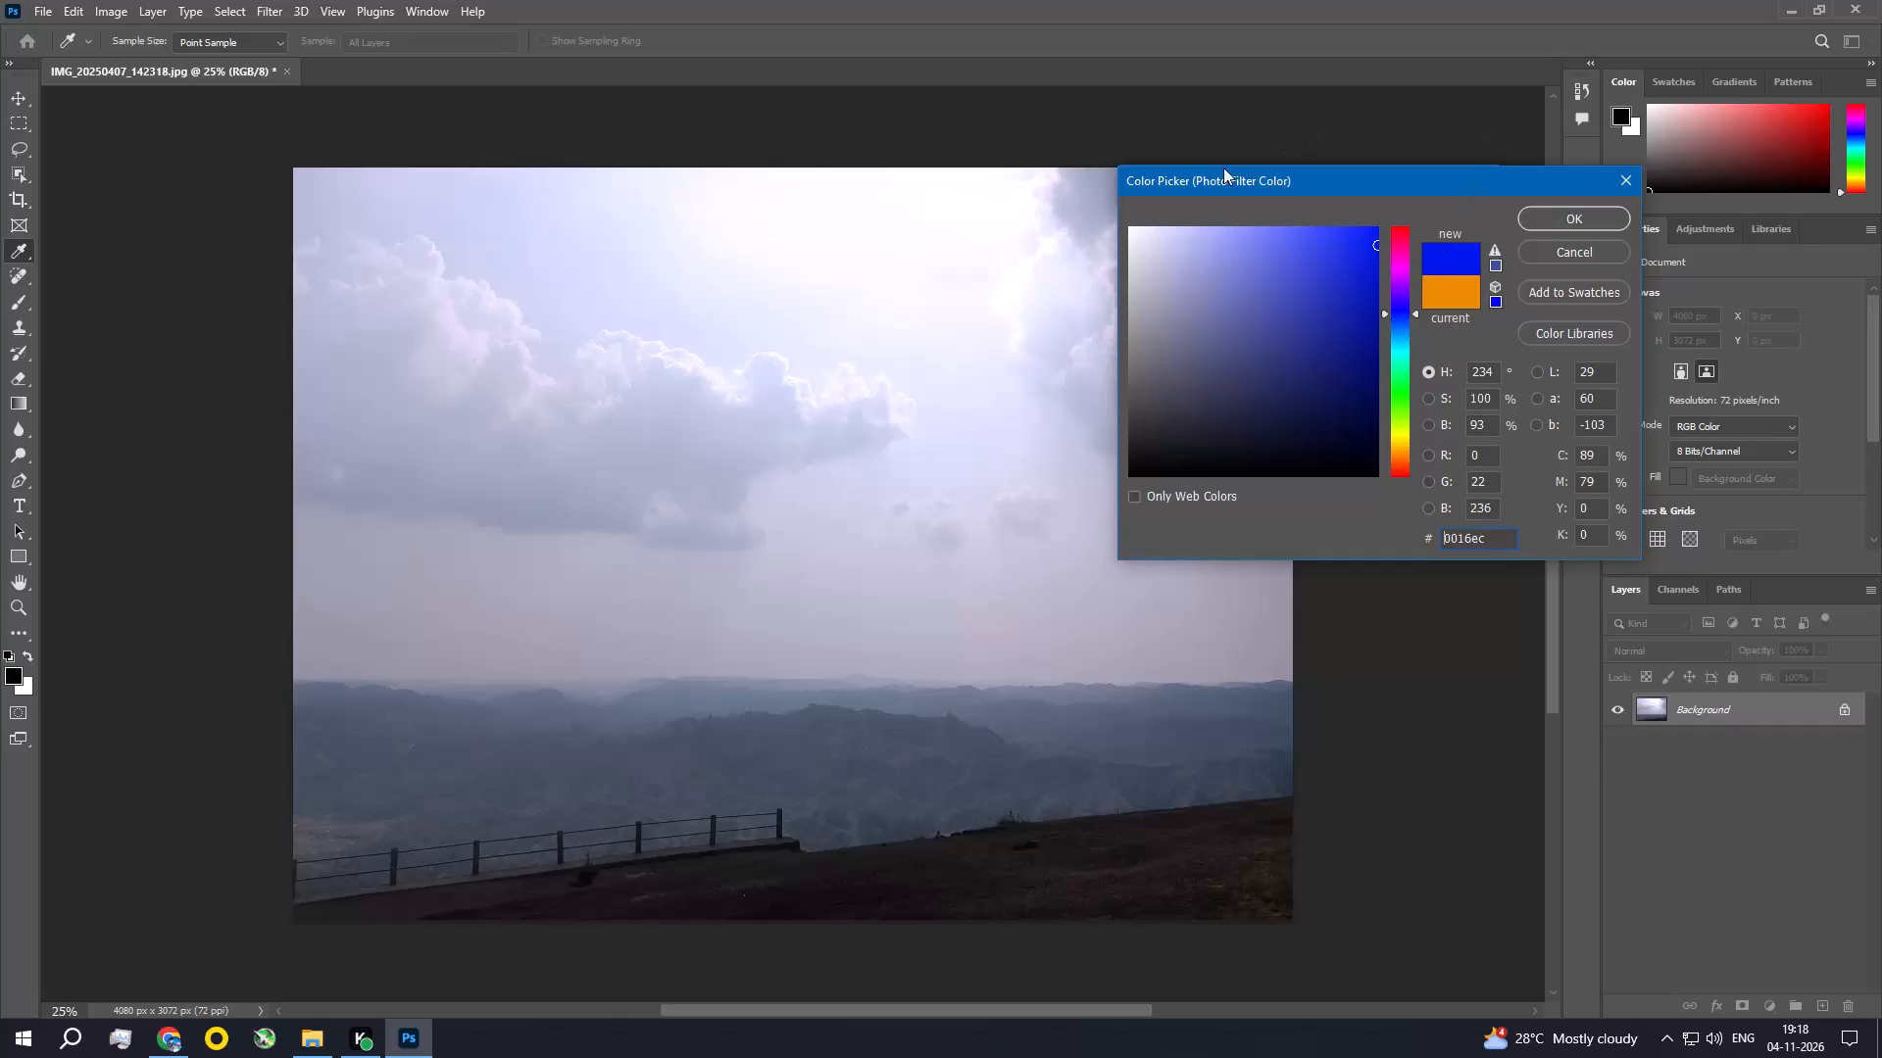
Accept the picked blue and apply the Photo Filter at 25% density with luminosity preserved.
click(292, 67)
click(289, 70)
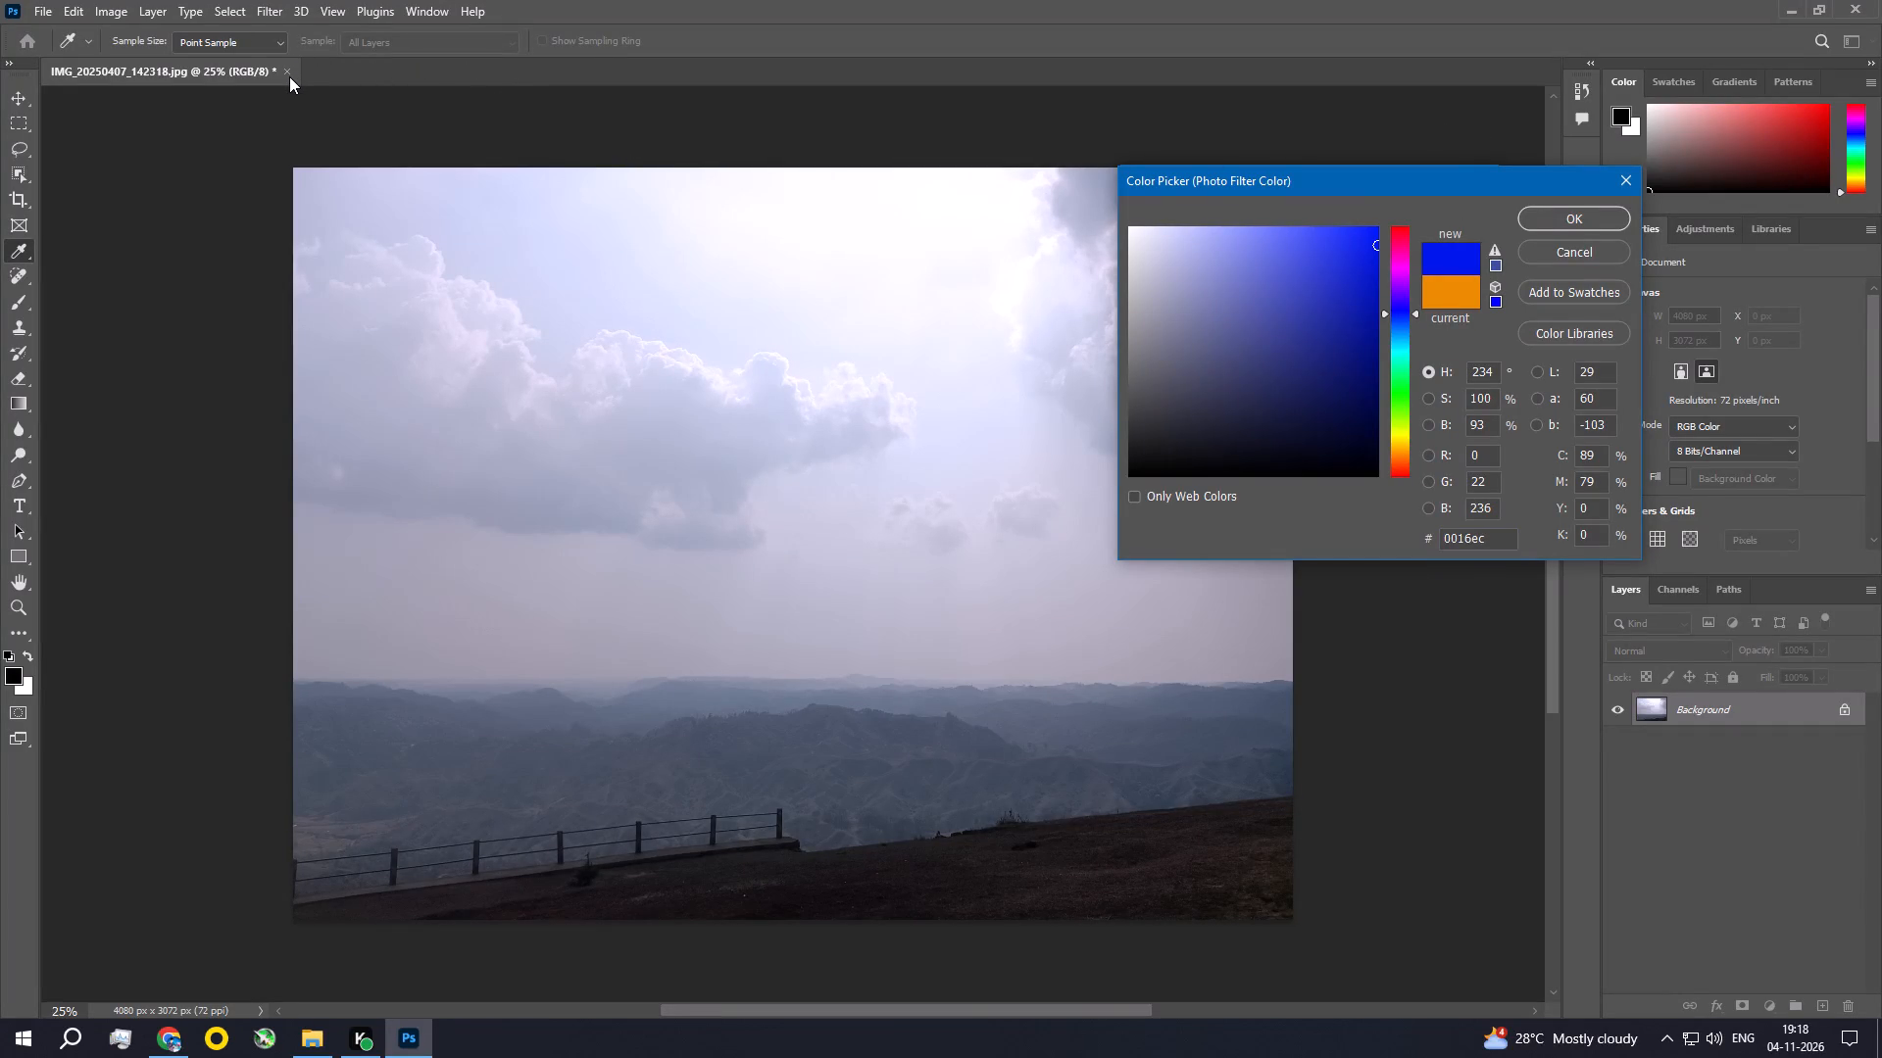
click(289, 76)
click(288, 70)
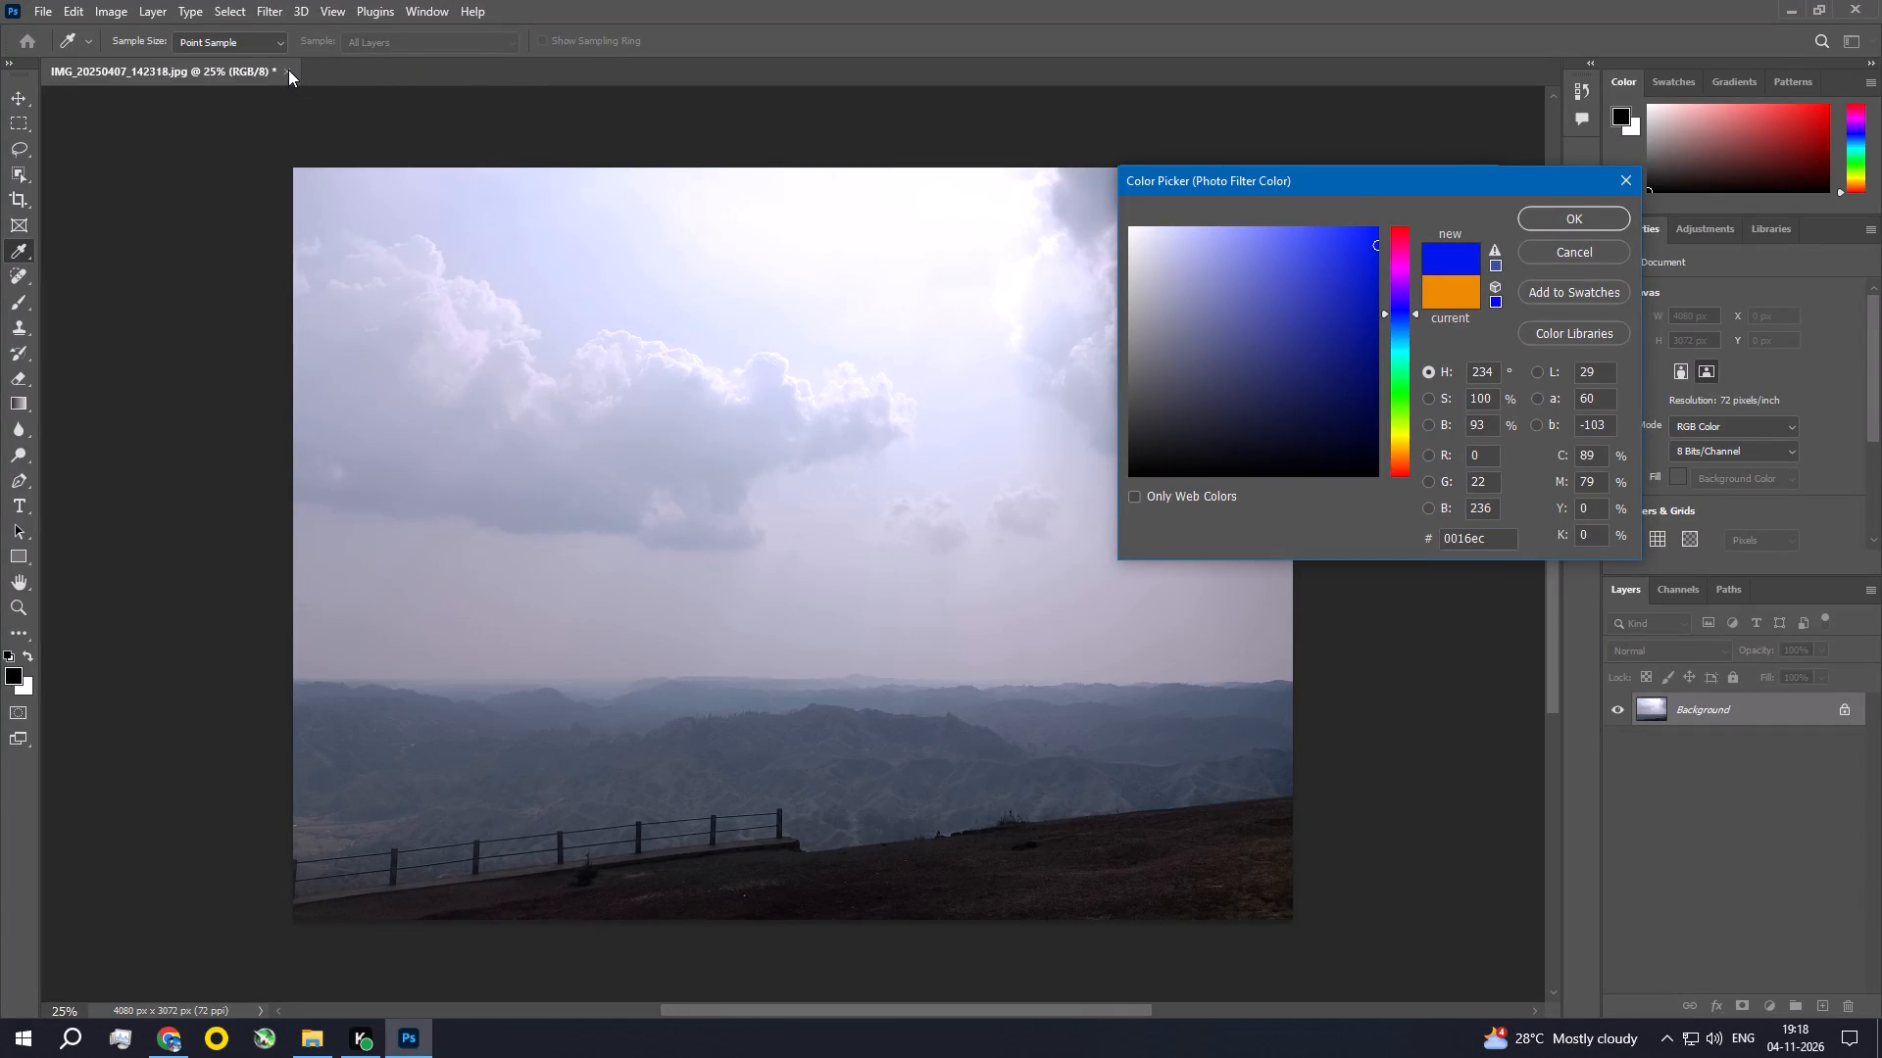
click(288, 72)
click(1549, 223)
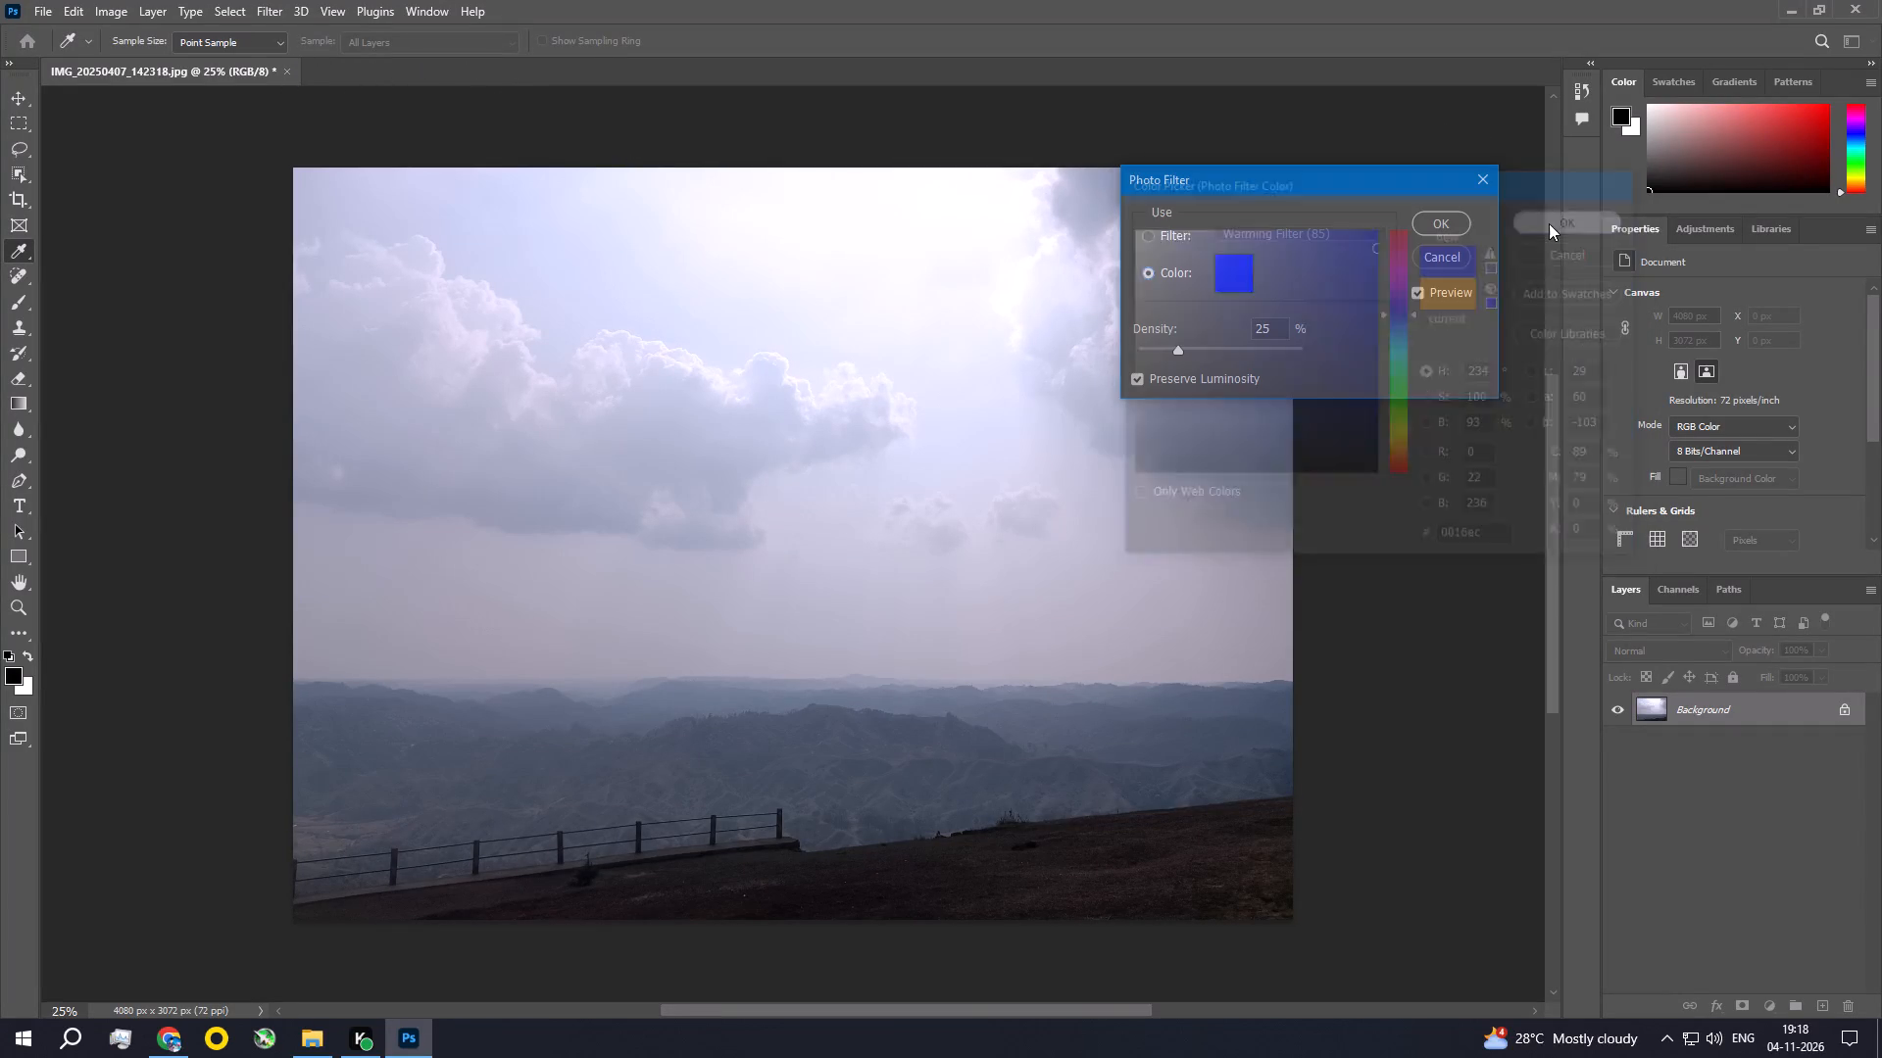
click(1434, 216)
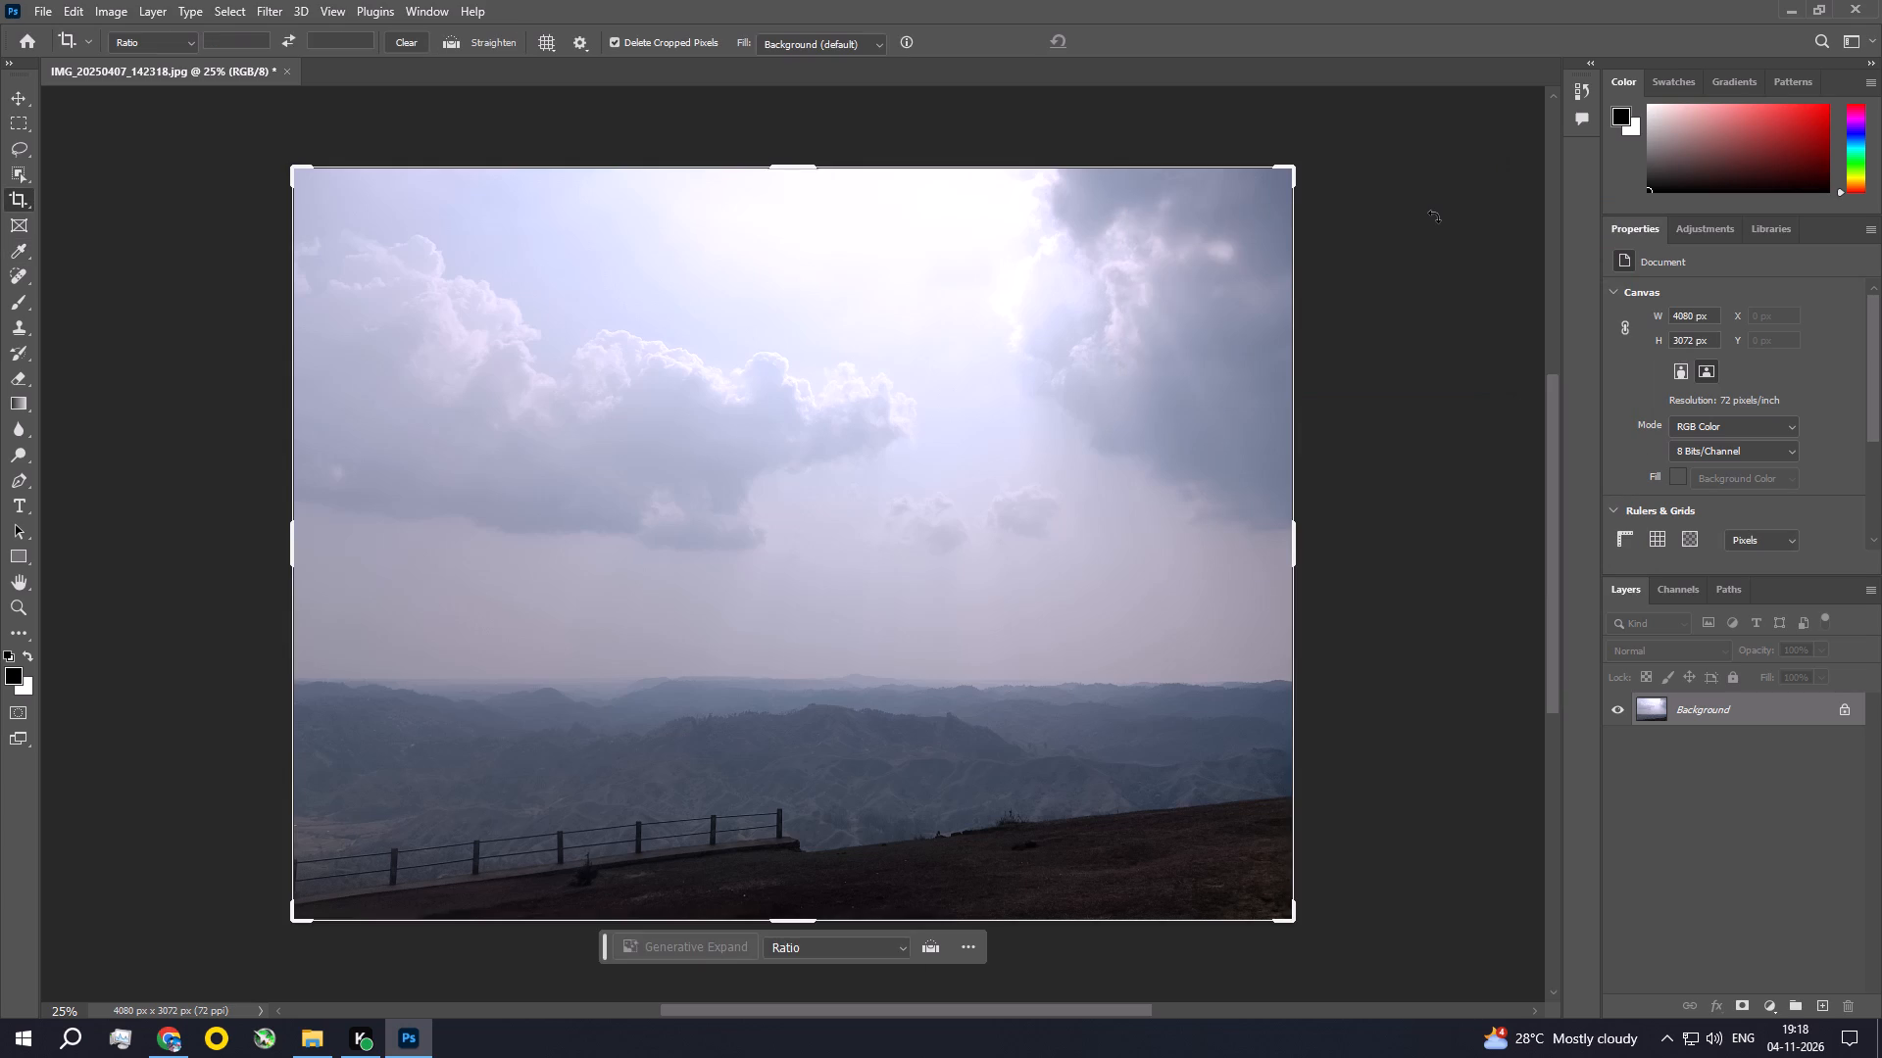
Save and close the graded photo IMG_20250407_142318, and go back to the RAW folder in File Explorer.
key(ctrl+s)
click(1060, 247)
click(277, 69)
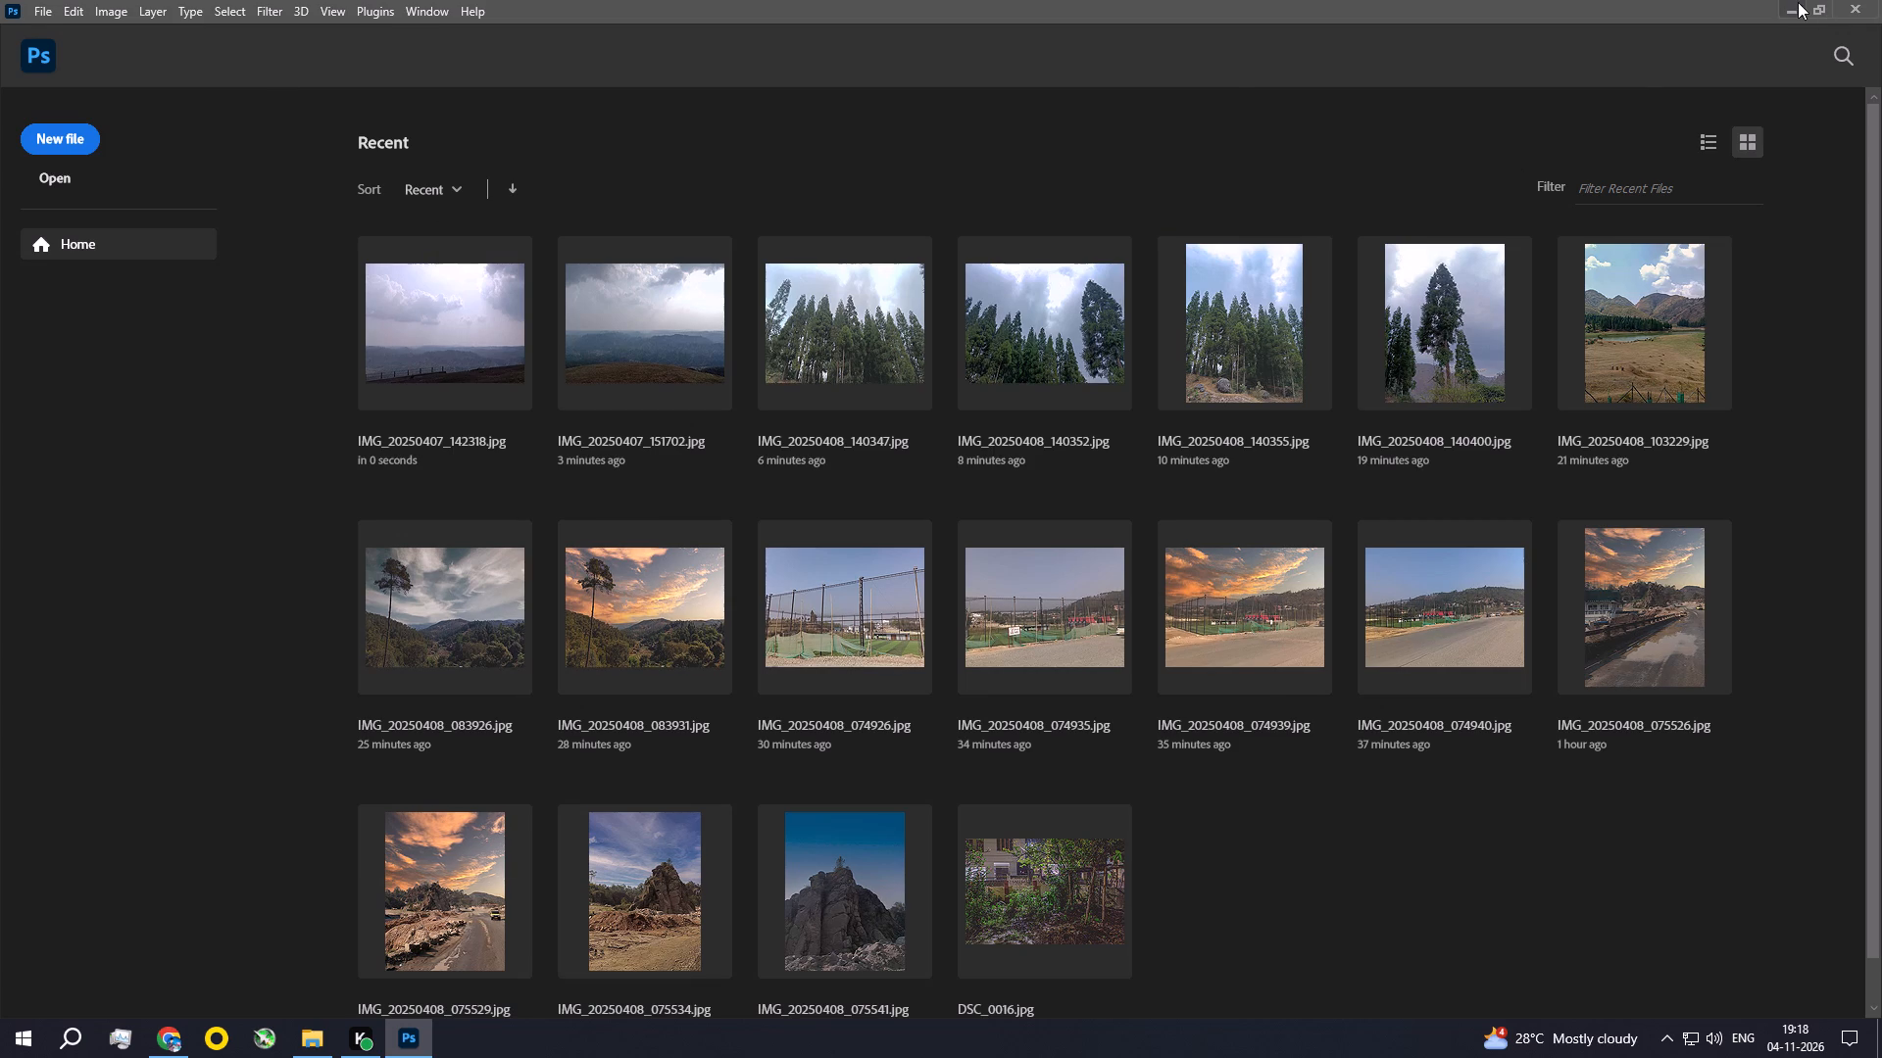
click(1795, 2)
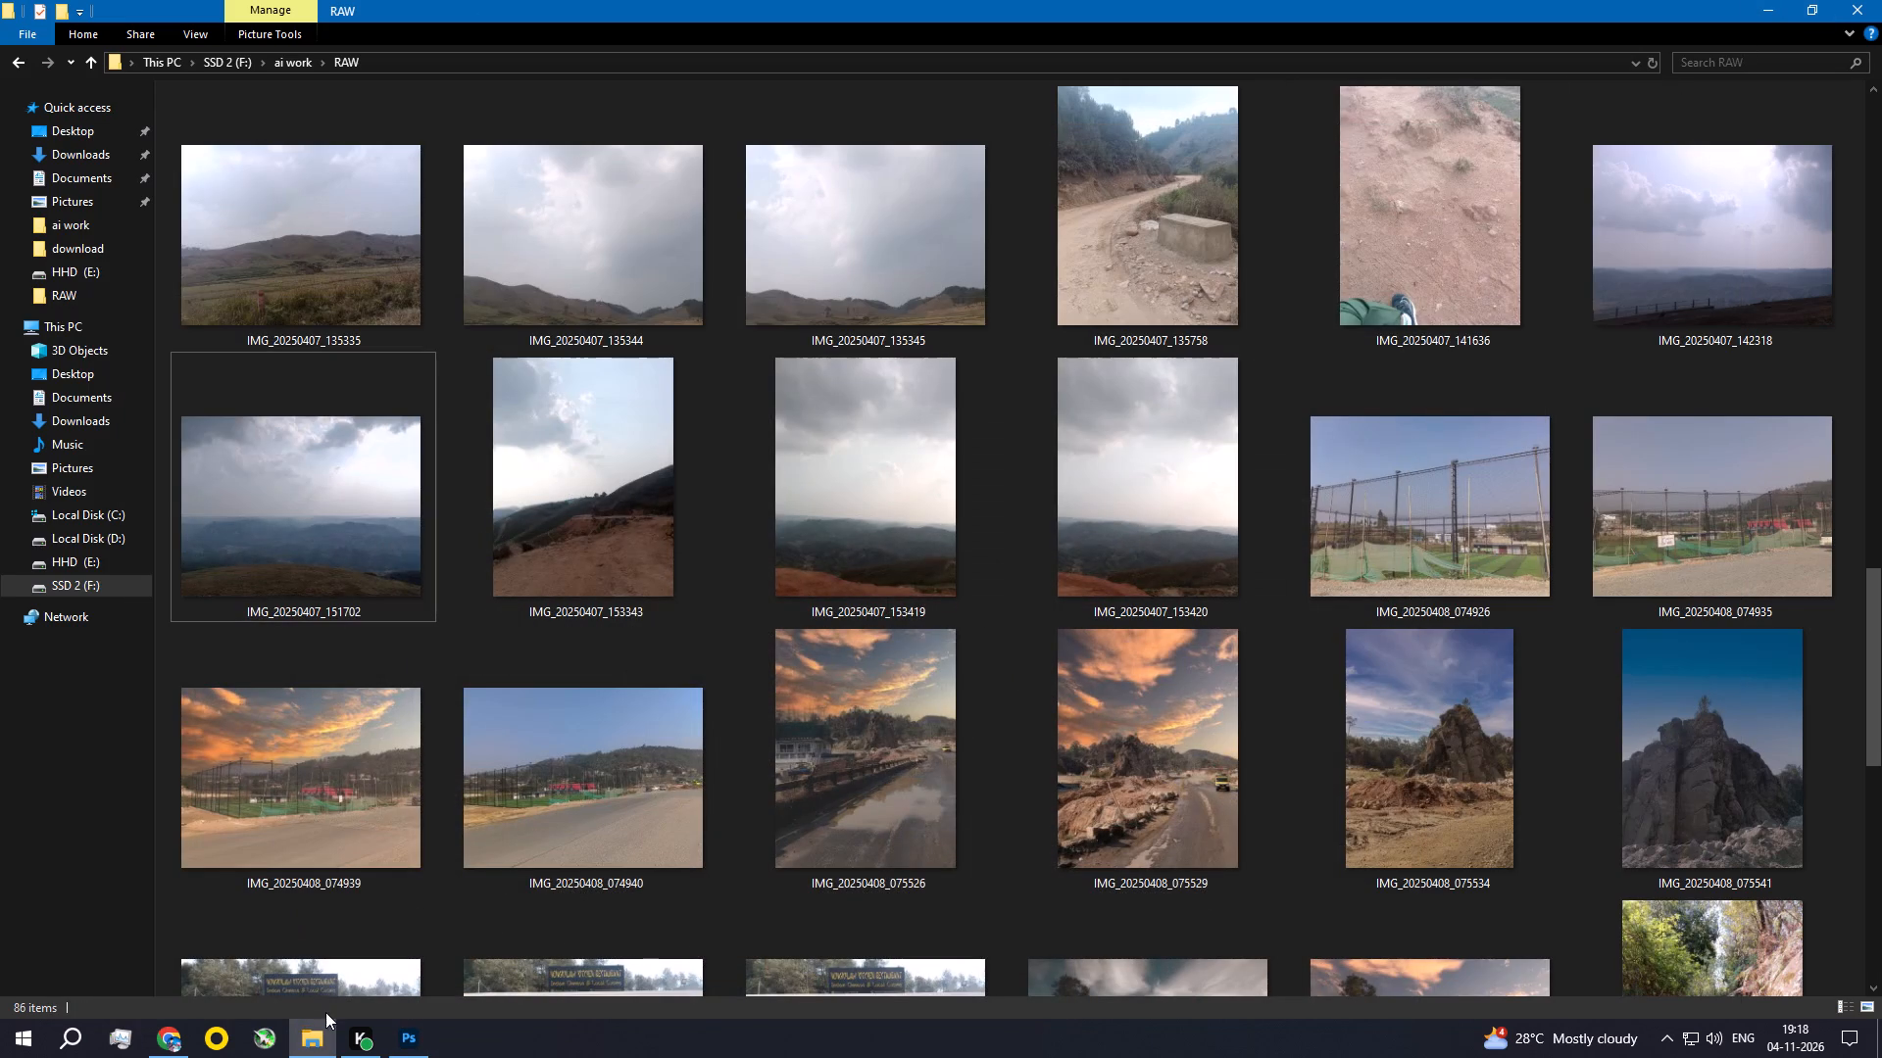